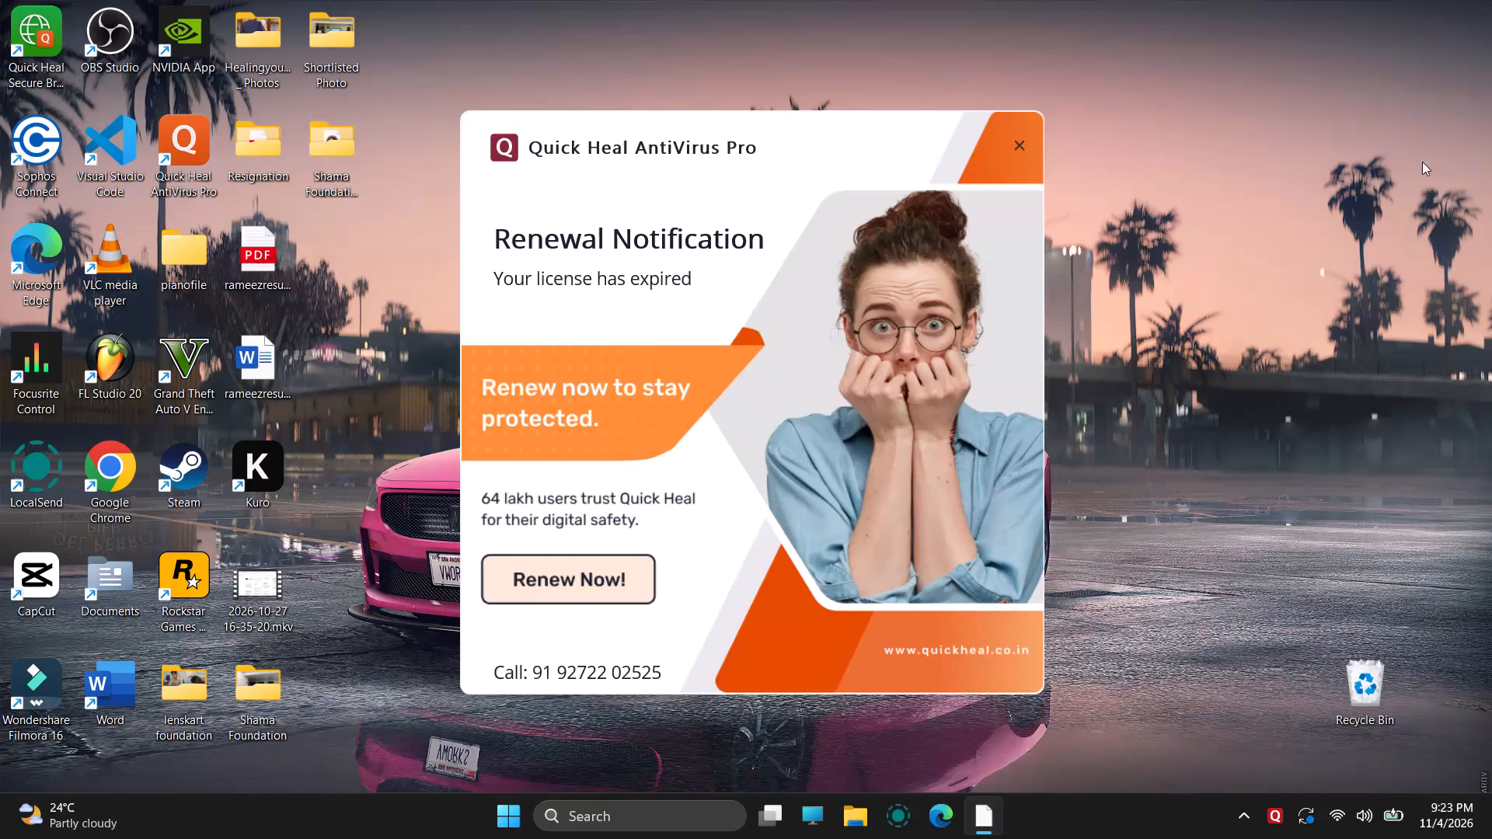
Dismiss the antivirus renewal notification and the RunDLL error message.
left_click(1024, 148)
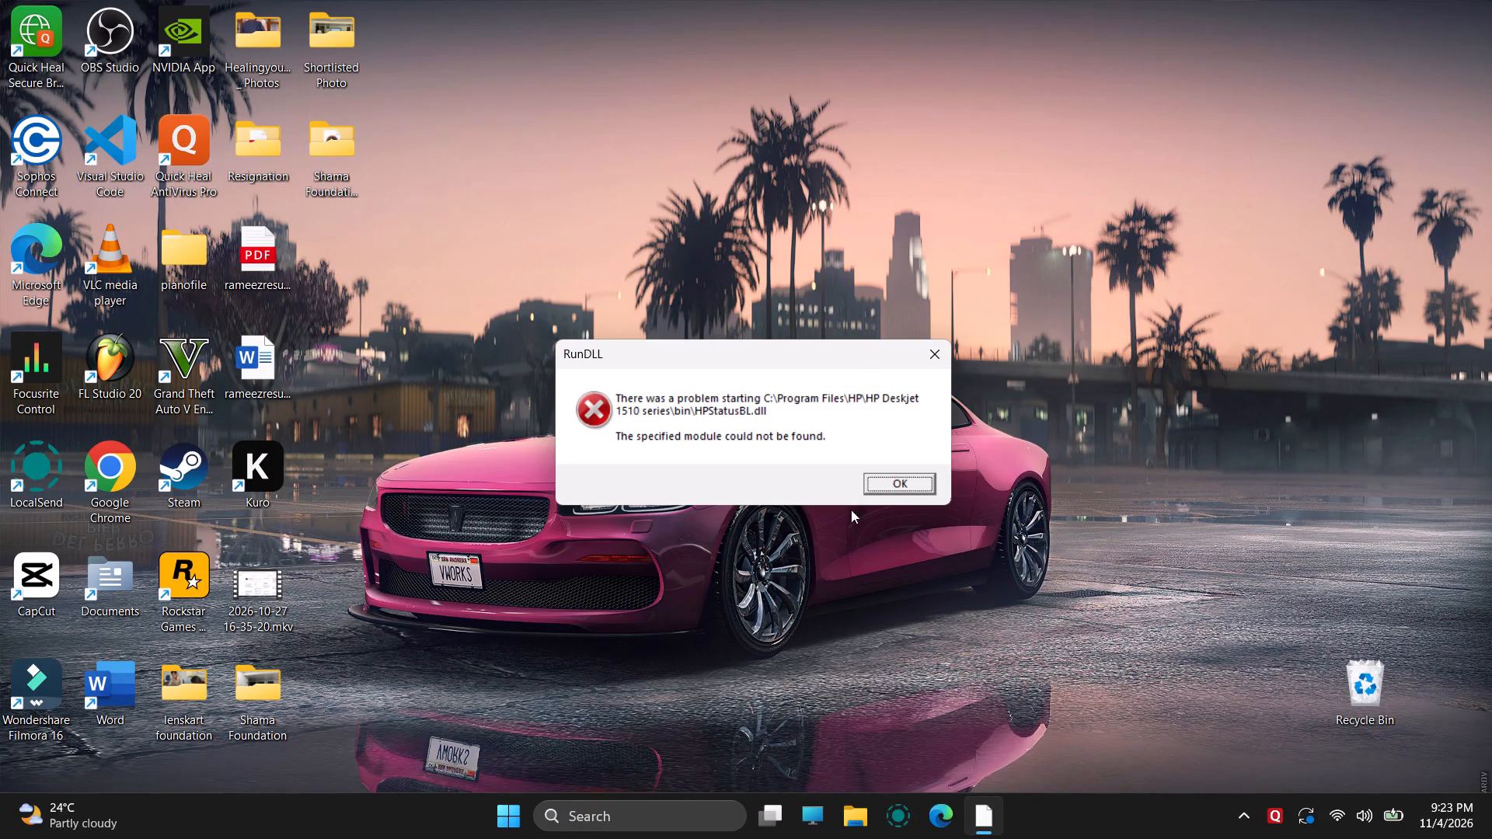
left_click(901, 491)
left_click(848, 487)
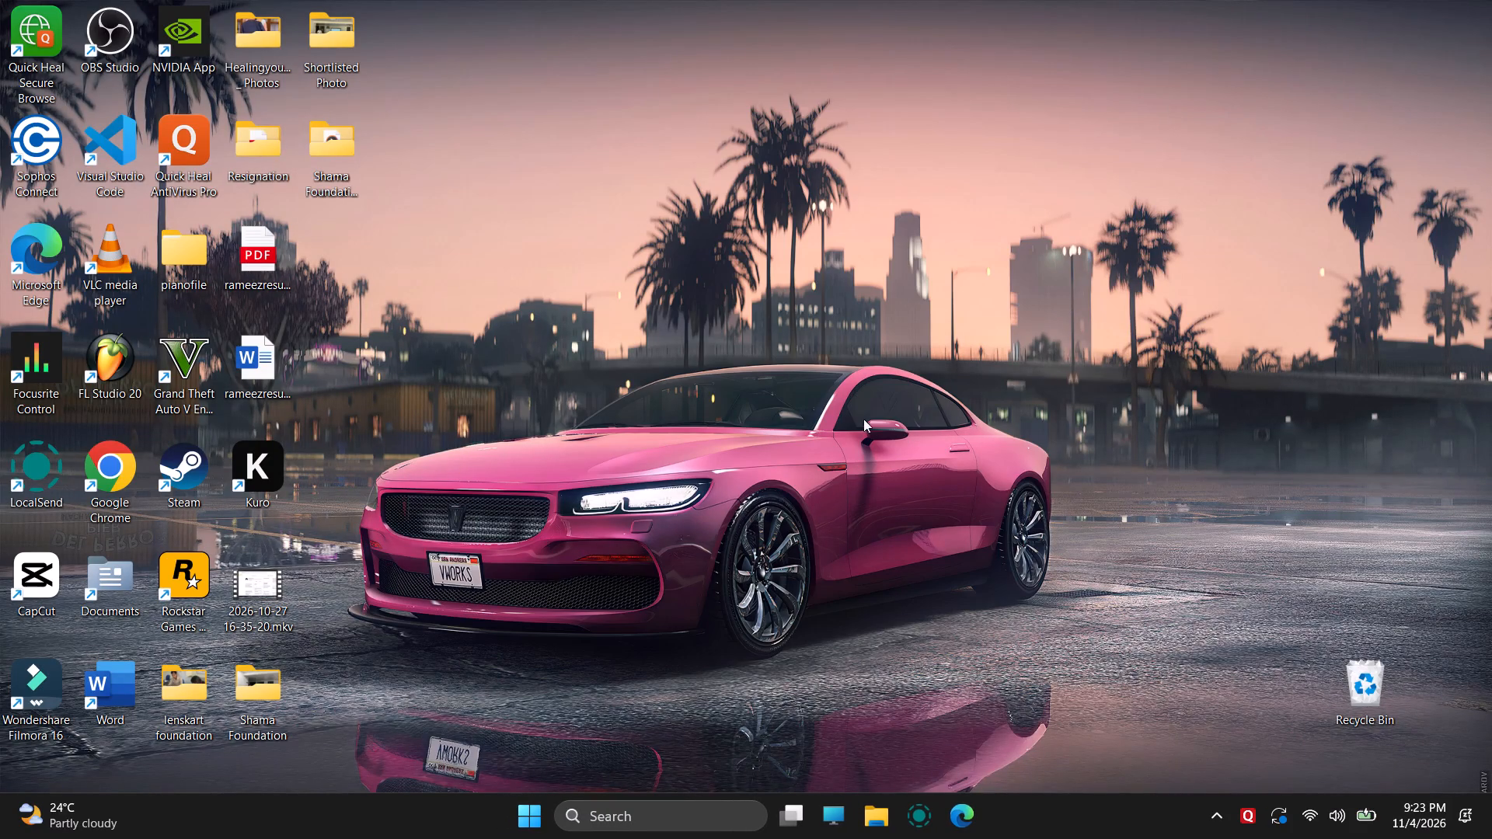
left_click(951, 392)
Open Wondershare Filmora 16 without using the detected backup file, with its start window maximized.
double_click(33, 674)
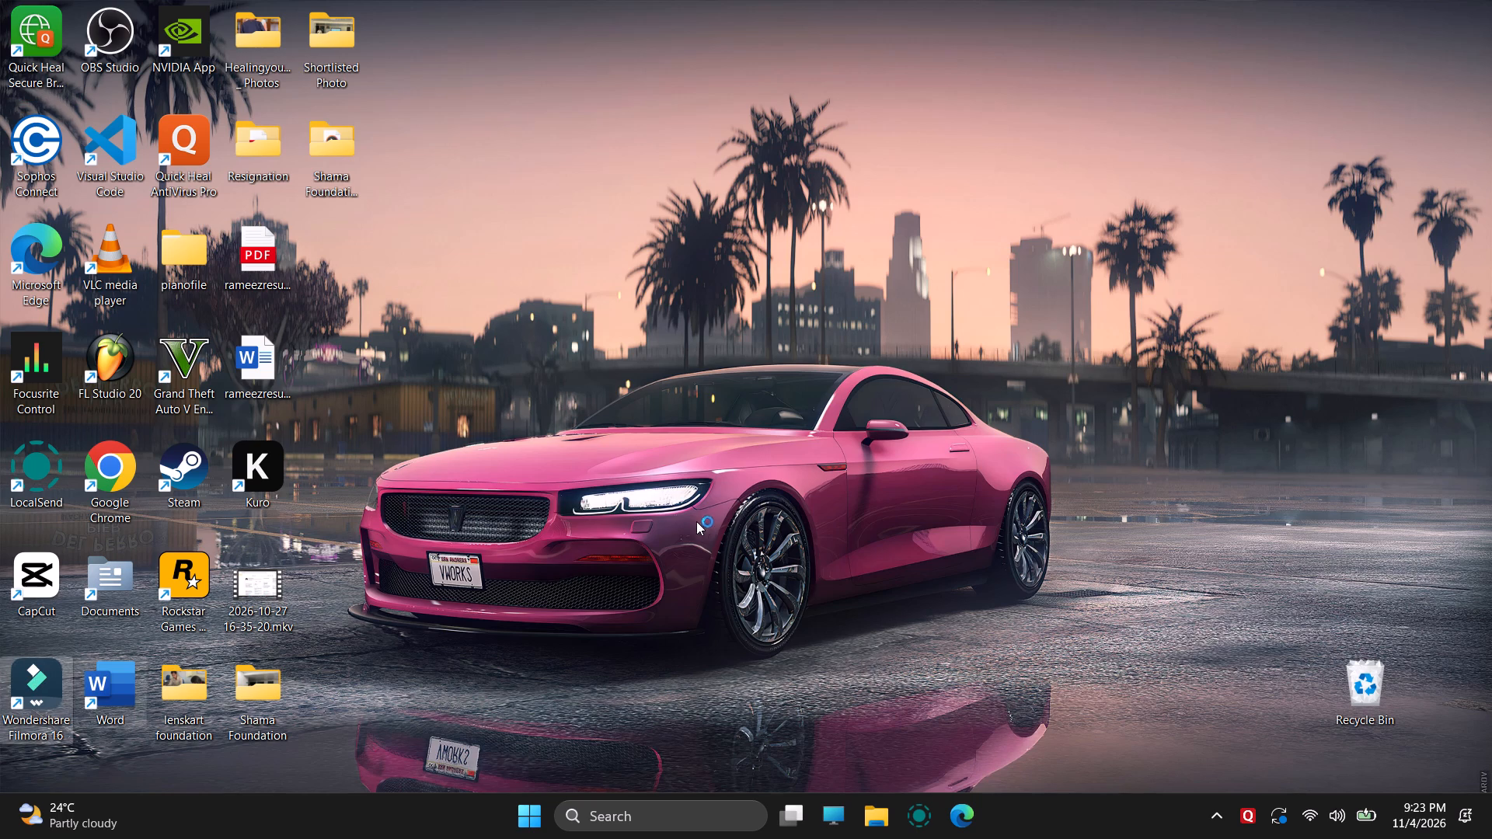
left_click_drag(702, 520, 707, 508)
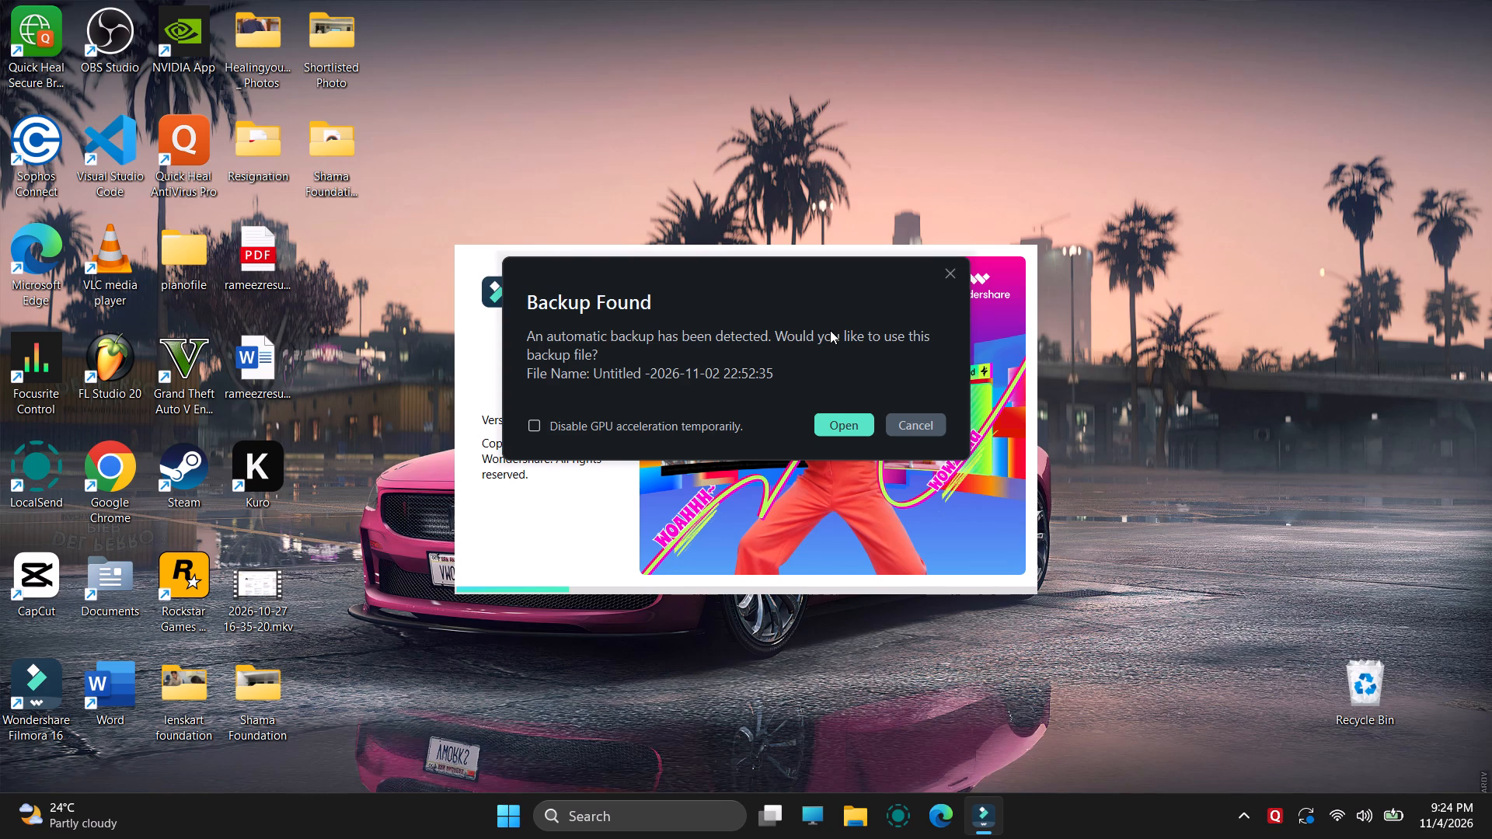
left_click(924, 413)
left_click(922, 429)
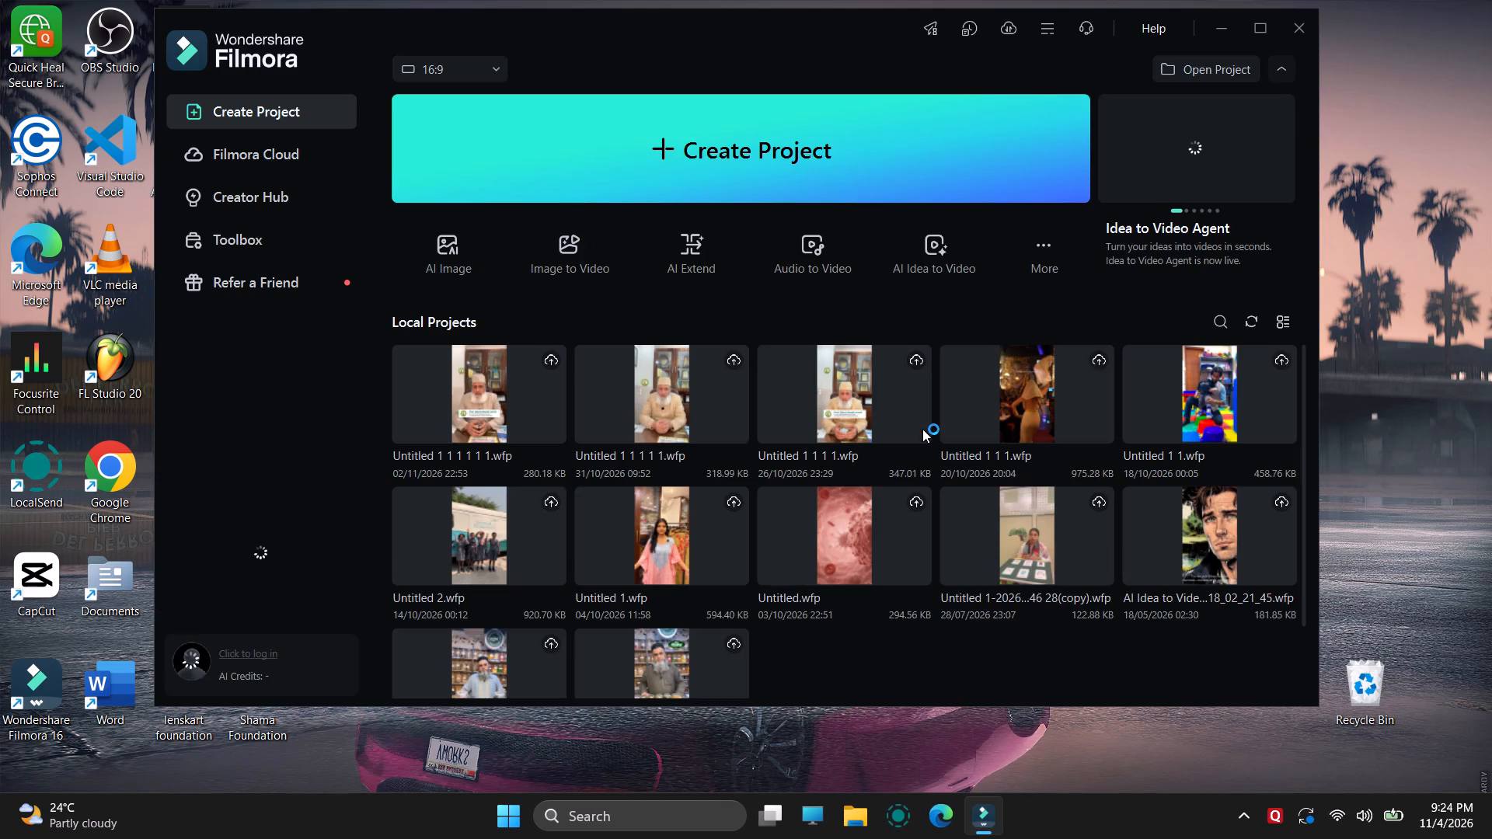
left_click(1265, 31)
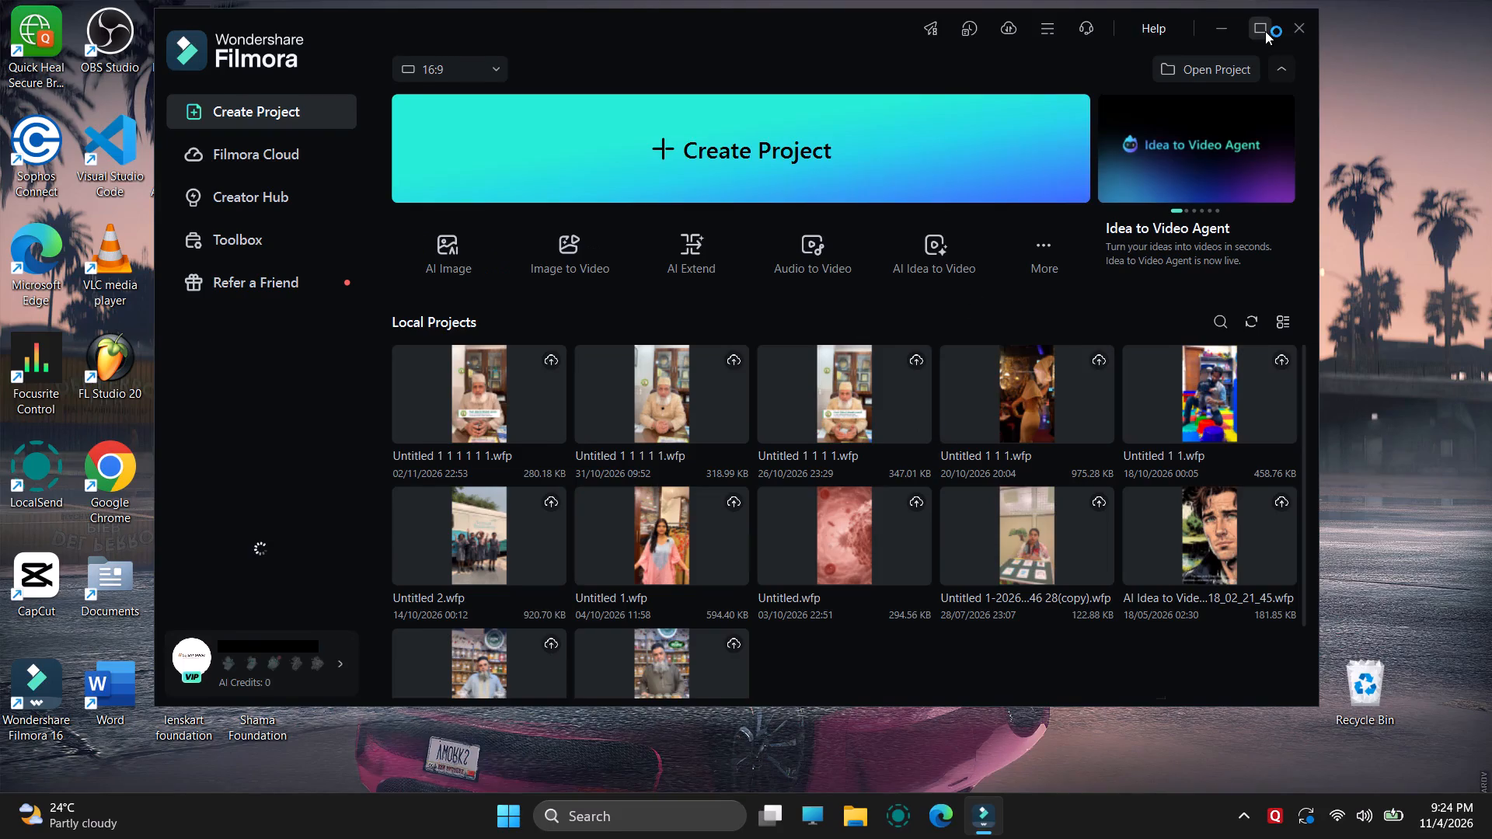
Create a new short video project with the 9:16 aspect ratio.
left_click(285, 57)
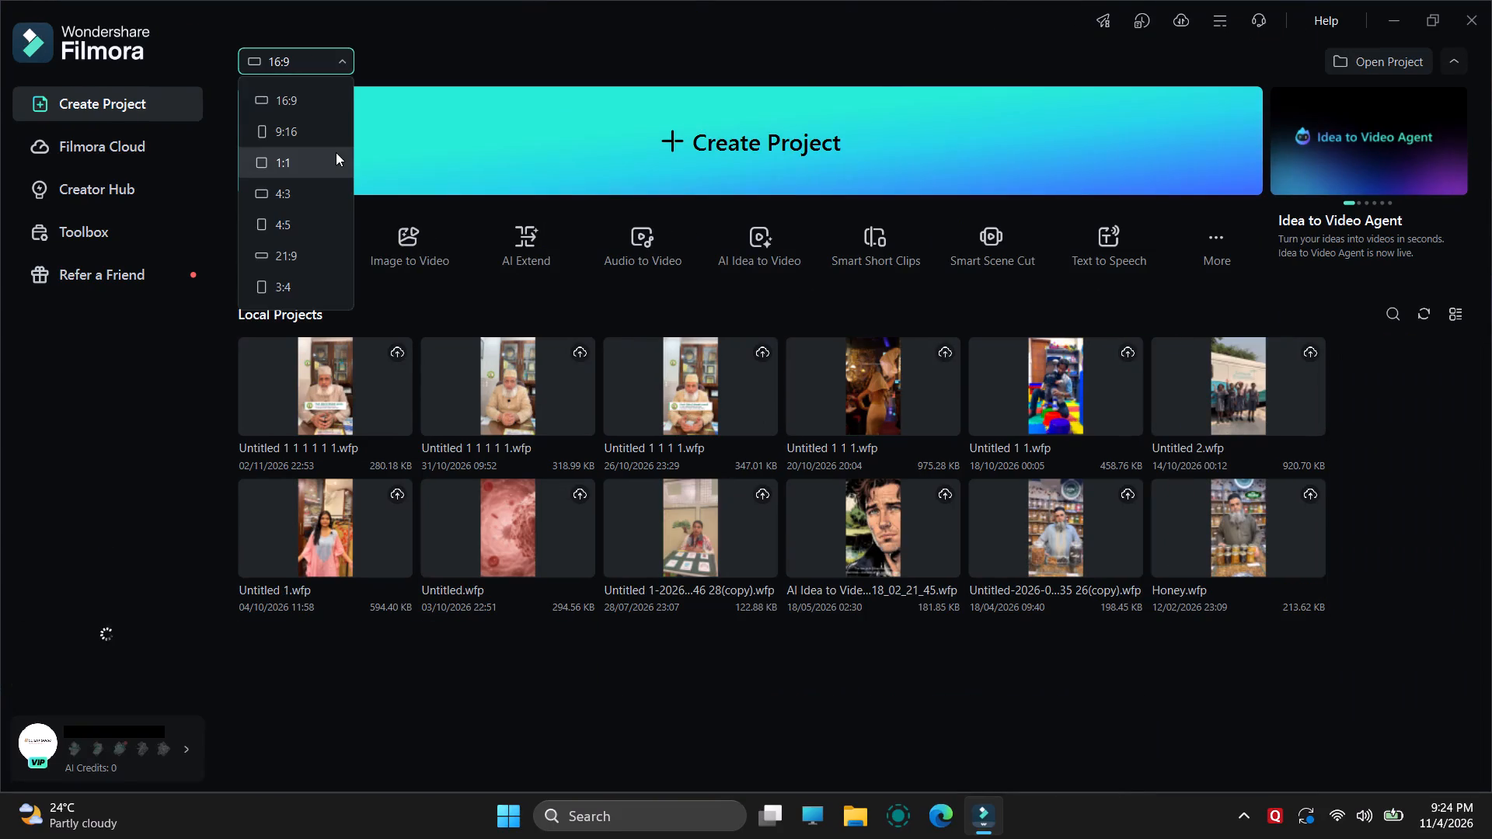
left_click(328, 134)
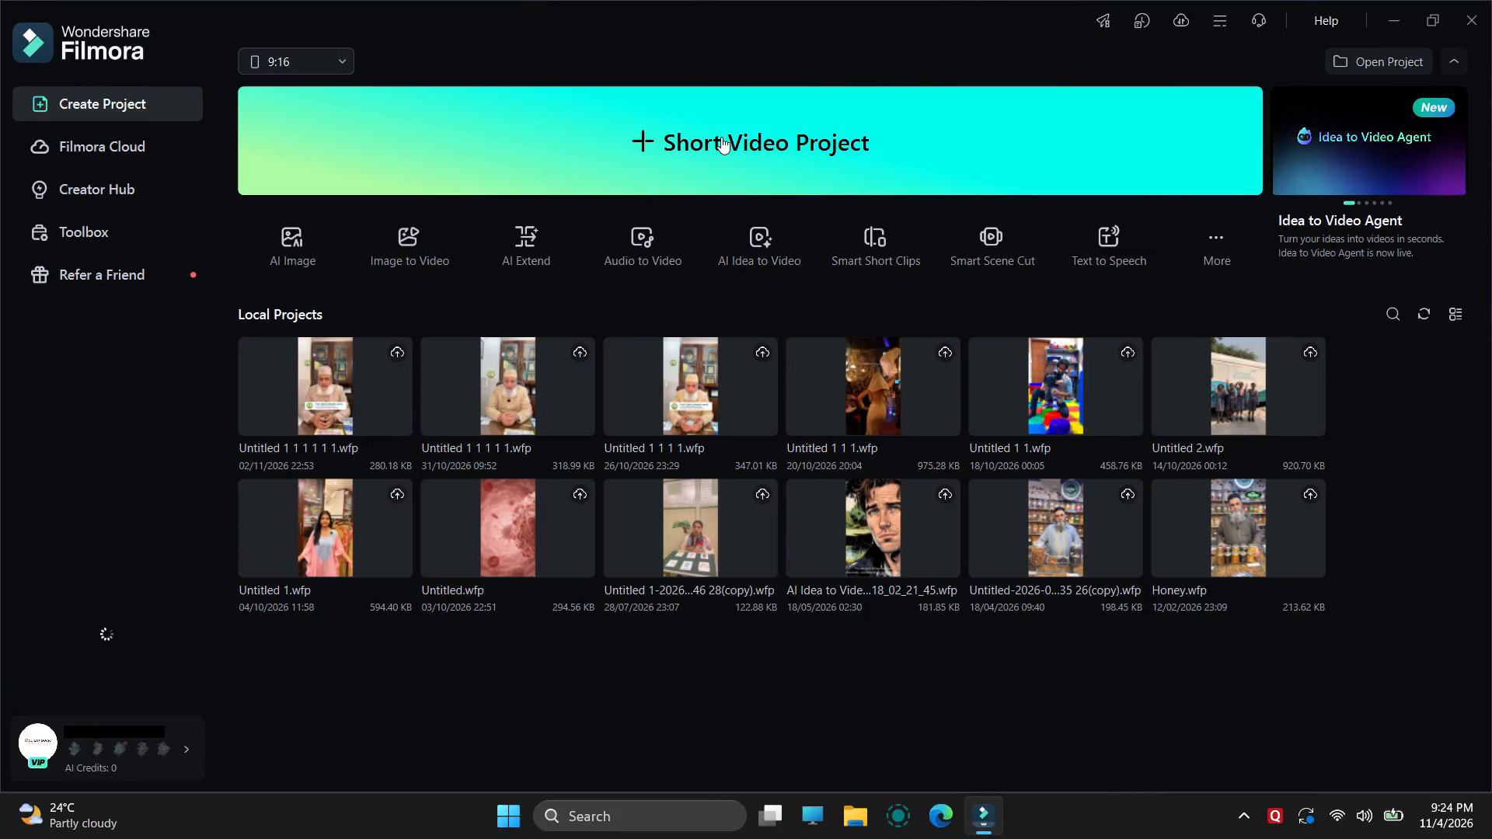
left_click(721, 137)
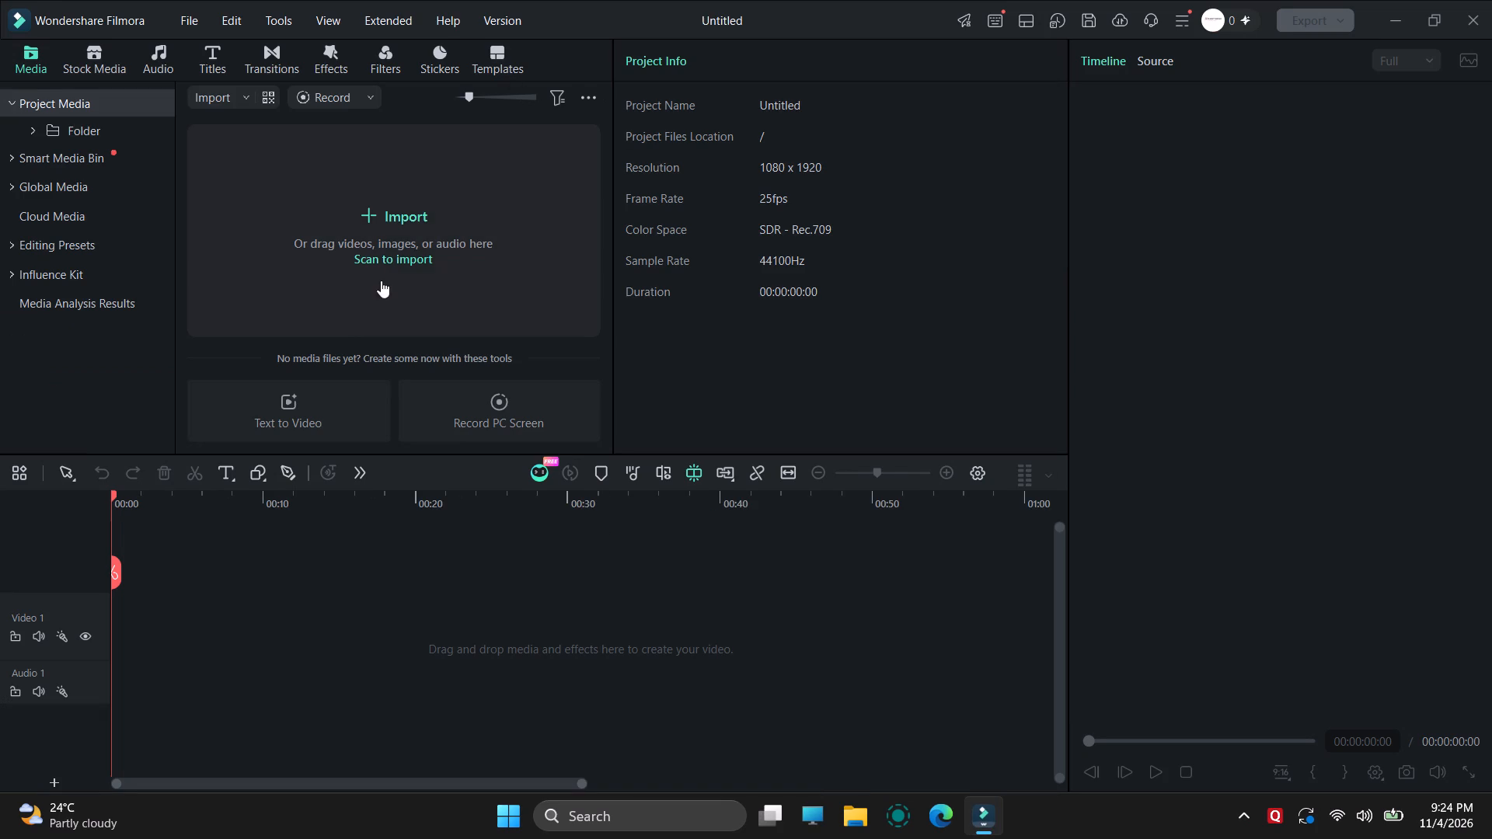
Import all the MOV clips and the kornevmusic-epic-478847.mp3 track from the Shama Foundation Reel folder on the Desktop.
left_click(325, 196)
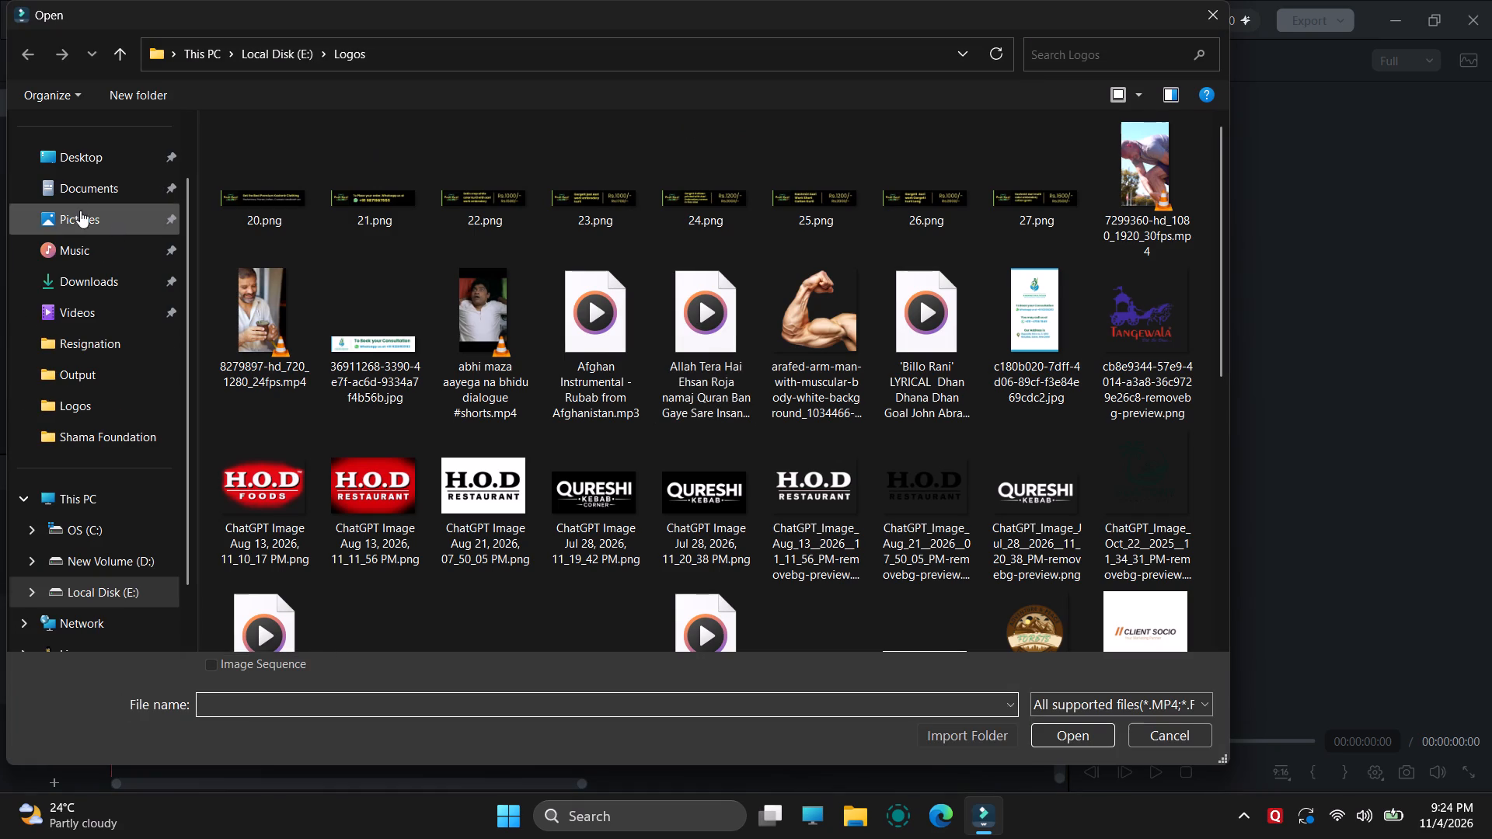
left_click(71, 157)
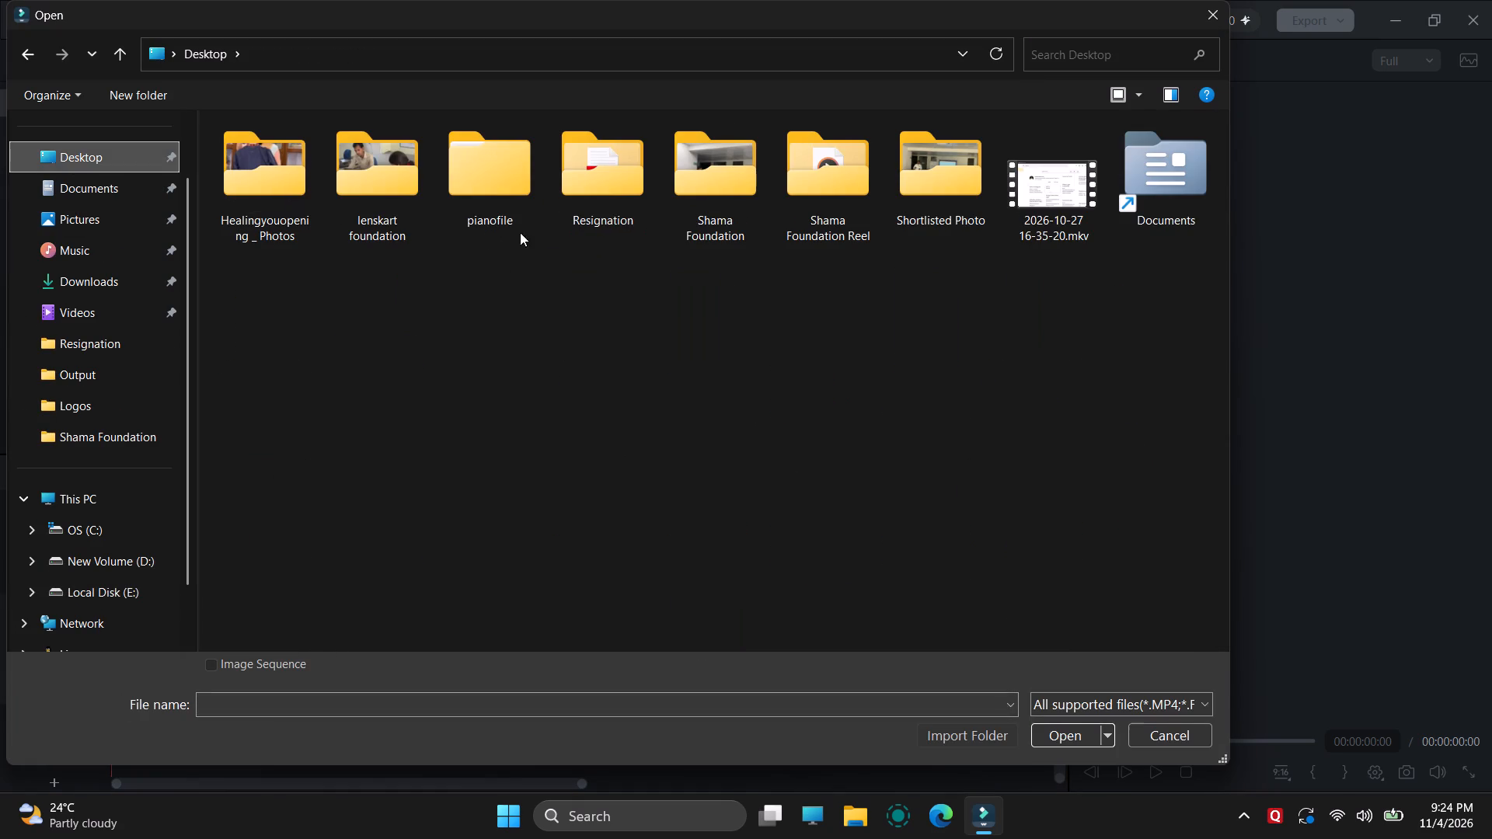
double_click(861, 189)
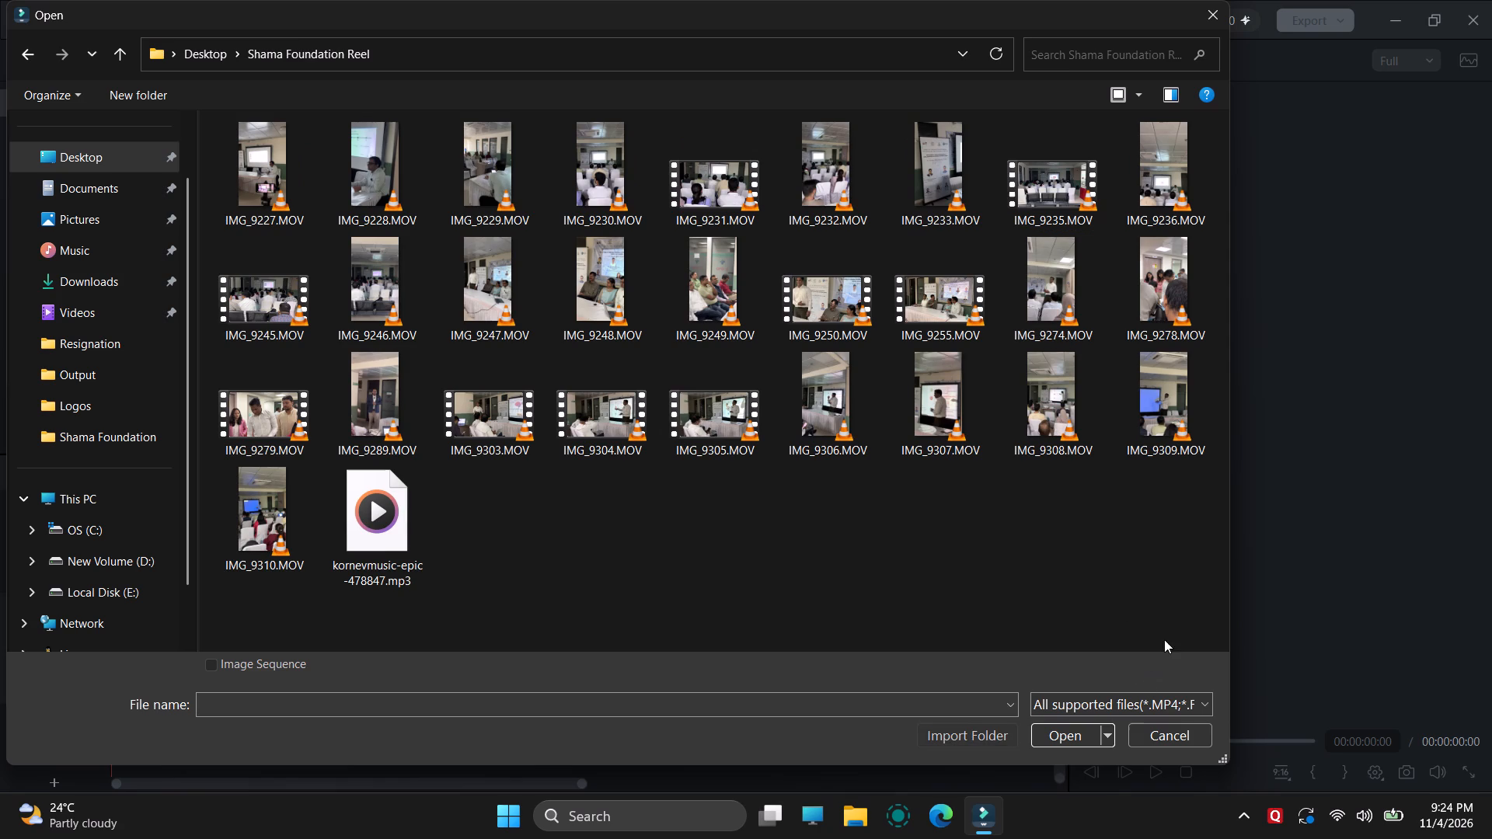
left_click_drag(1169, 602, 285, 131)
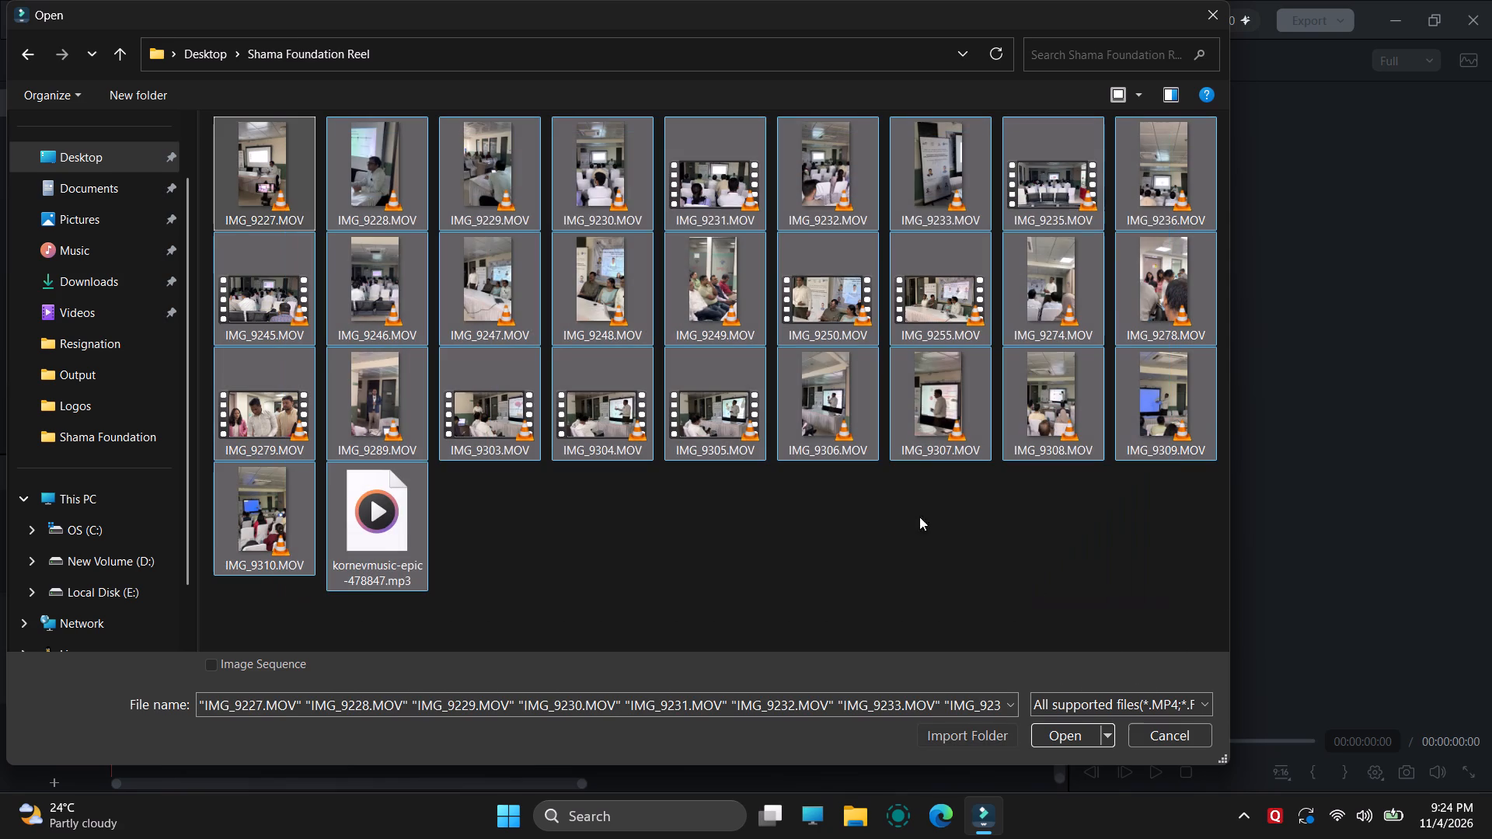
left_click(1047, 740)
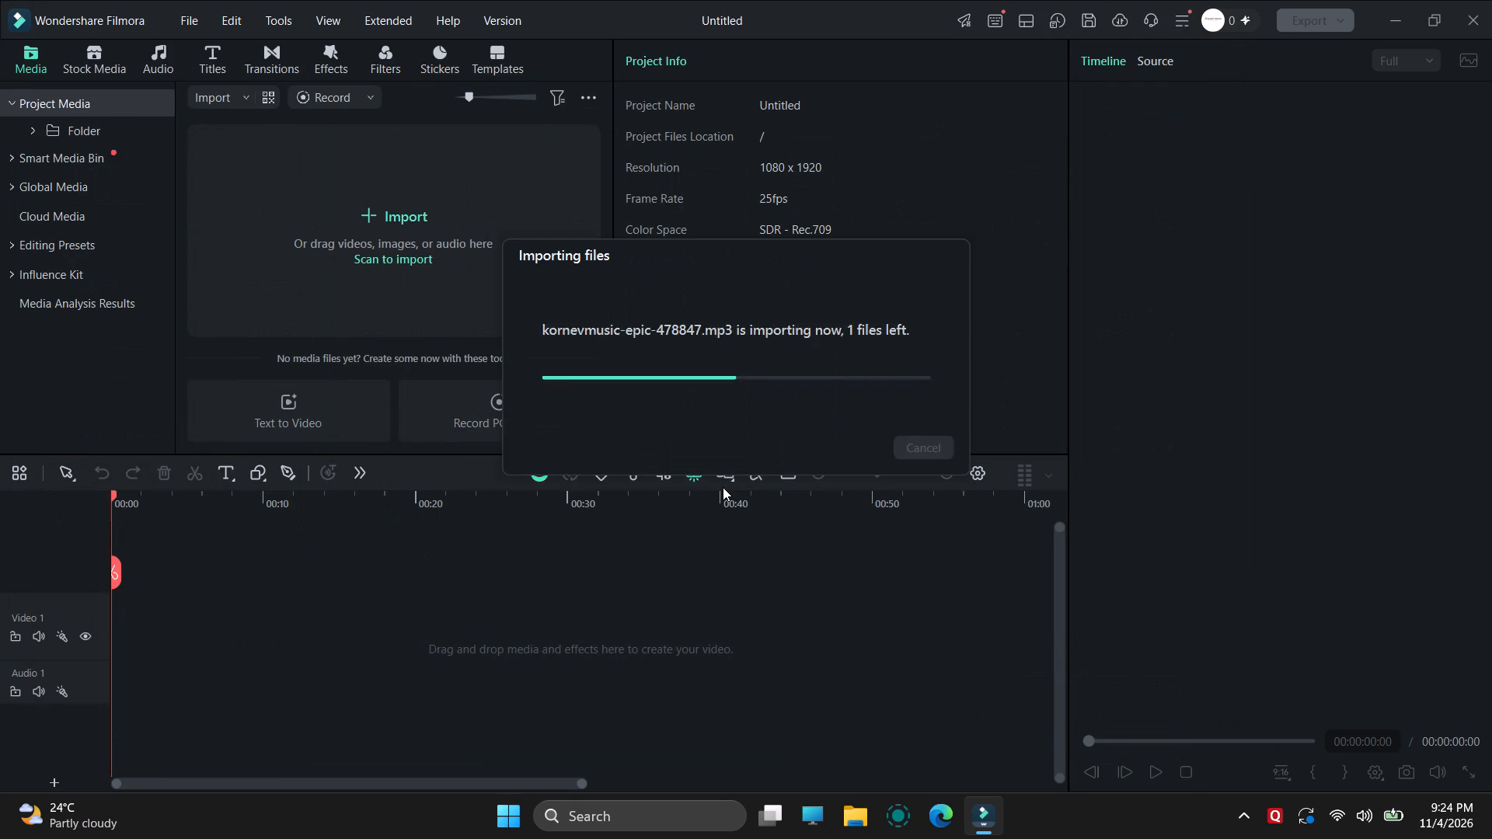
left_click(922, 442)
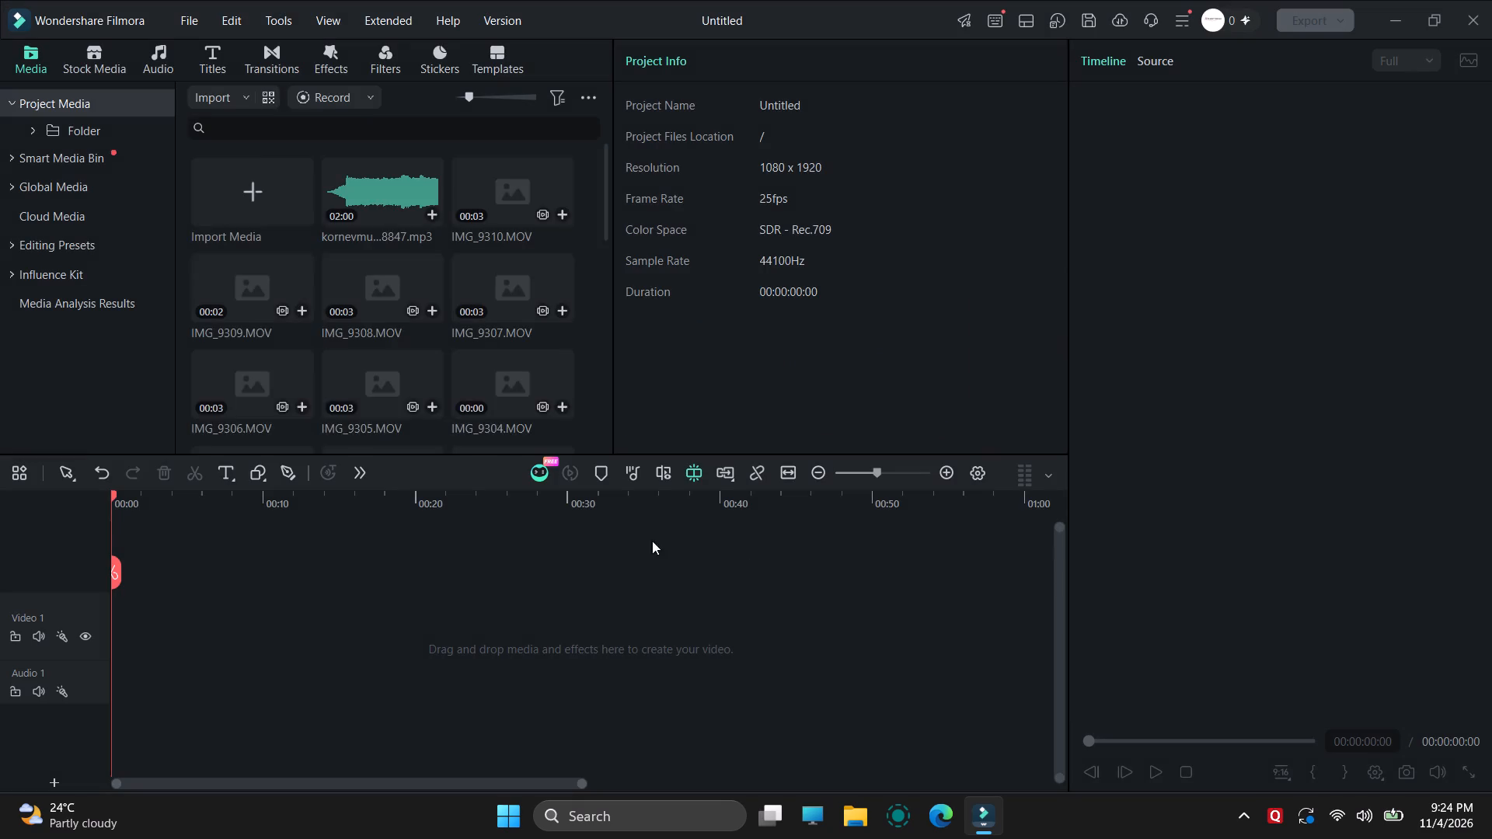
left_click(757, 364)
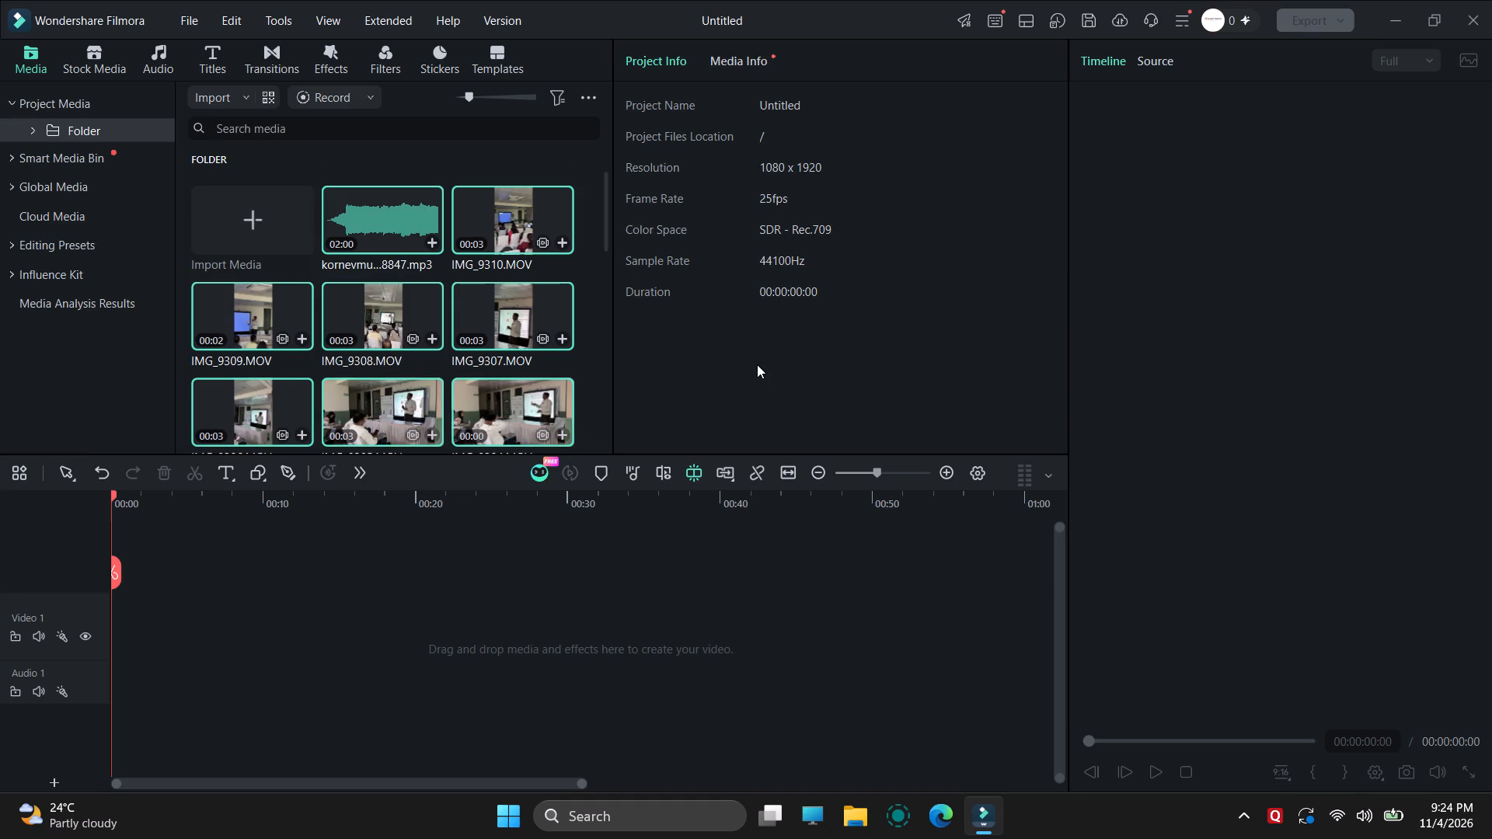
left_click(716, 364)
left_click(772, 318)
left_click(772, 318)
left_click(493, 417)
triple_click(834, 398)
Place the kornevmusic-epic-478847.mp3 track at the start of the Audio 1 track.
left_click_drag(390, 204, 389, 204)
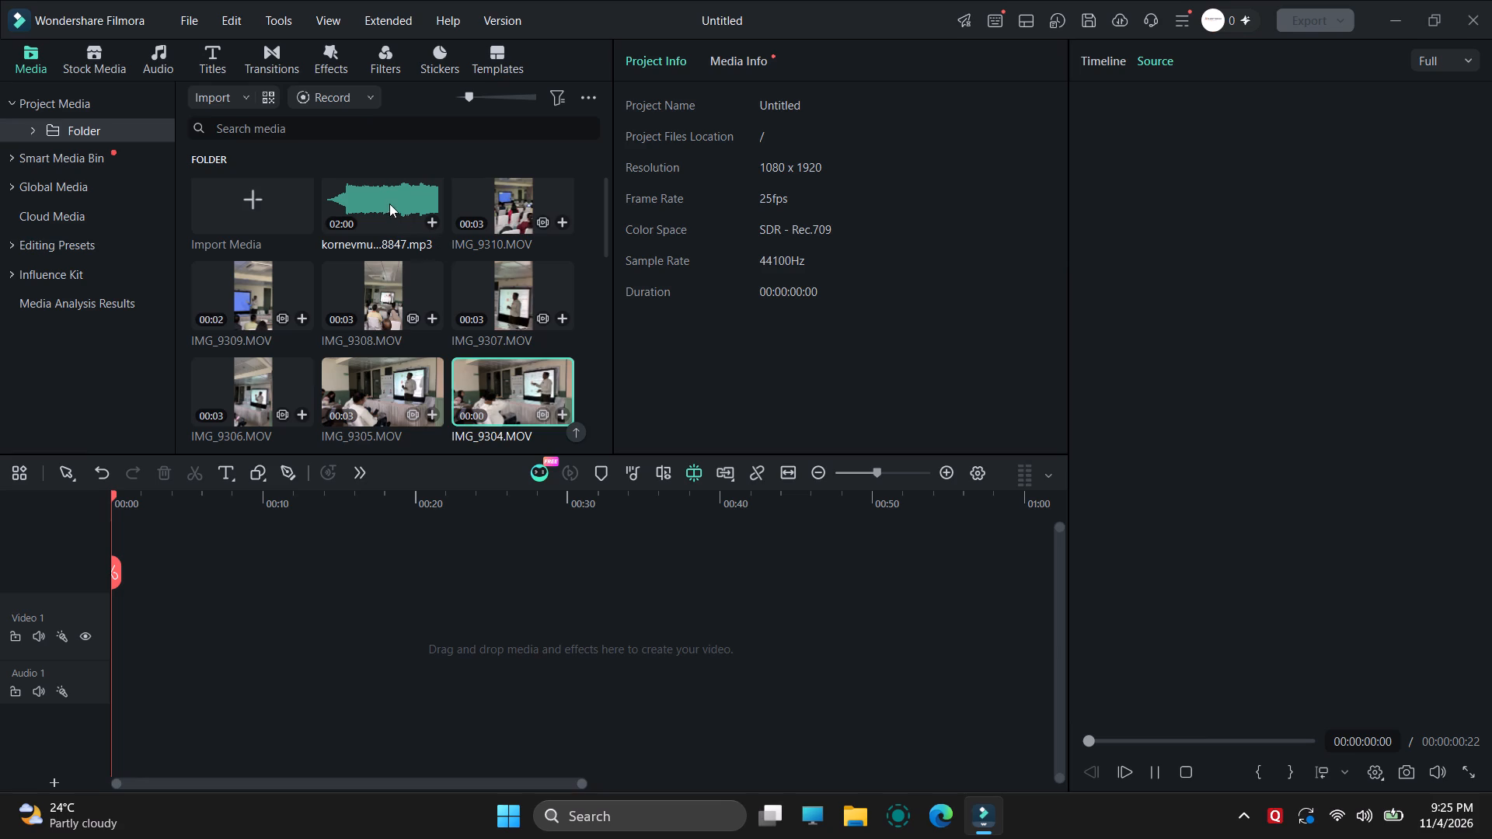
left_click_drag(389, 204, 93, 679)
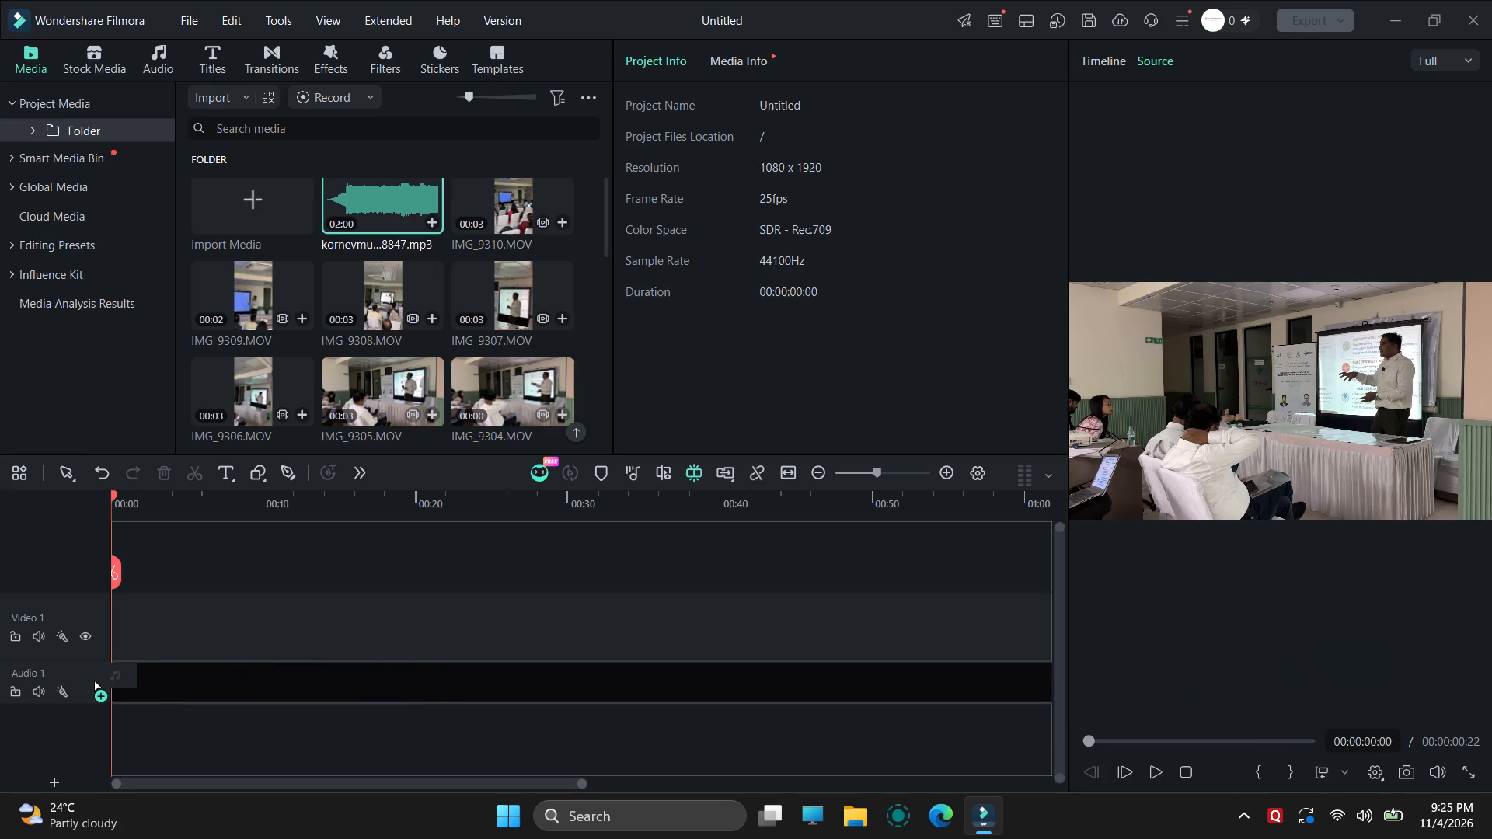
left_click_drag(93, 679, 106, 683)
Listen to the music's opening to find a cut point, split it at 00:00:02:09 and delete the part before the cut.
left_click(1156, 775)
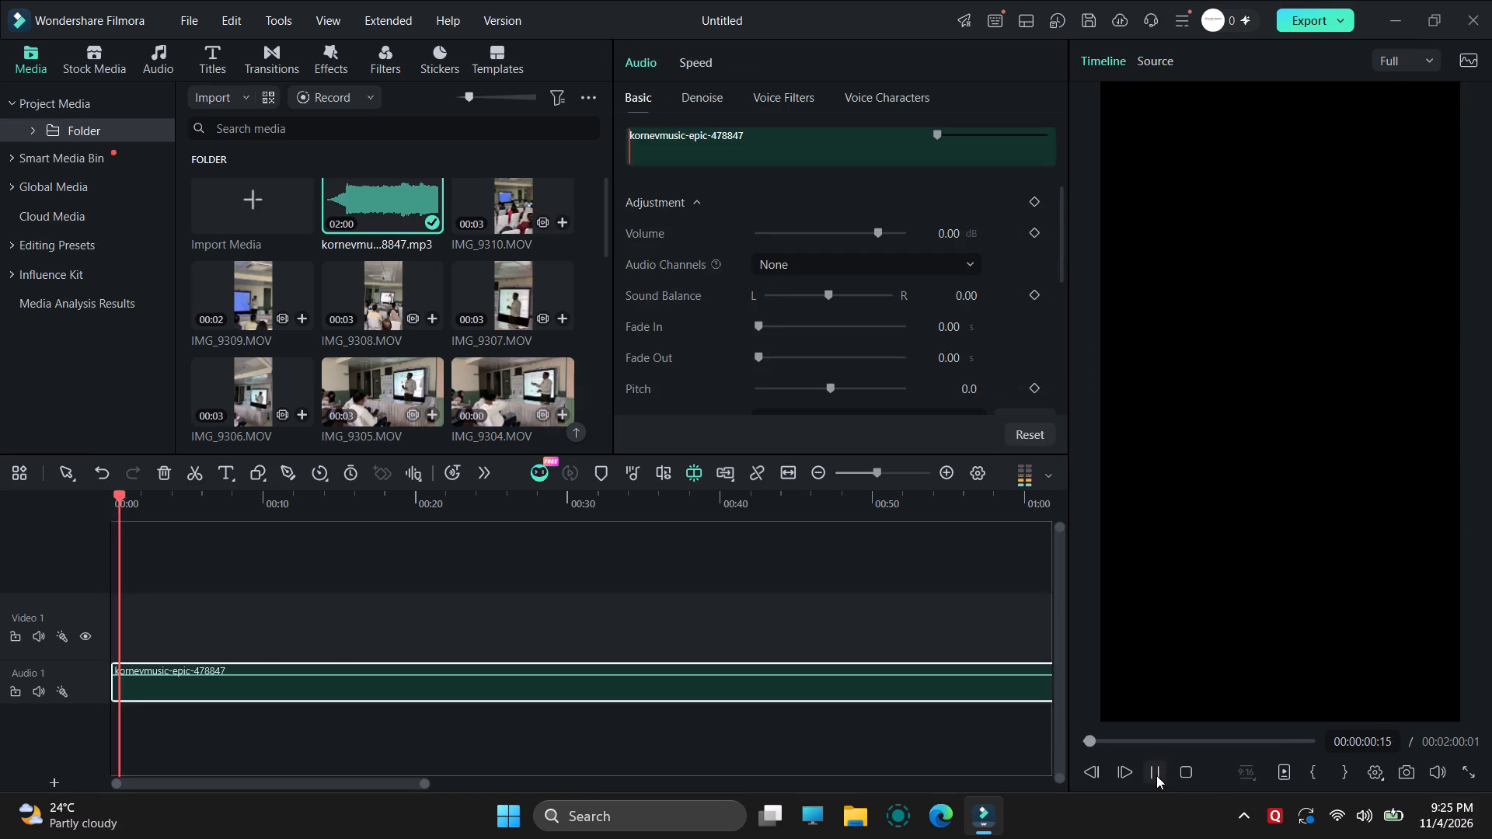
left_click(1156, 775)
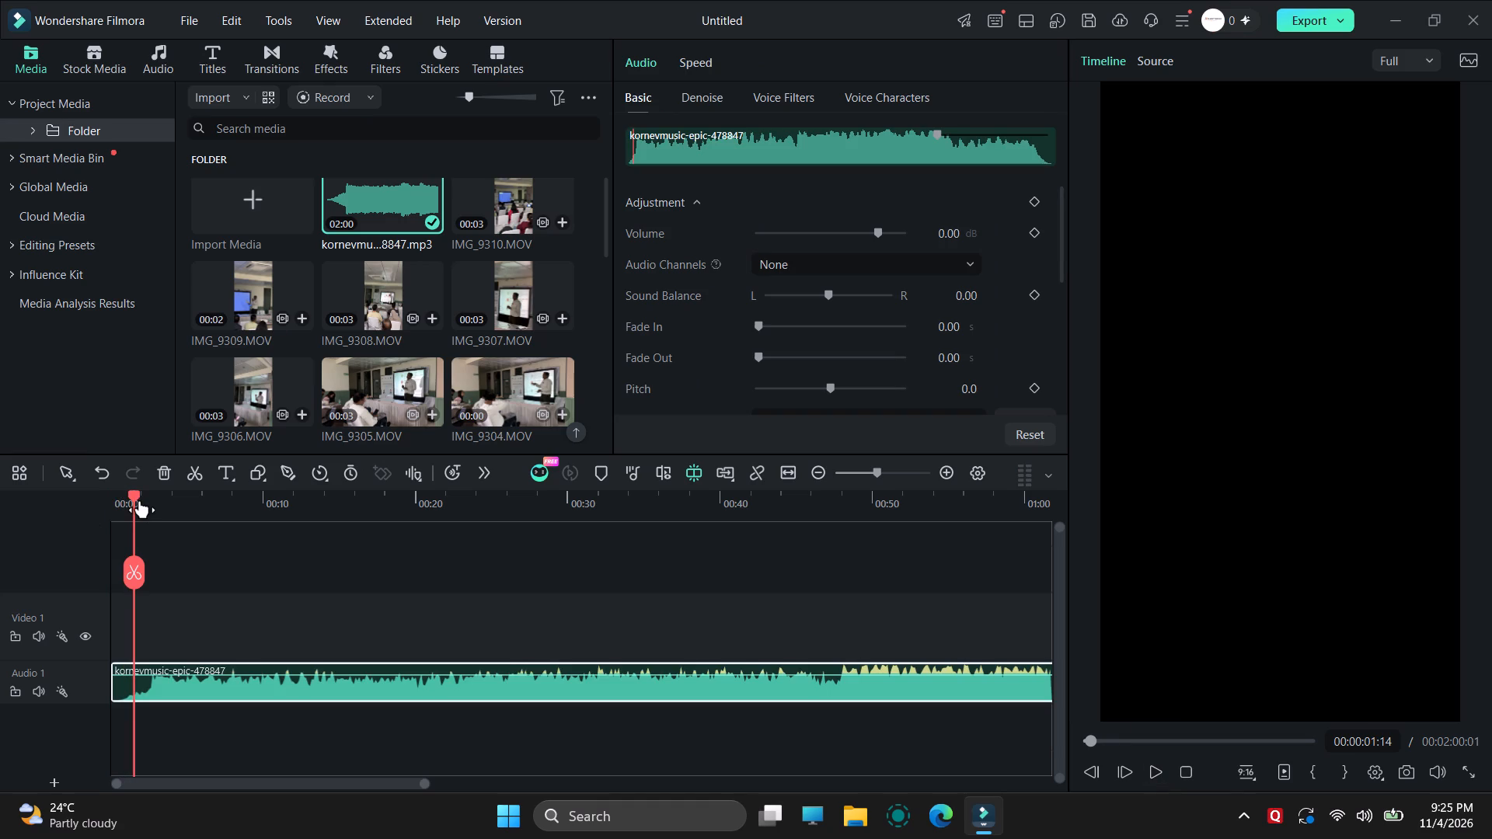
left_click_drag(137, 499, 54, 500)
left_click(1156, 769)
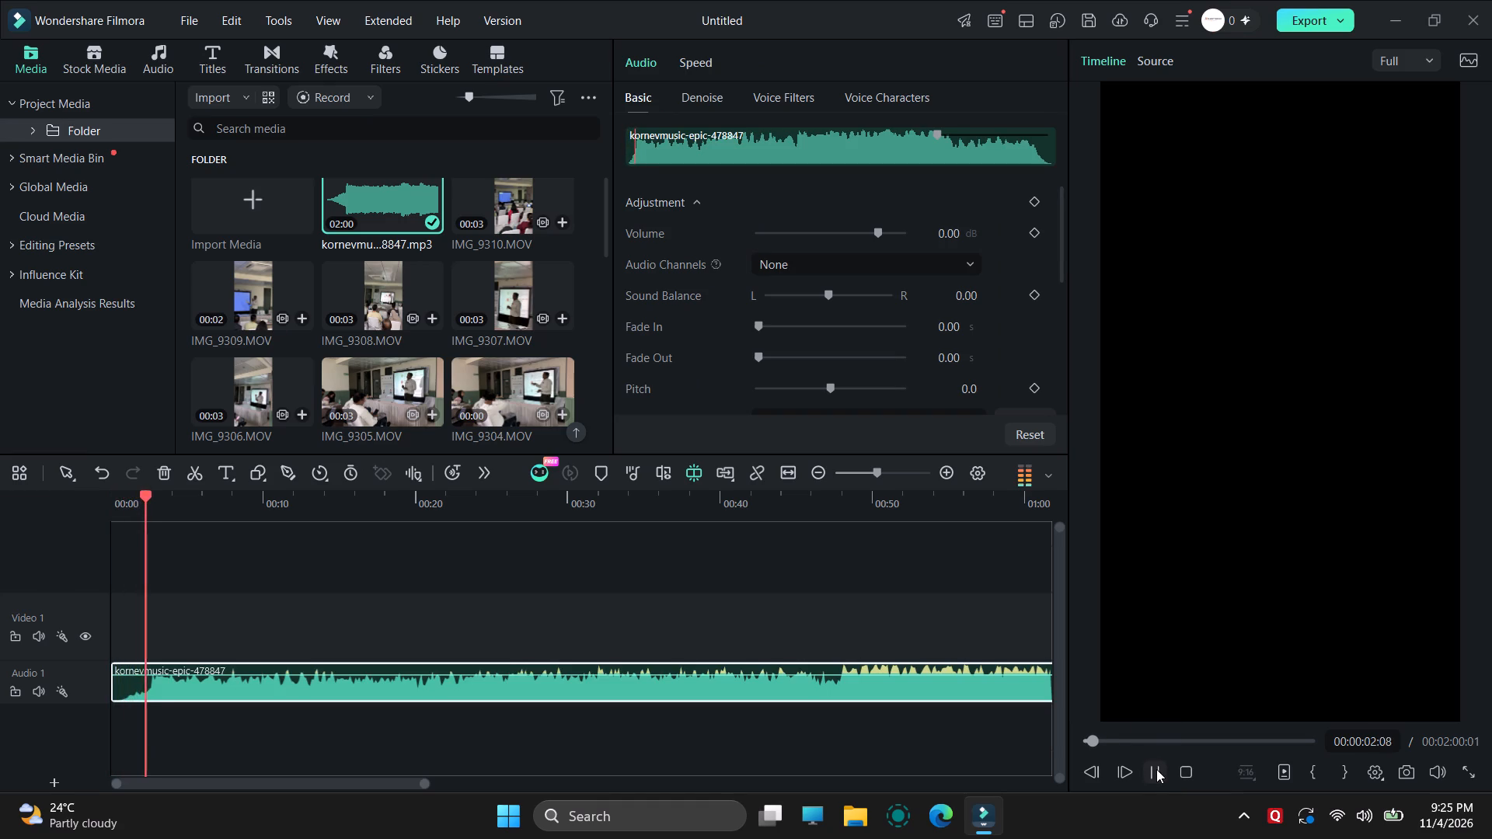
left_click(1156, 769)
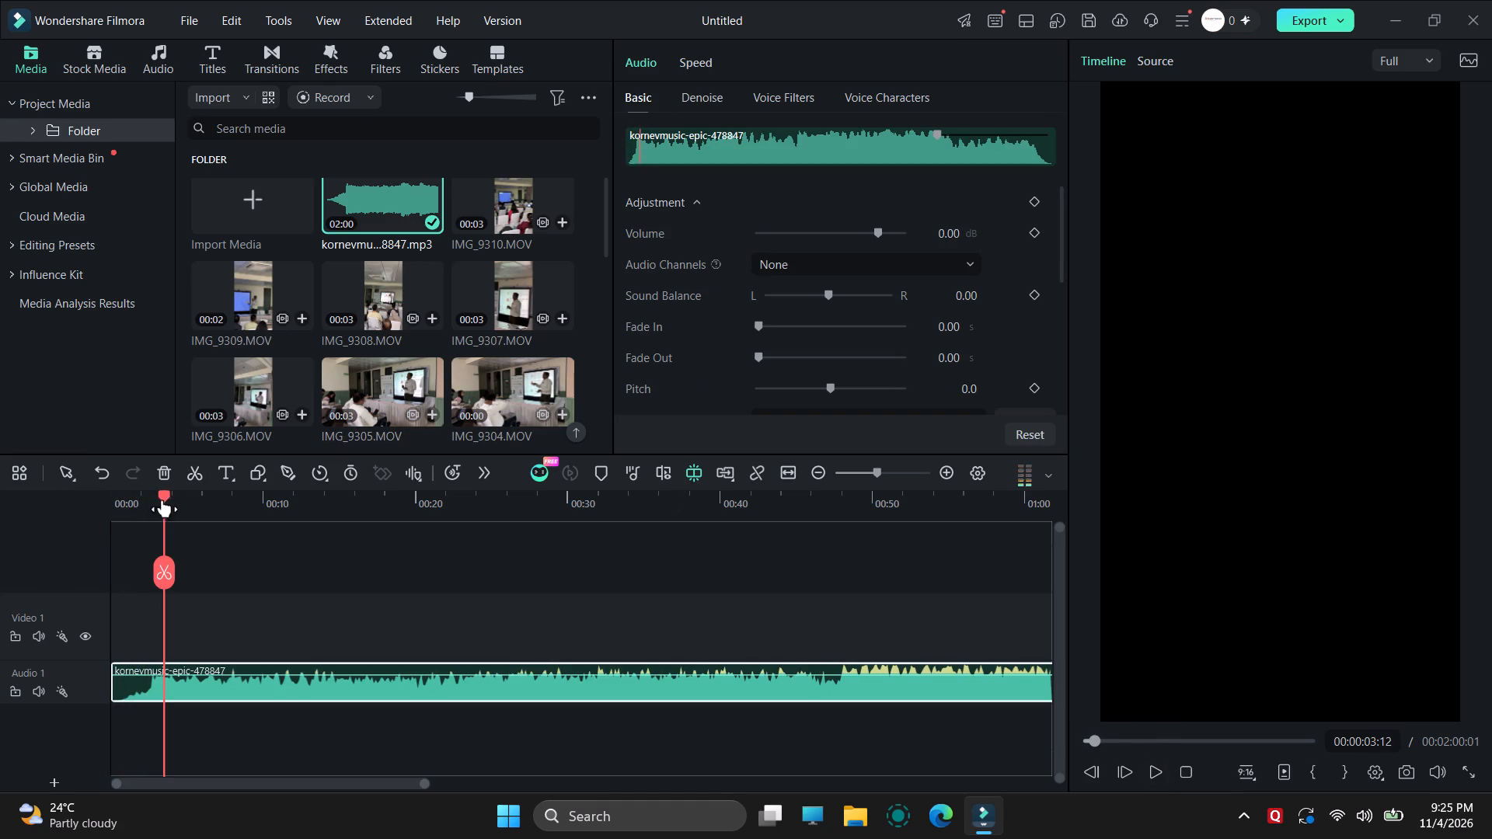
left_click_drag(164, 499, 130, 498)
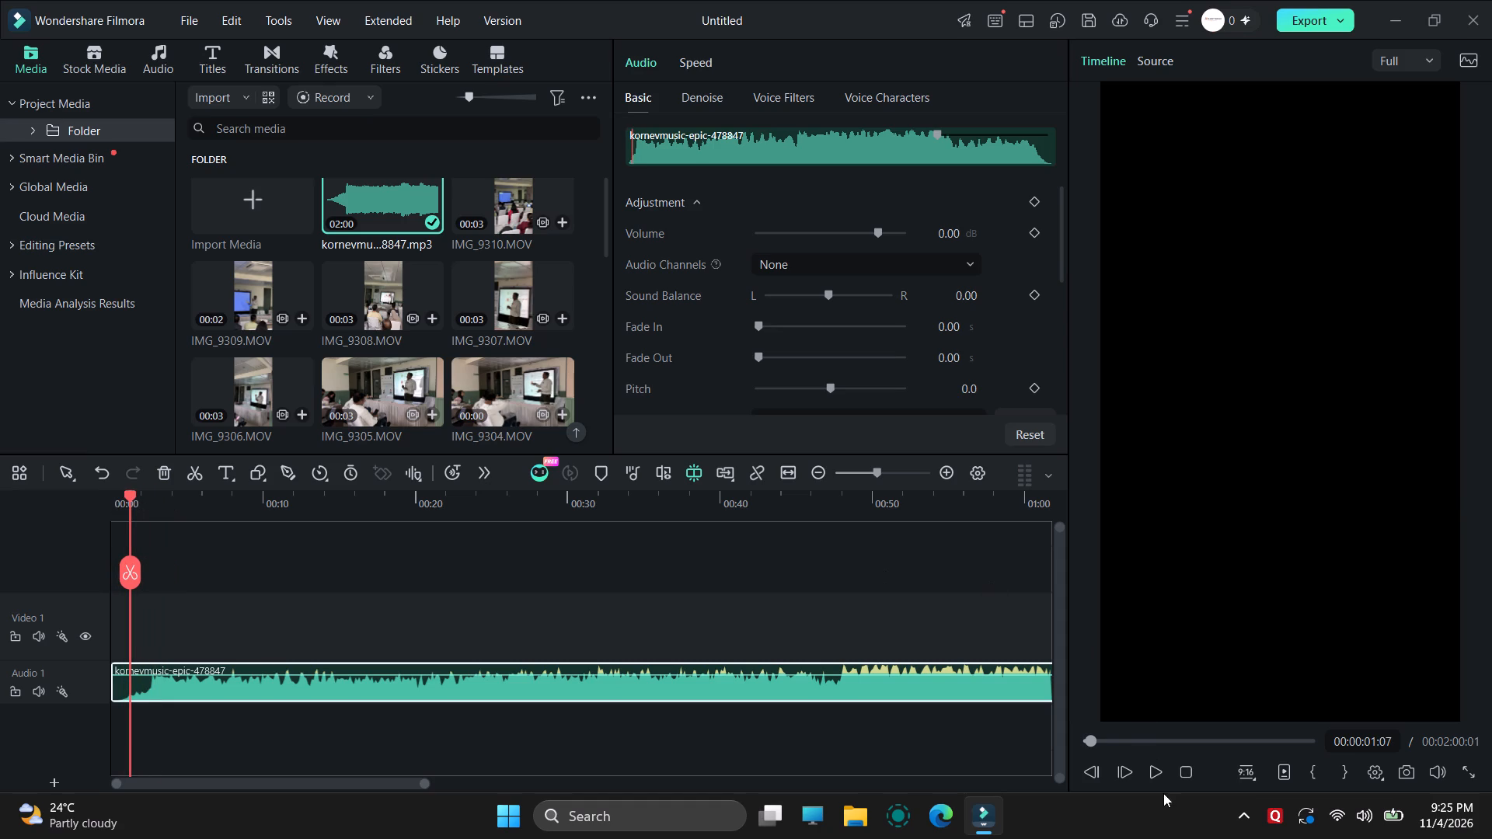
left_click(1157, 782)
left_click(1156, 775)
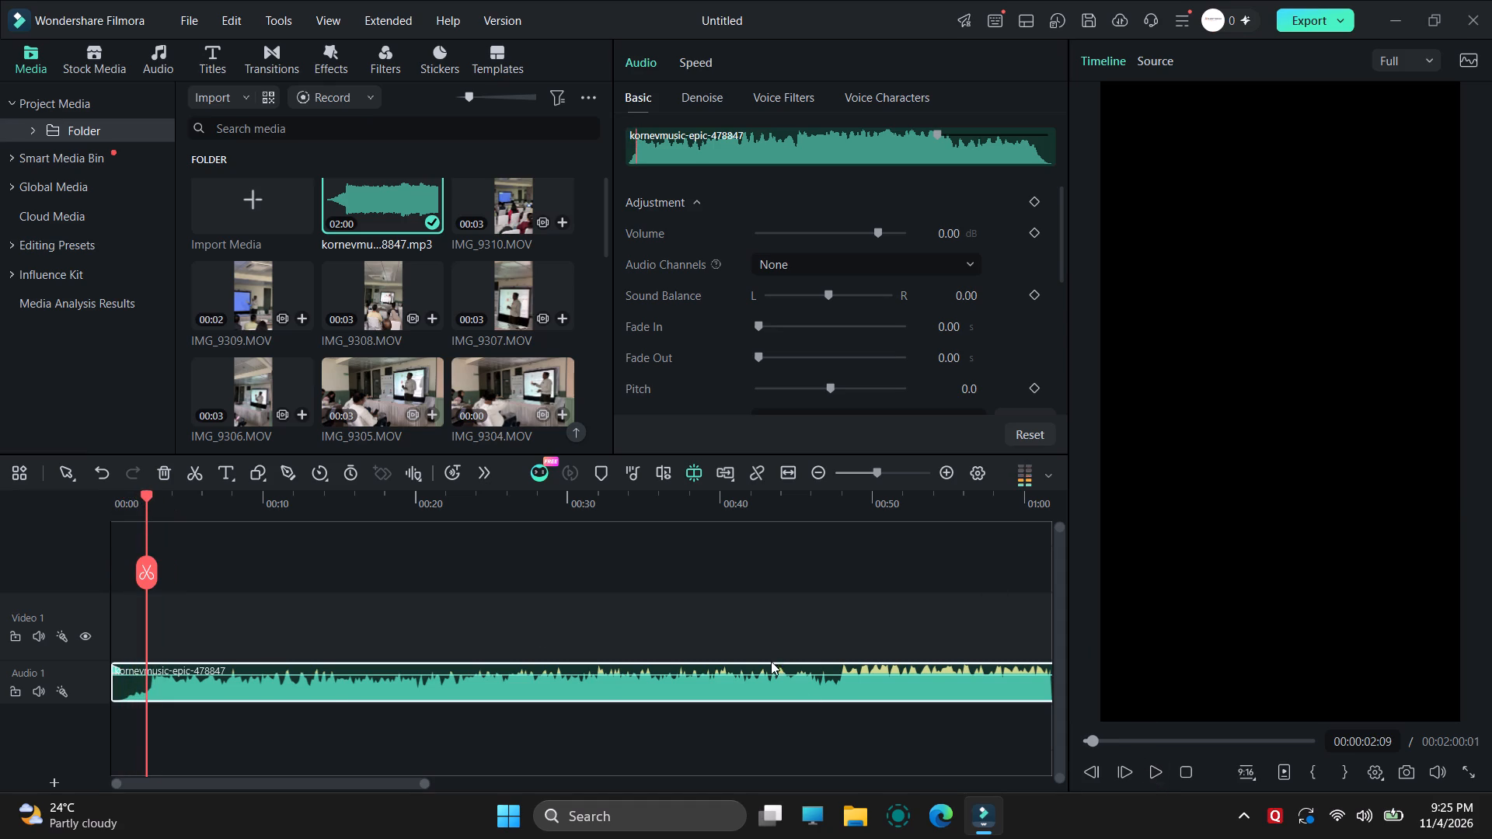
left_click(211, 708)
left_click(146, 570)
left_click(125, 692)
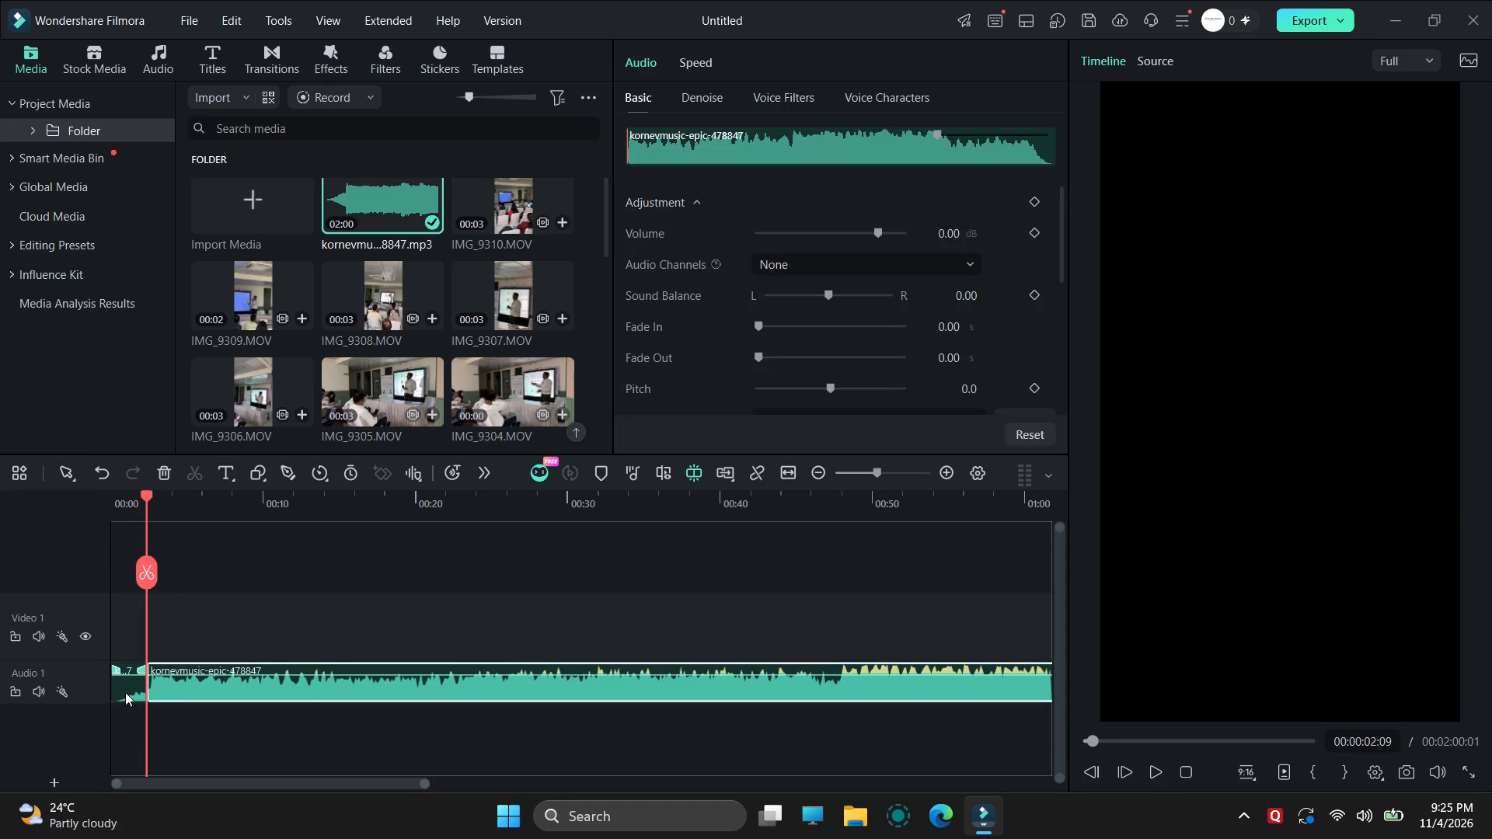
key("Delete")
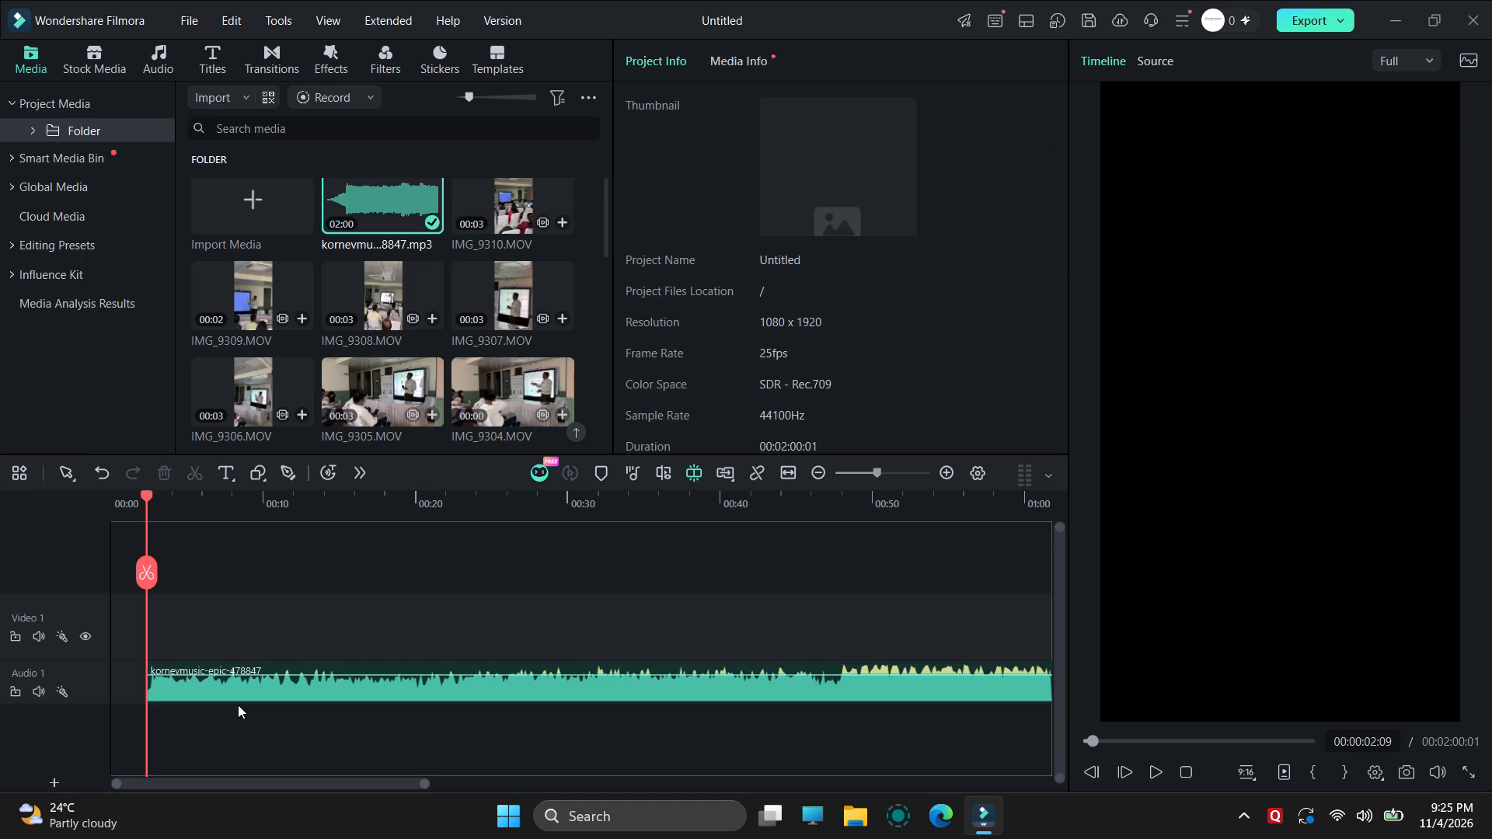
Move the trimmed music clip to the start of Audio 1 and return the playhead to 00:00:00:00.
left_click_drag(271, 691, 211, 698)
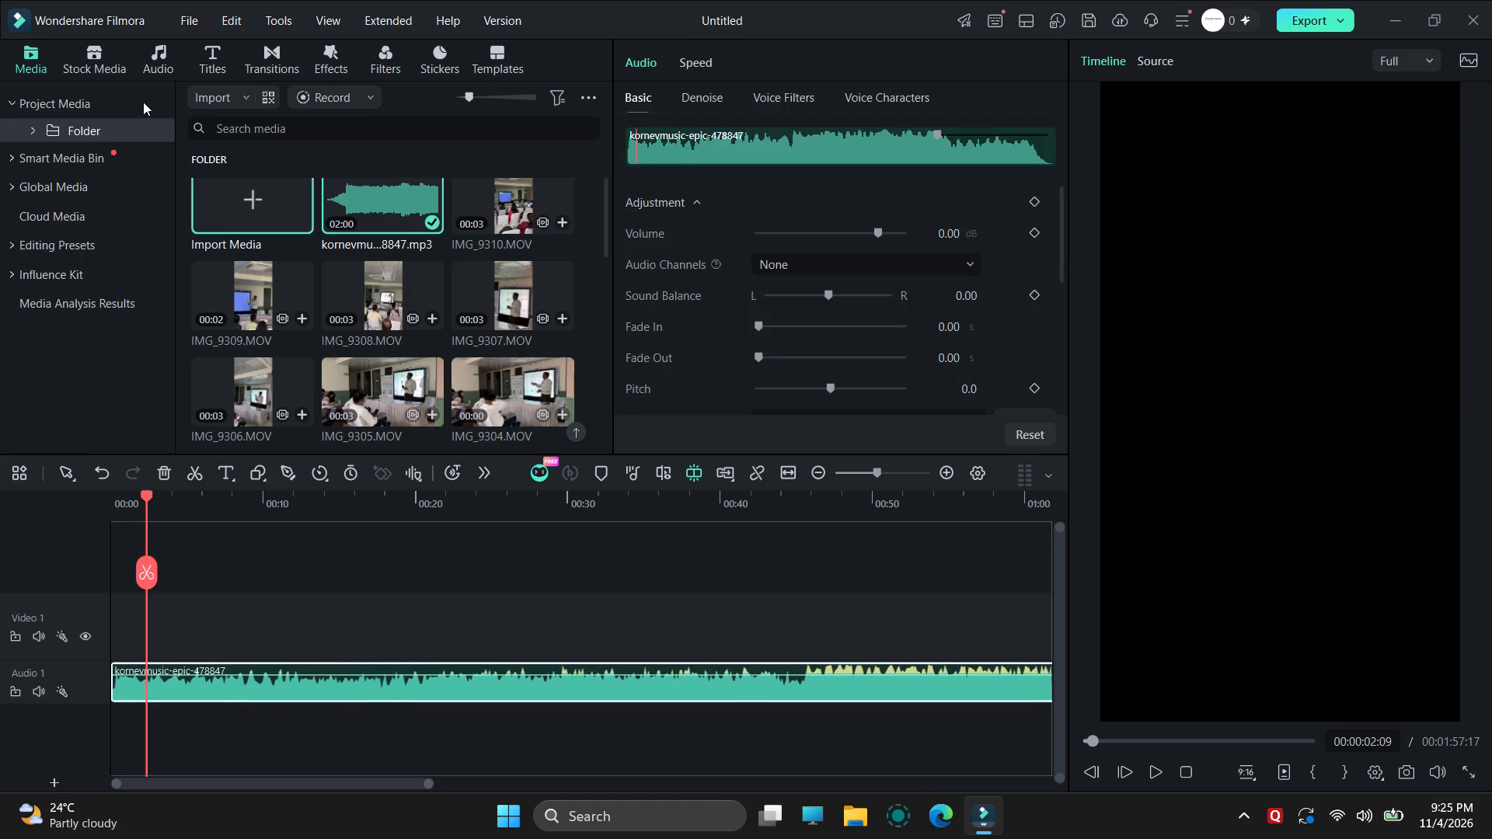
left_click_drag(143, 498, 70, 515)
Look through the imported clips in the project media folder for footage to use.
scroll(583, 306, "up", 1)
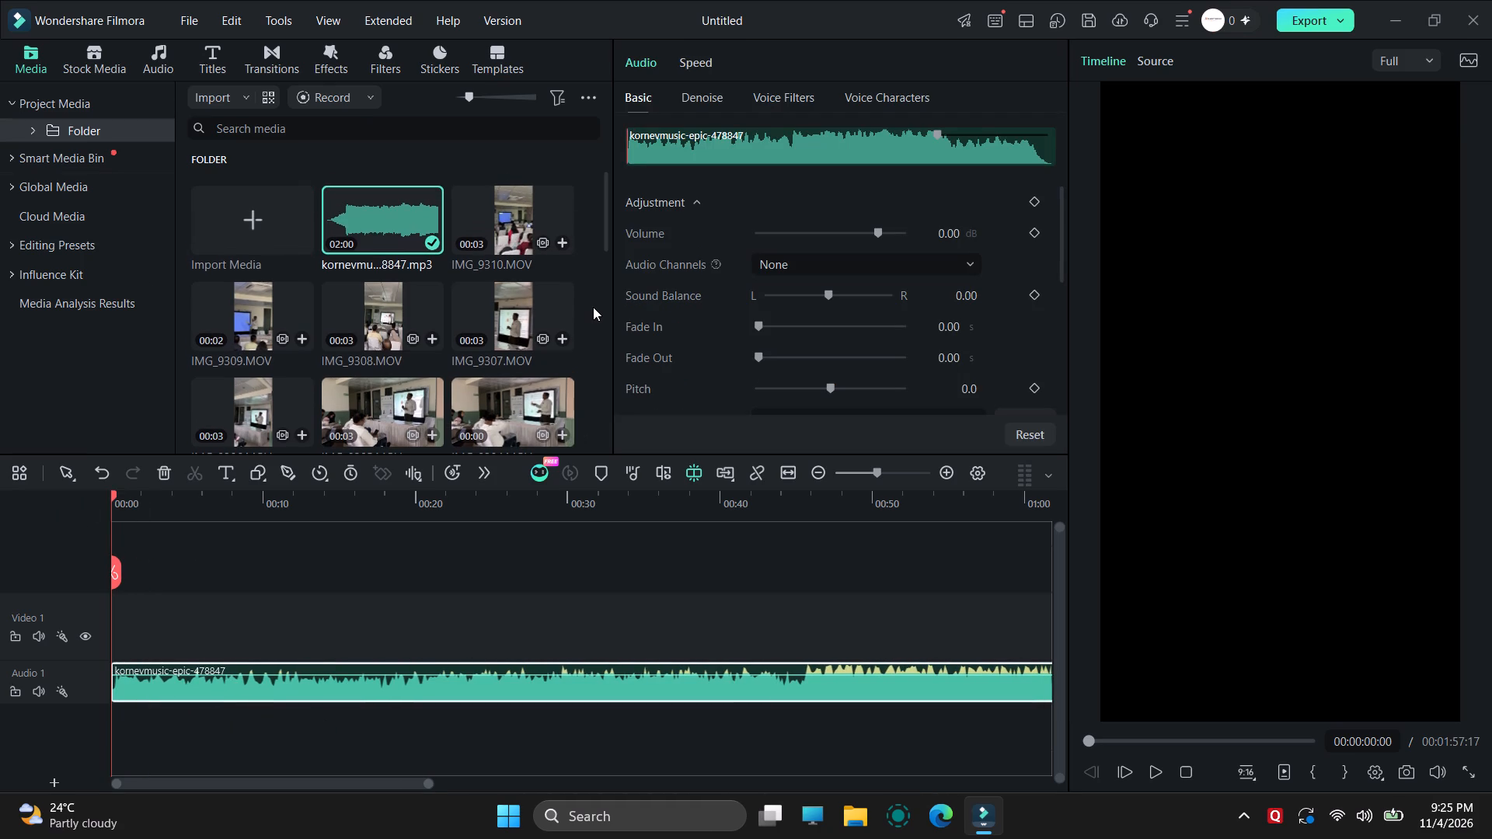
scroll(593, 307, "down", 7)
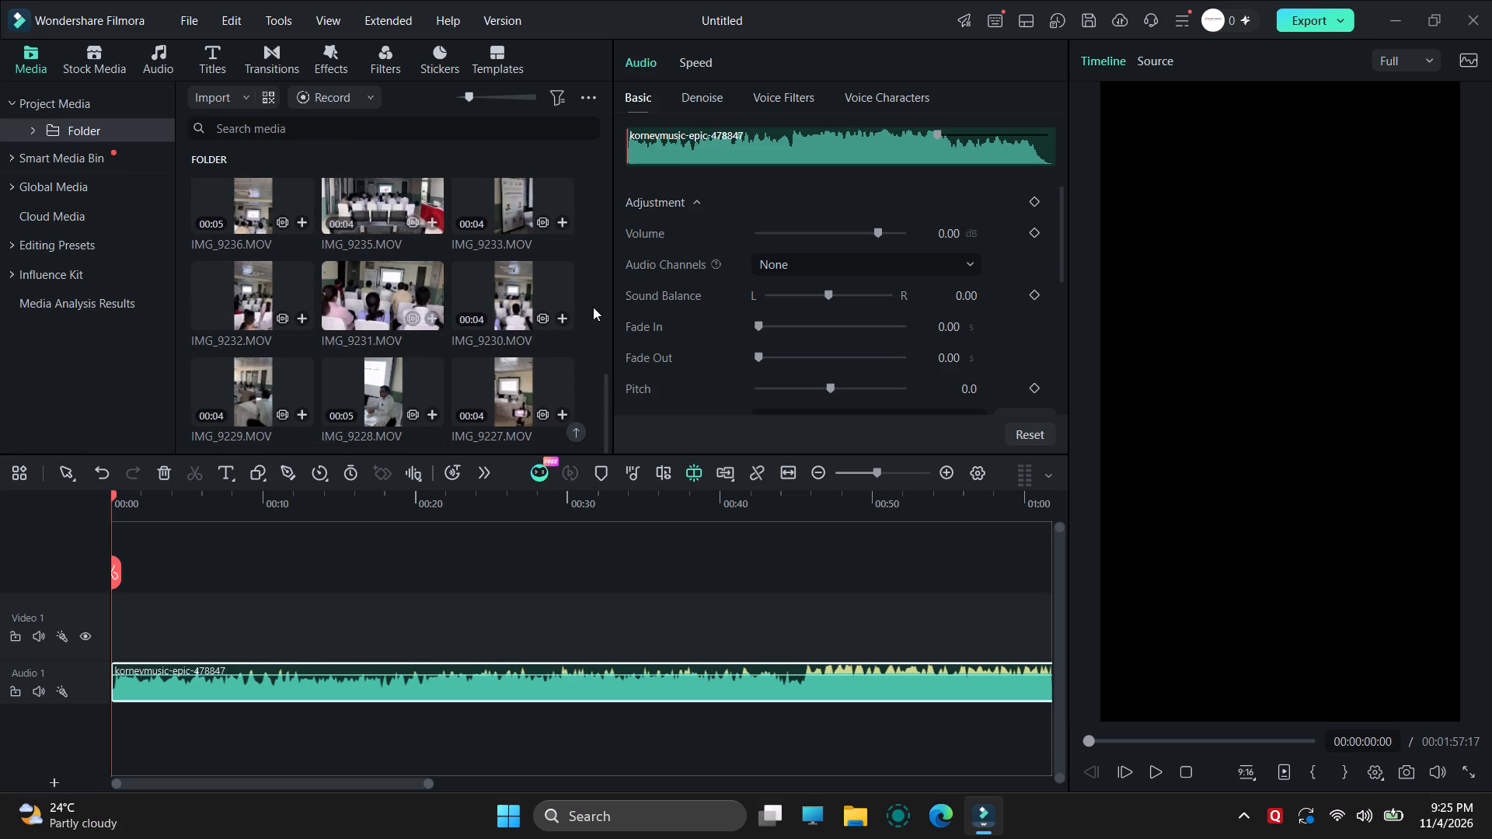
scroll(593, 307, "down", 3)
scroll(532, 350, "down", 4)
scroll(561, 345, "up", 2)
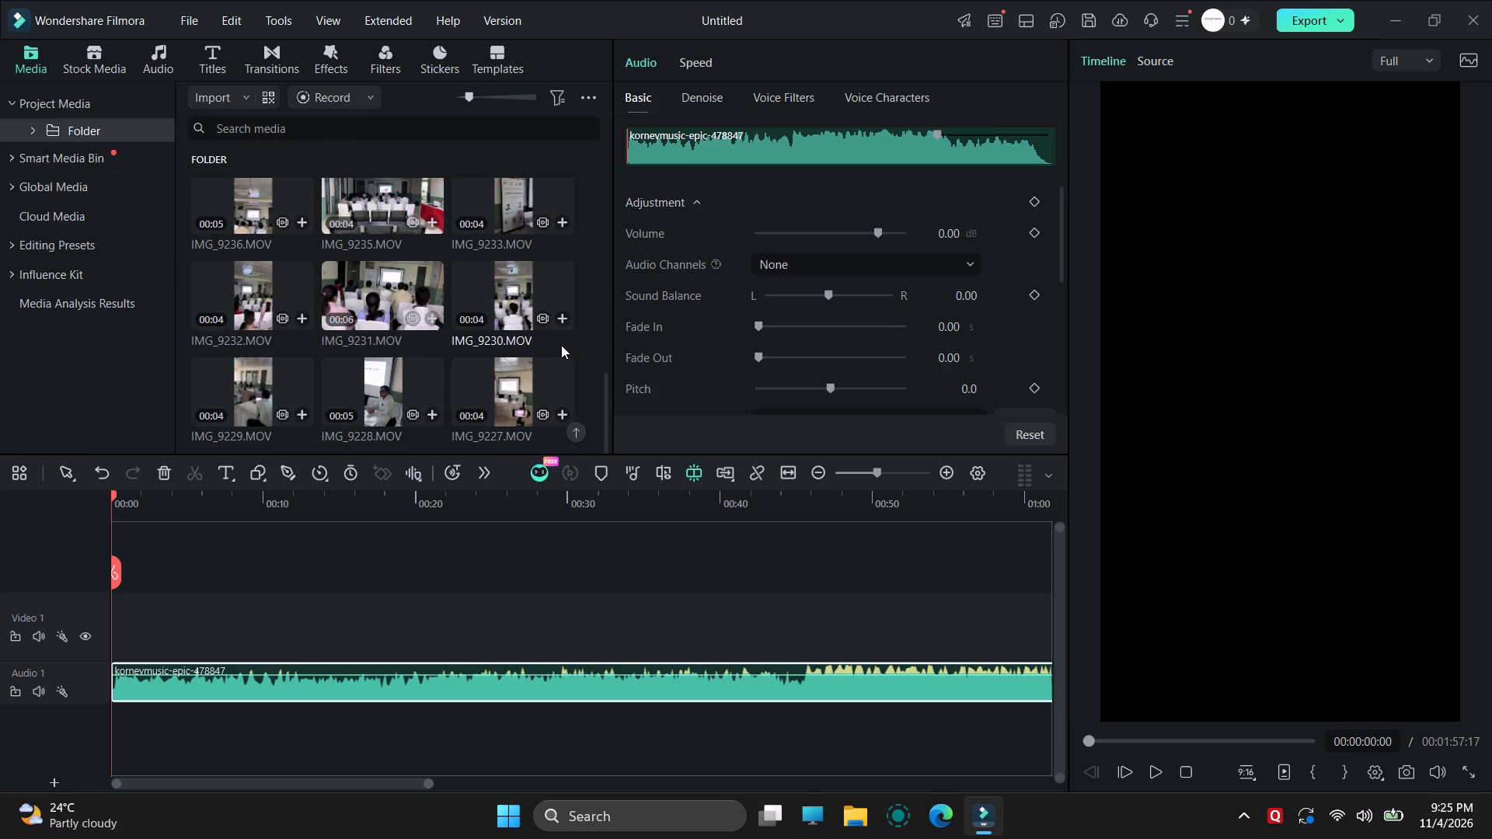
scroll(561, 345, "up", 9)
left_click(595, 301)
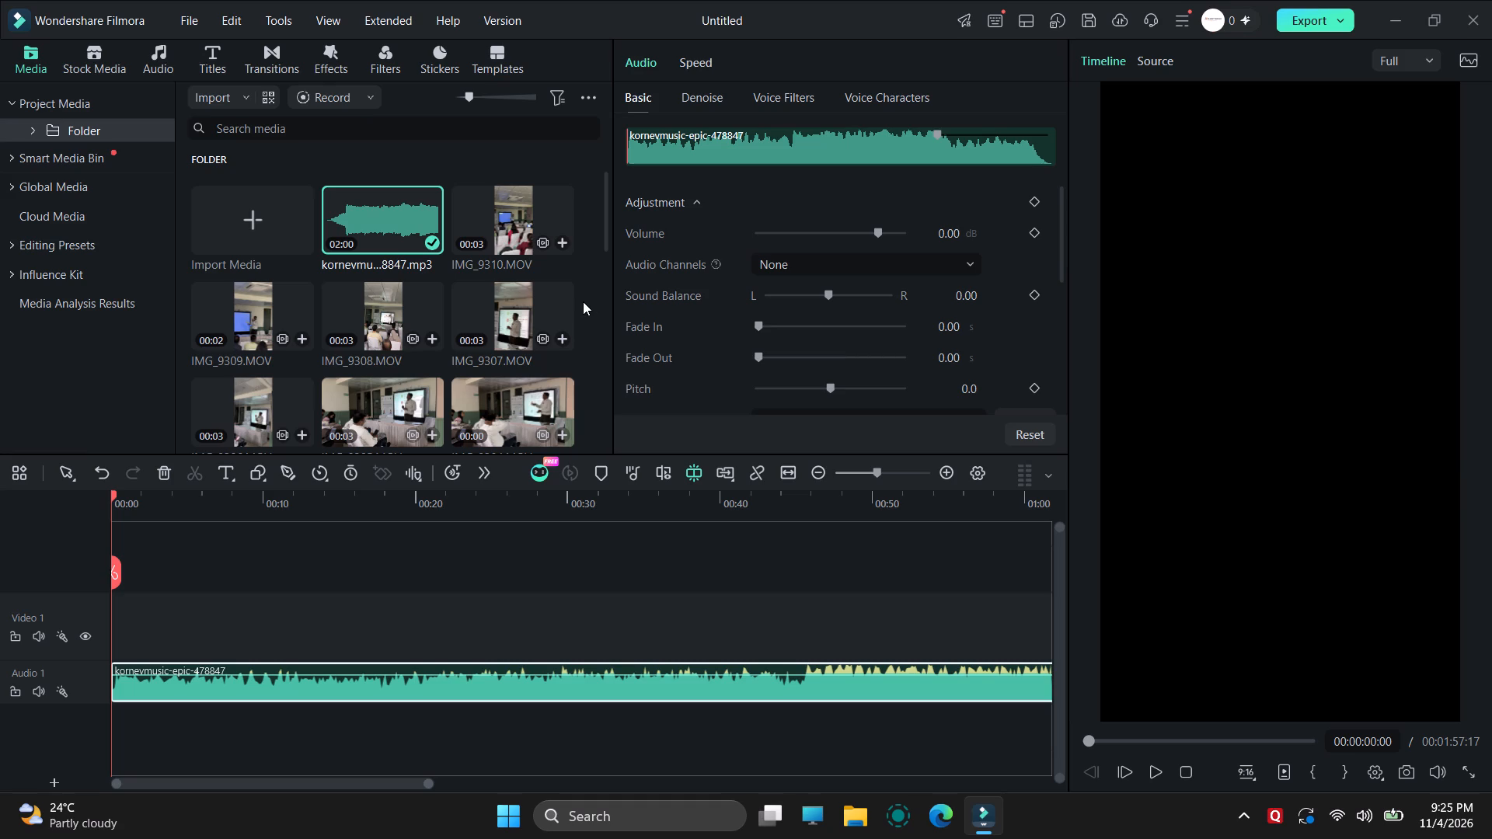
Preview IMG_9309.MOV and place it at the start of the Video 1 track without matching the project settings to the media.
double_click(245, 317)
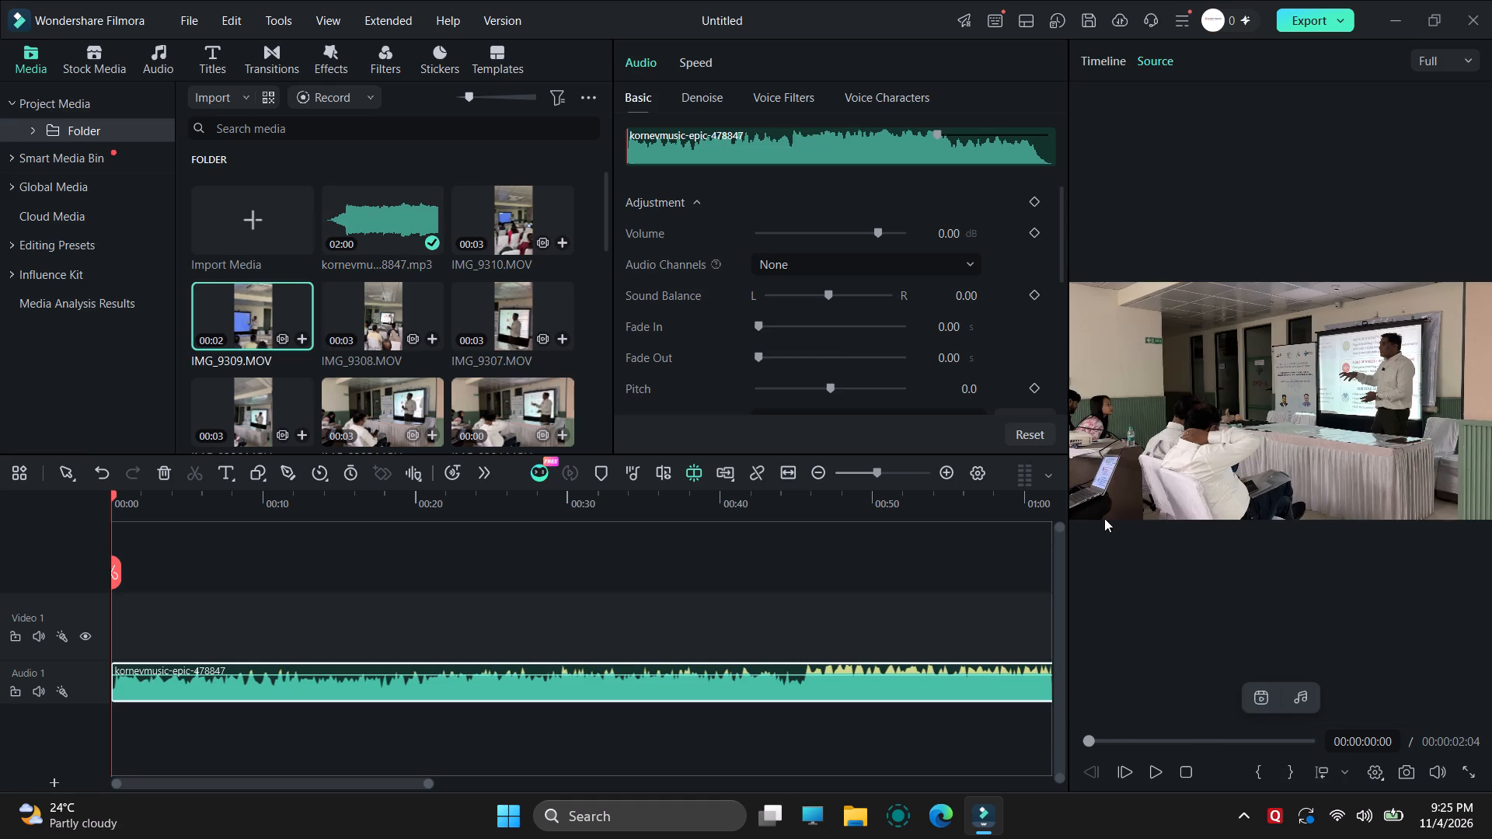
left_click(1147, 772)
left_click_drag(225, 315, 479, 625)
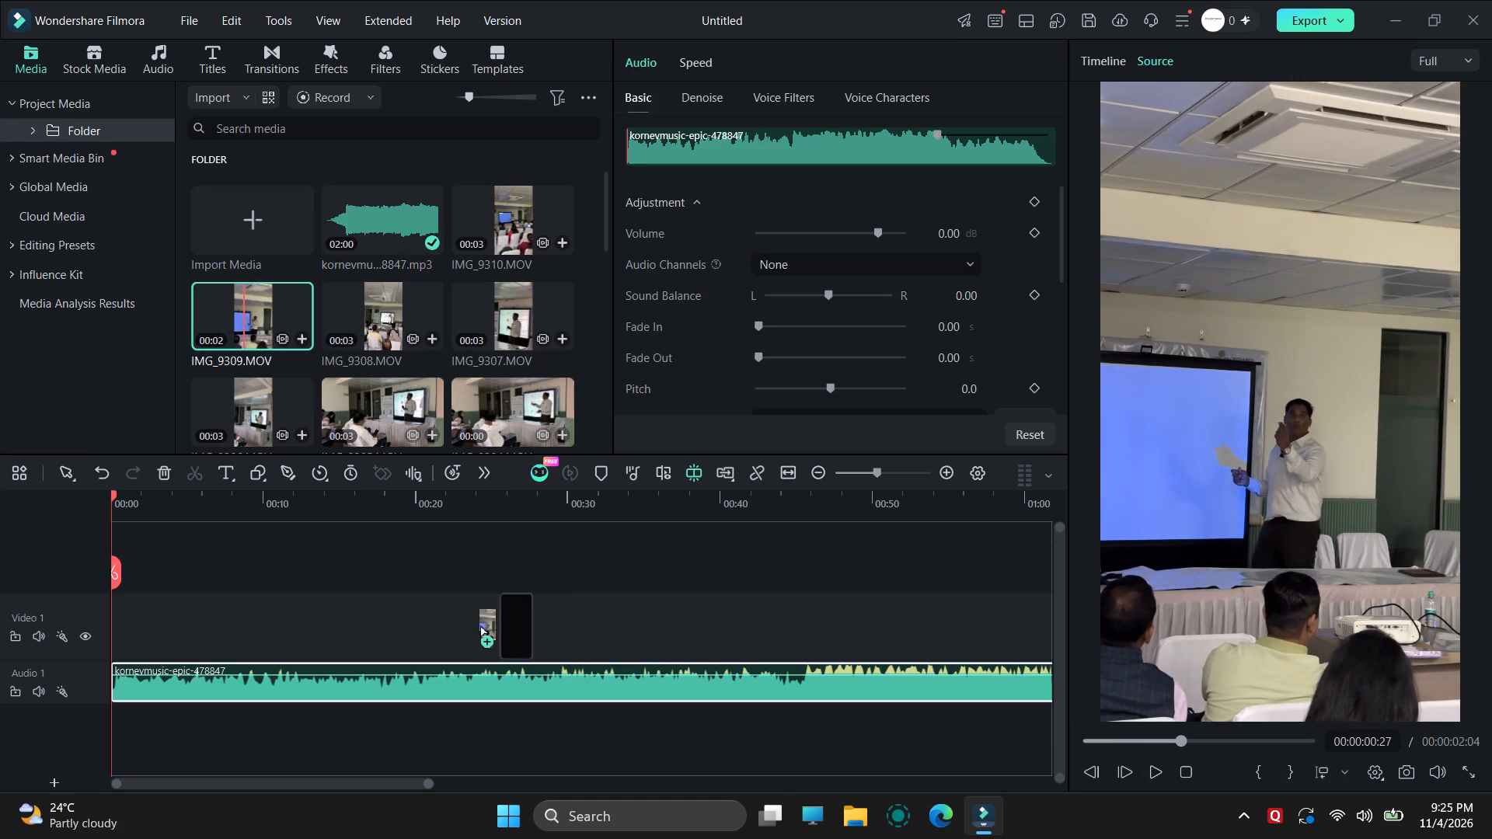
left_click_drag(479, 625, 73, 628)
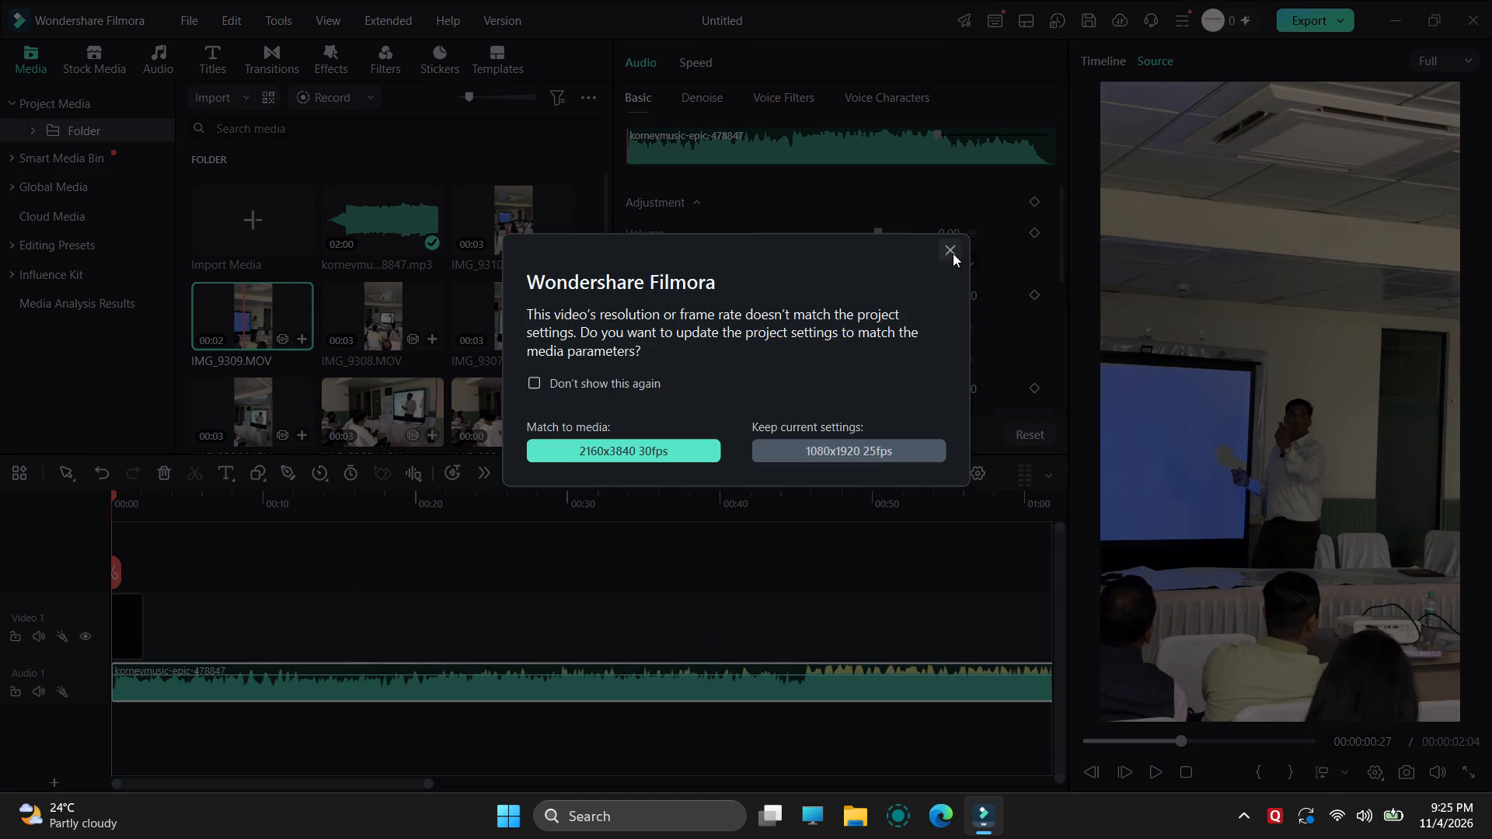
left_click(953, 249)
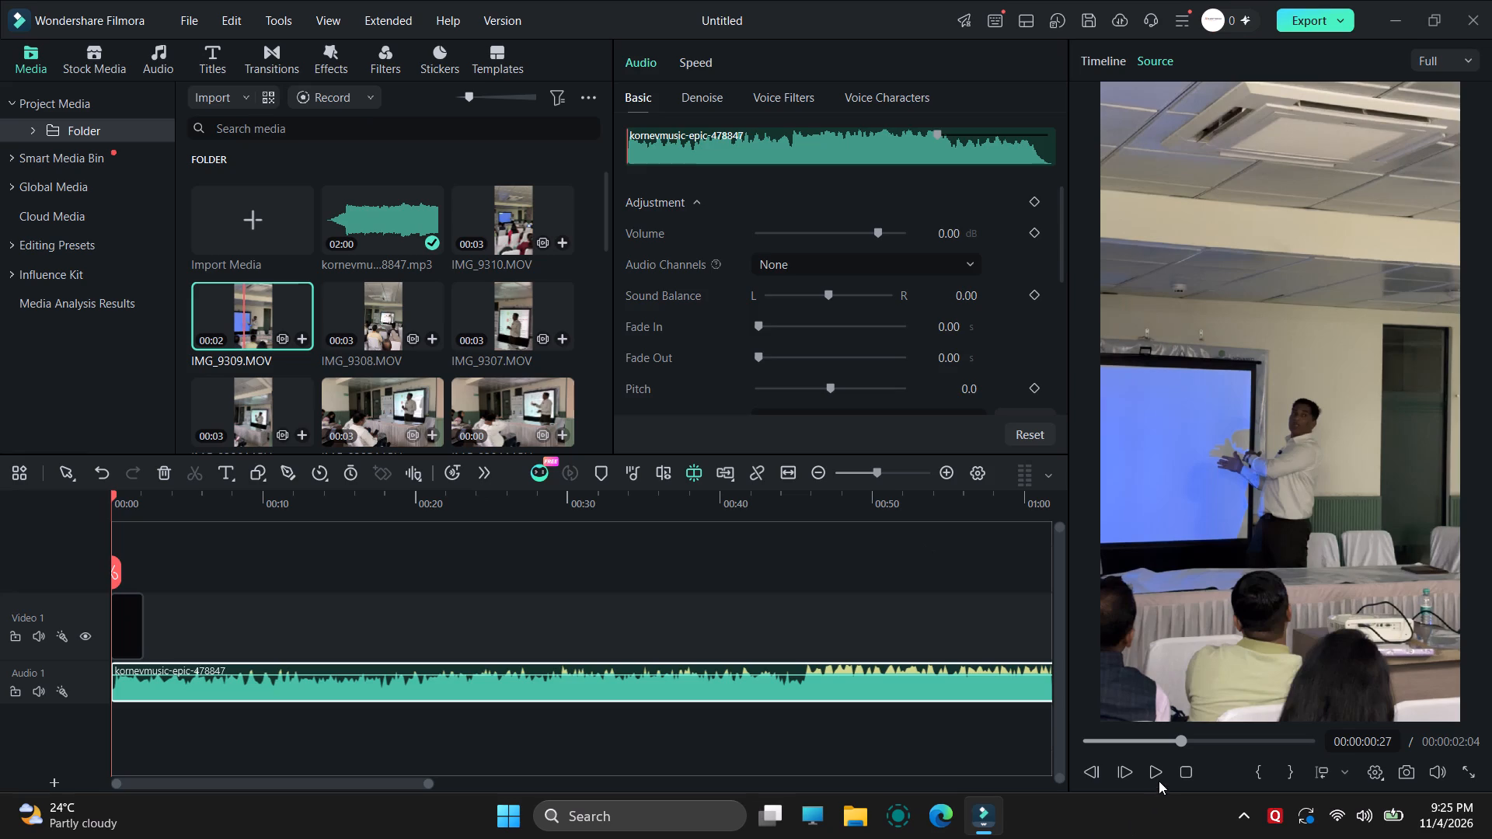
Mute the Video 1 track and play the opening clip against the music up to 00:00:02:01.
left_click(1153, 776)
left_click(1153, 775)
left_click(43, 642)
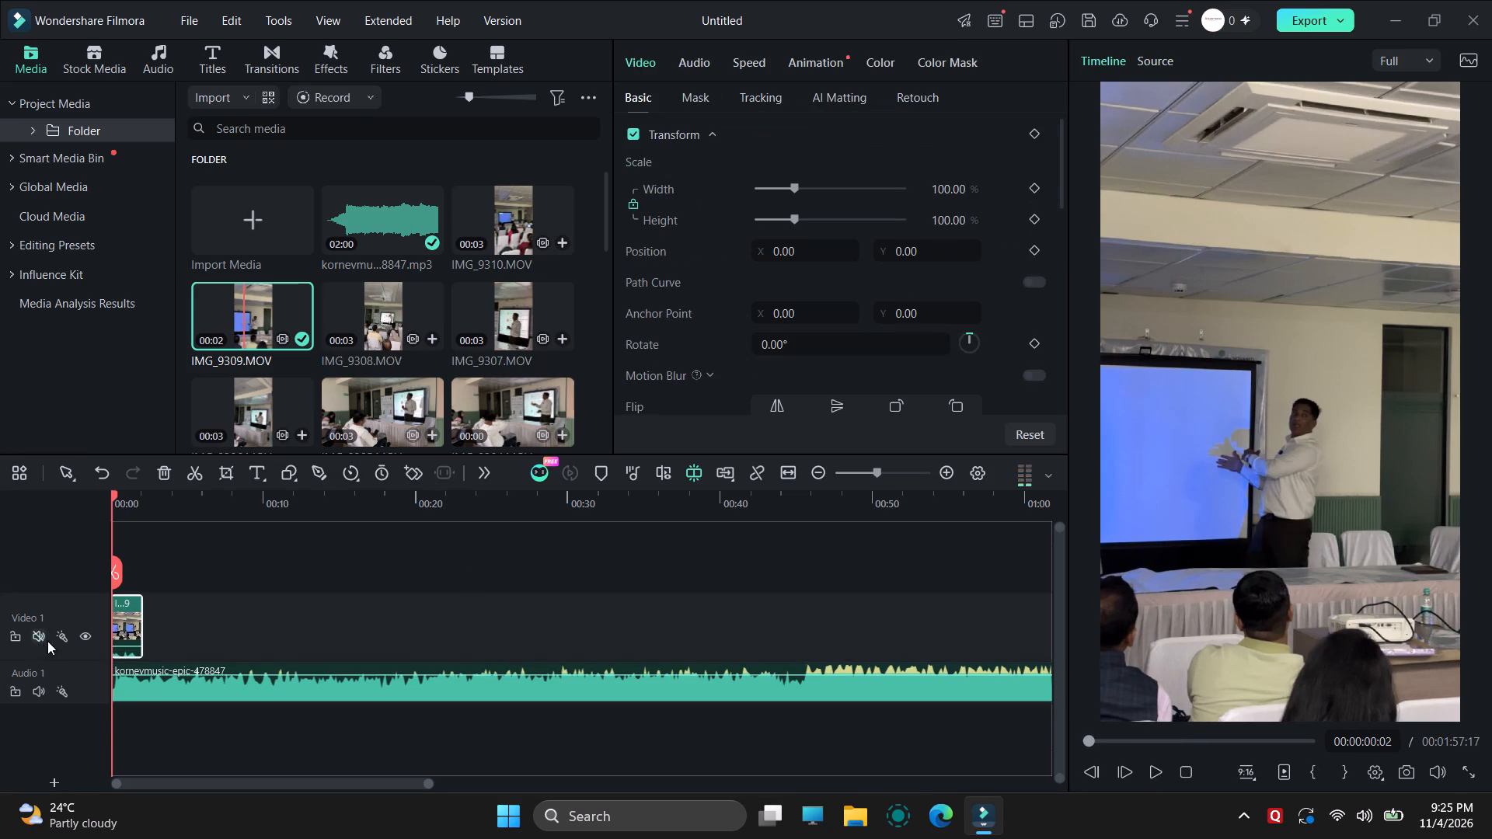
left_click(1154, 775)
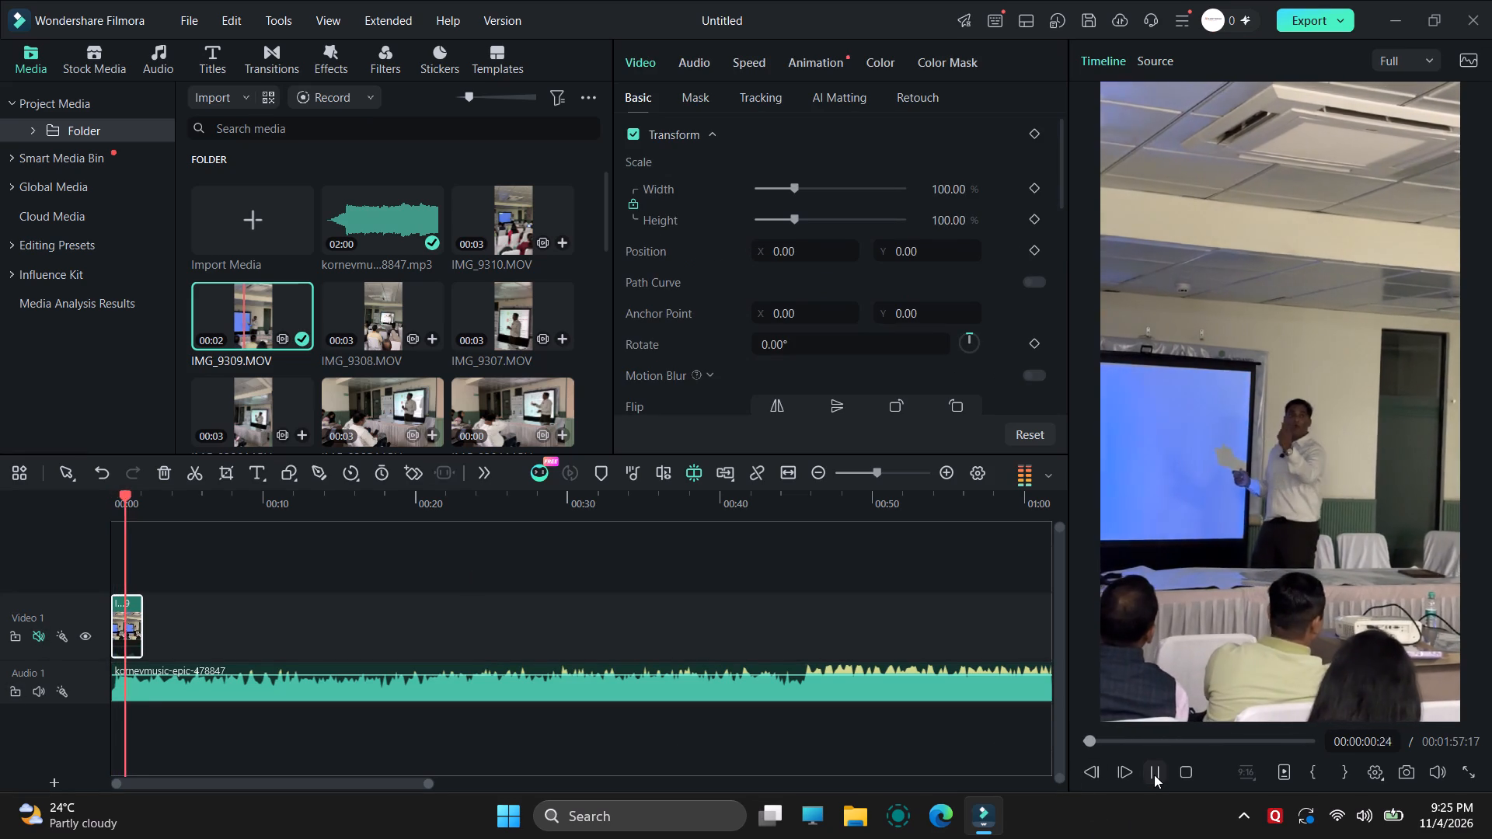
left_click(1154, 775)
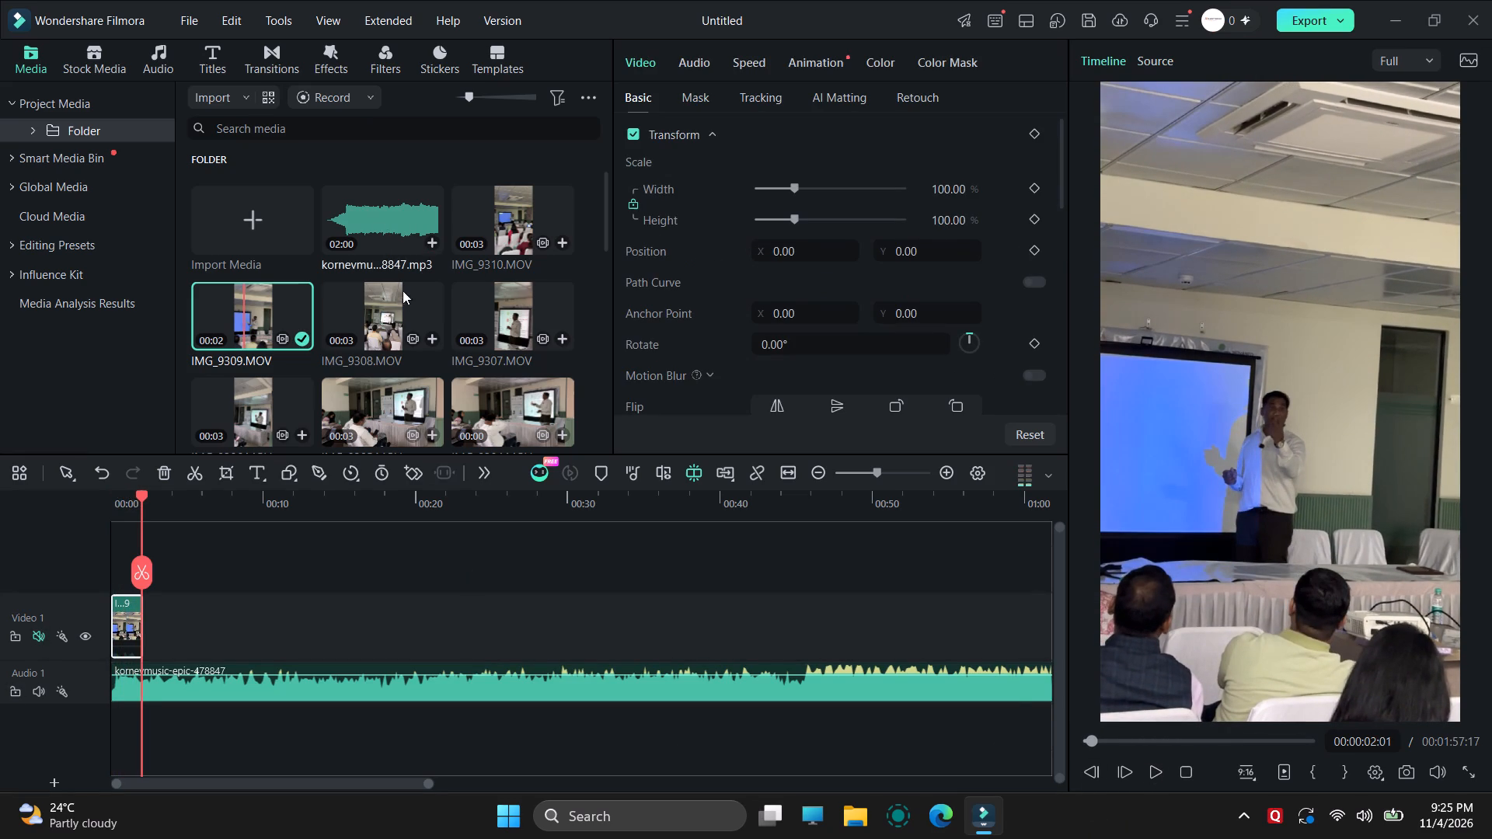
Place IMG_9308.MOV directly after the first clip on Video 1, leaving the project settings unmatched.
left_click_drag(385, 308, 148, 625)
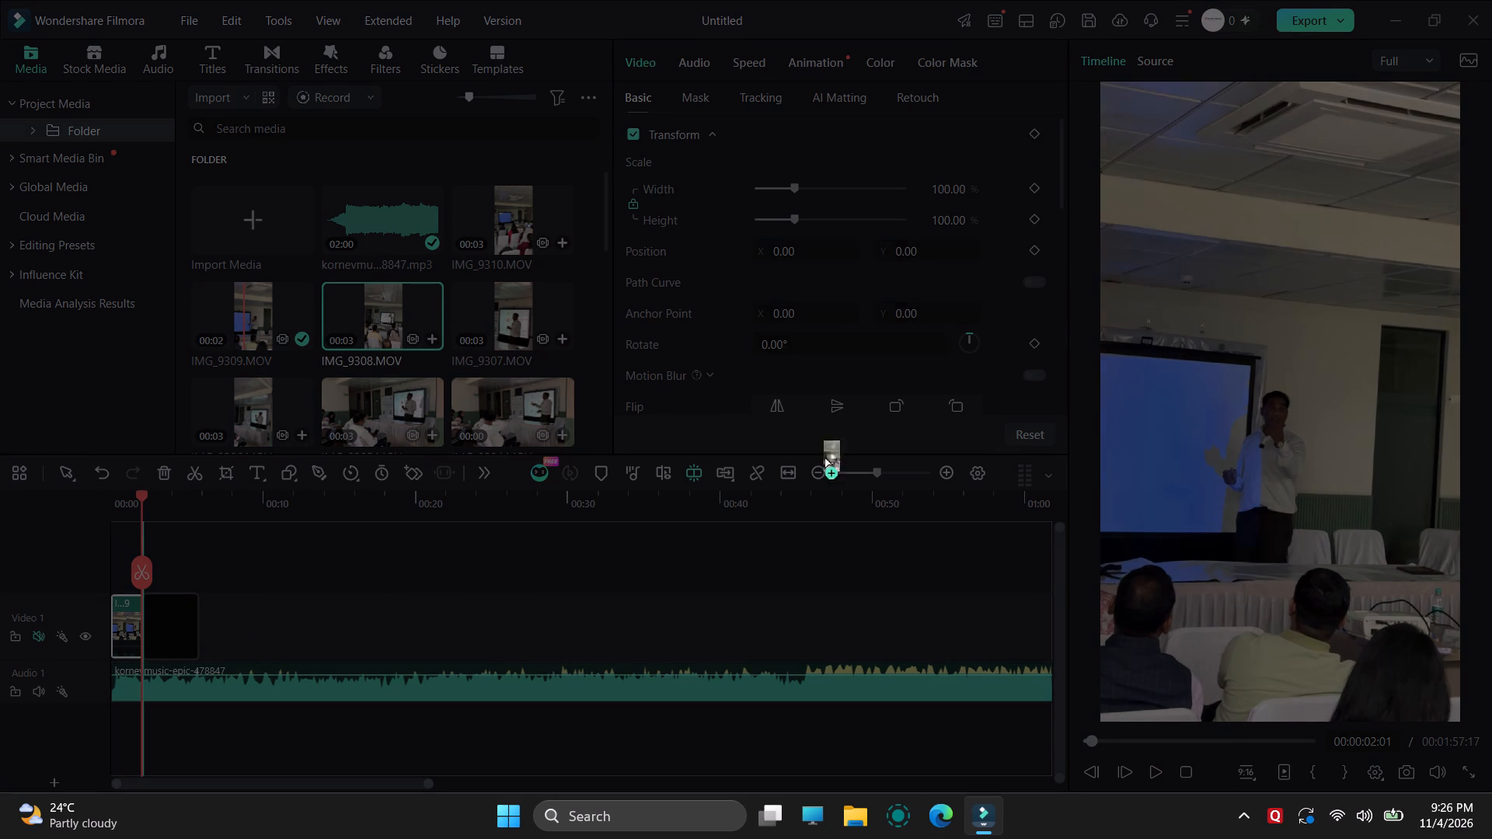
left_click(957, 251)
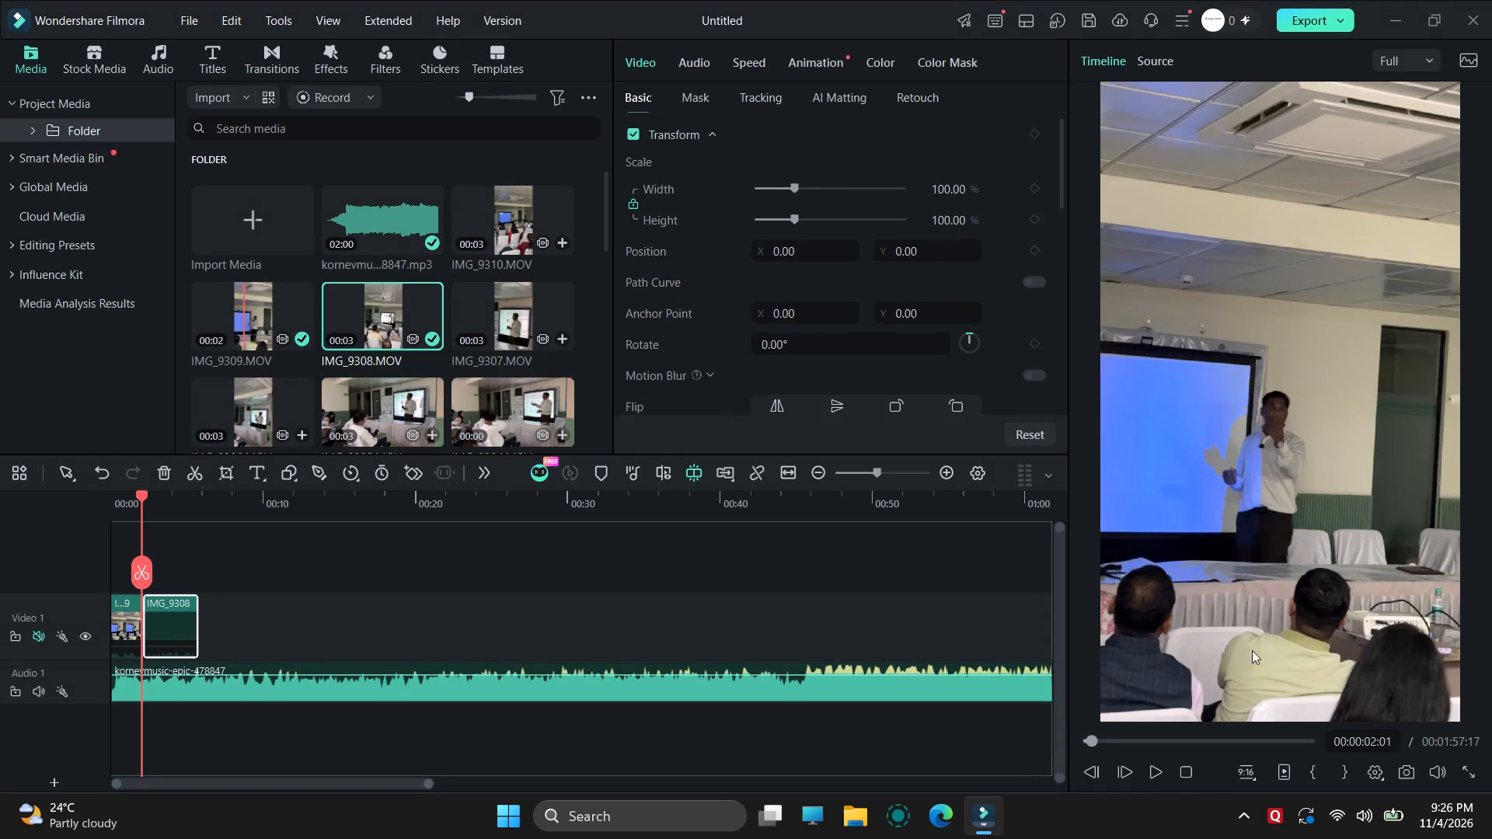
Play through the IMG_9308 clip with the music, split it at 00:00:04:07 and delete the part after the cut.
left_click(126, 496)
left_click(1149, 775)
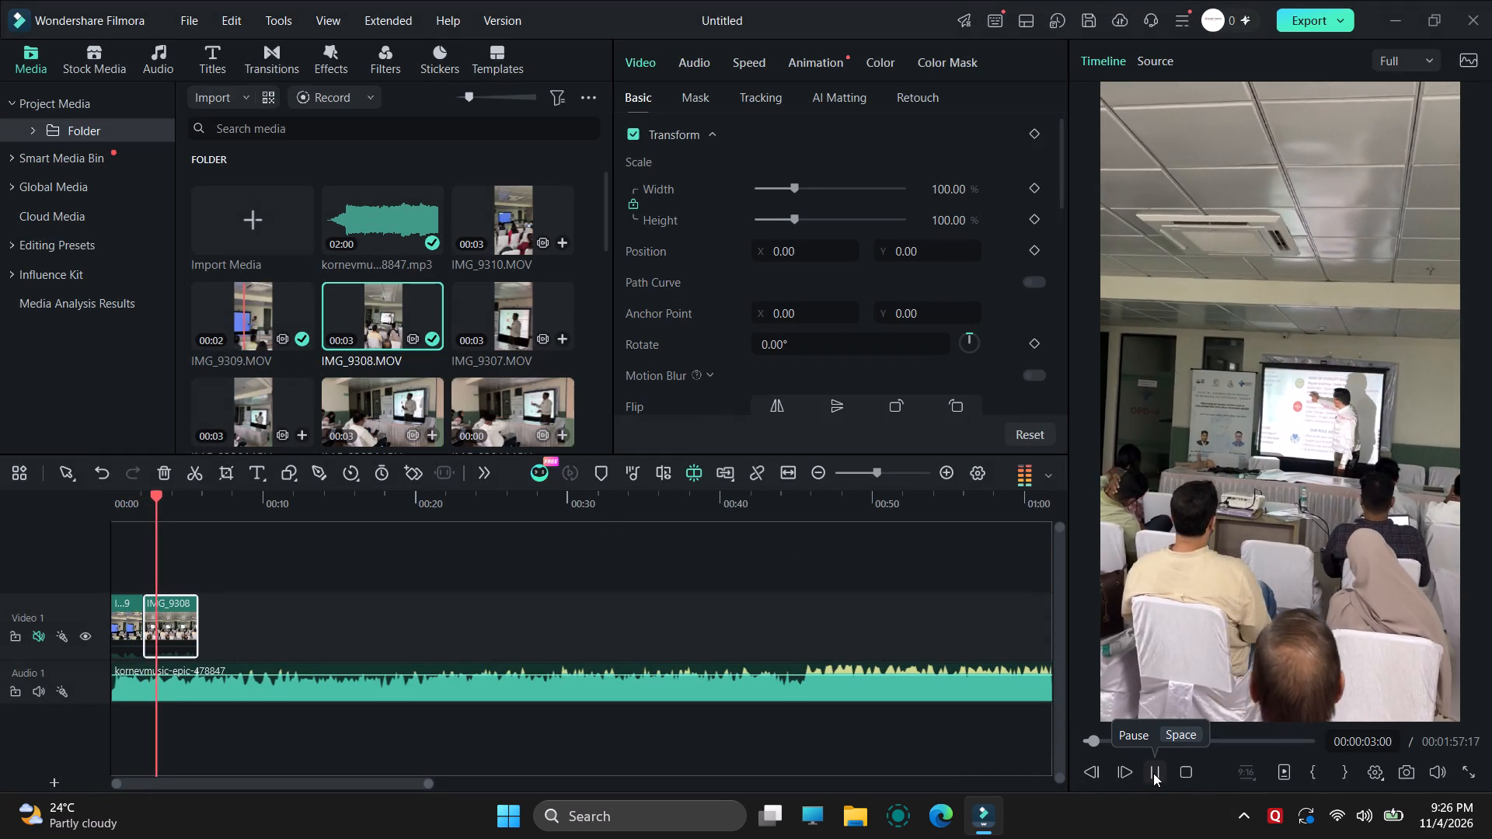
left_click(1153, 773)
left_click(163, 625)
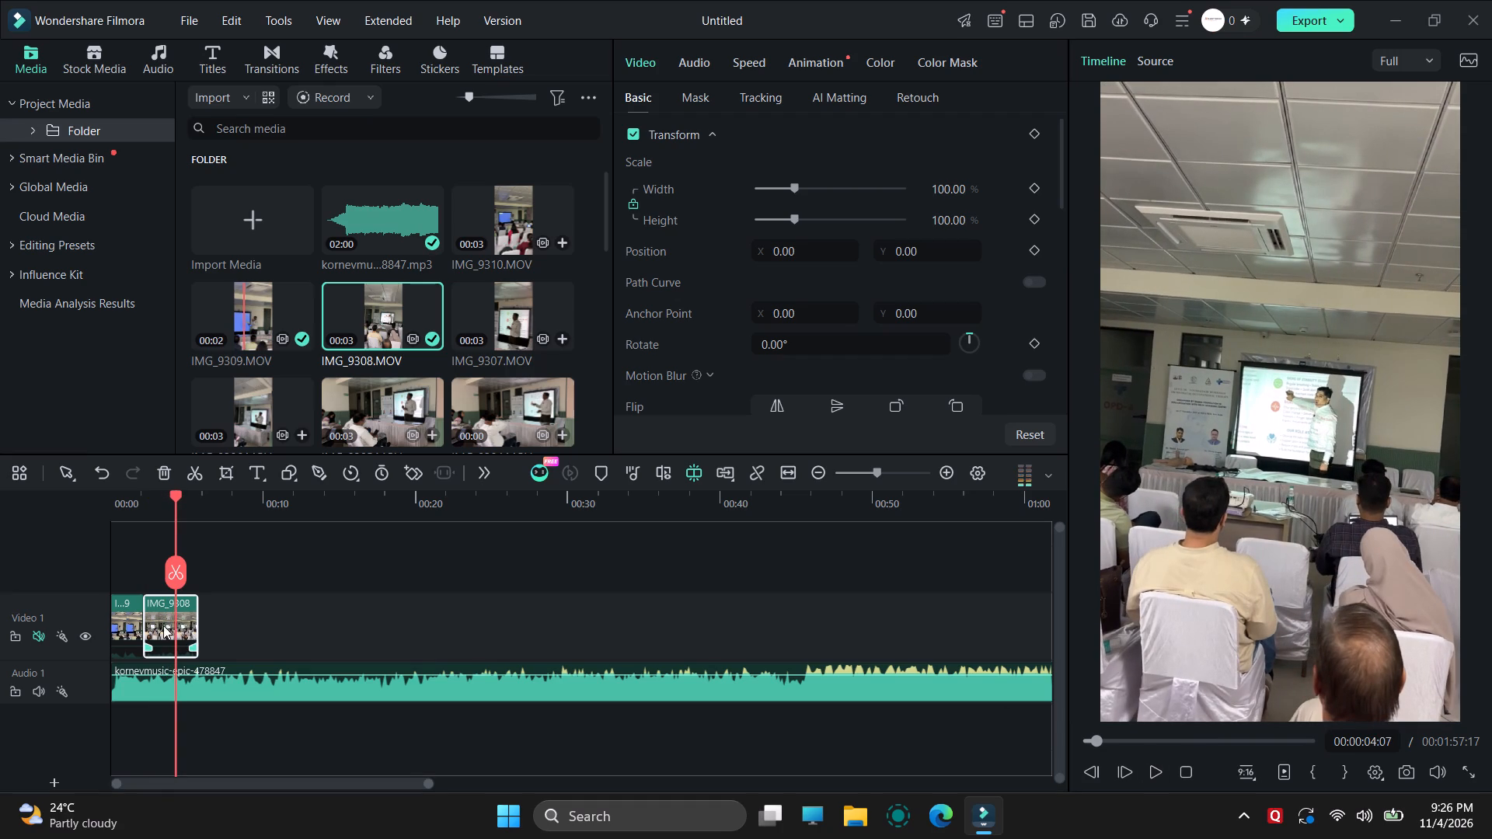
left_click(169, 567)
left_click(183, 633)
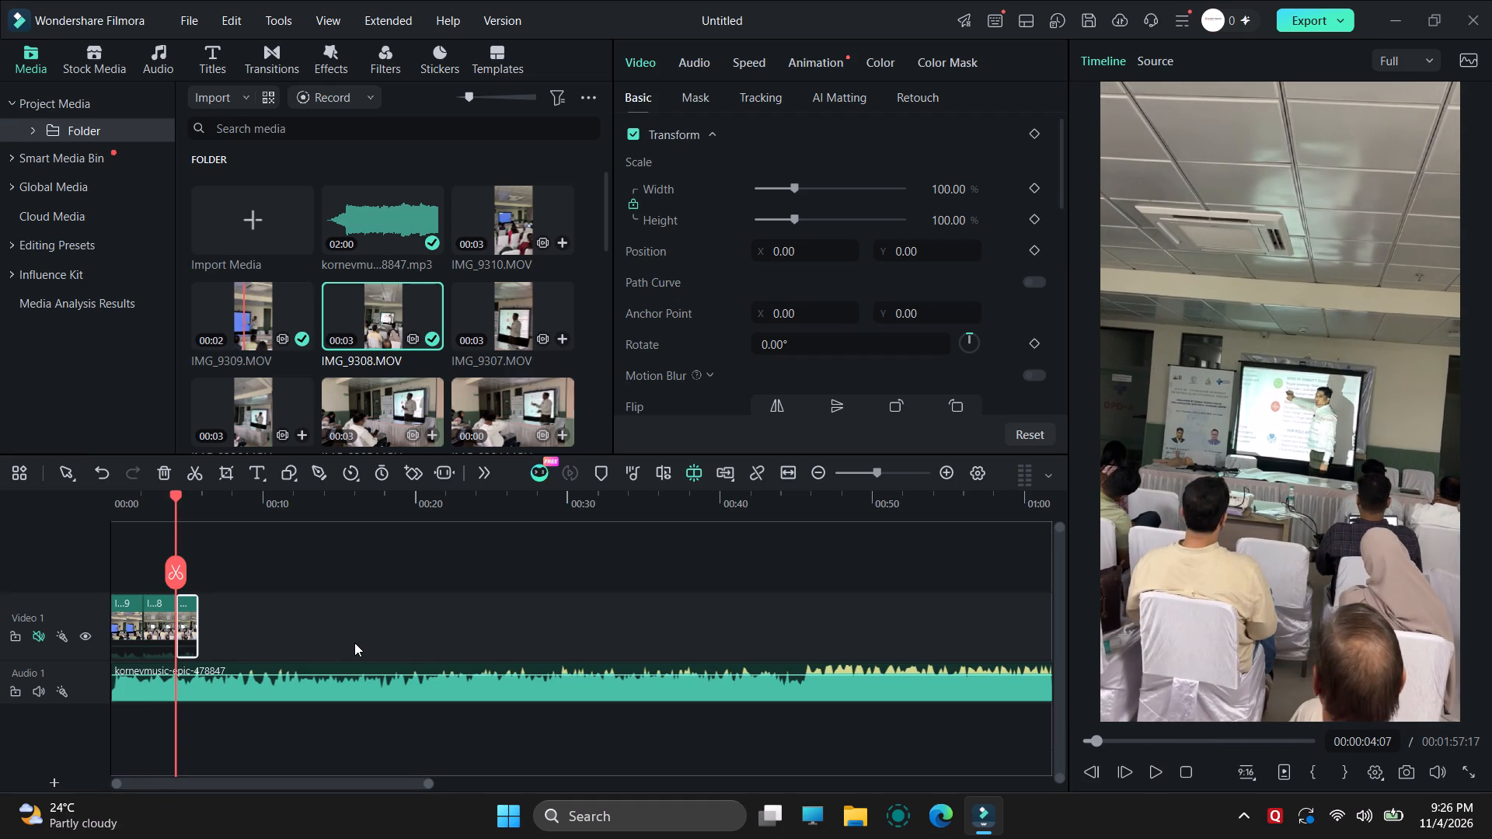
key("Delete")
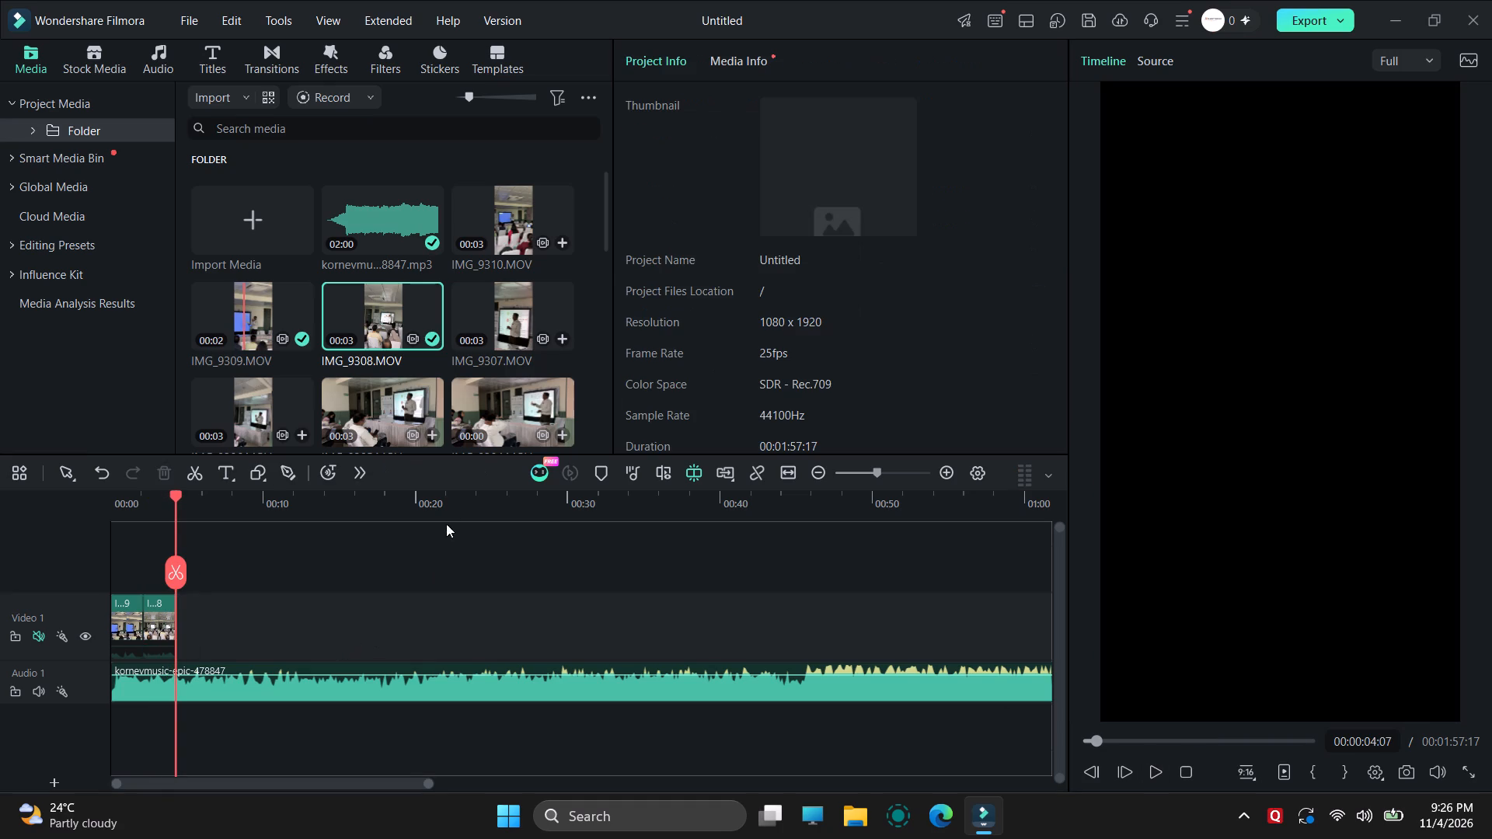
Place IMG_9250.MOV on Video 1 right after the trimmed IMG_9308 clip, leaving the project settings unmatched.
scroll(459, 374, "down", 3)
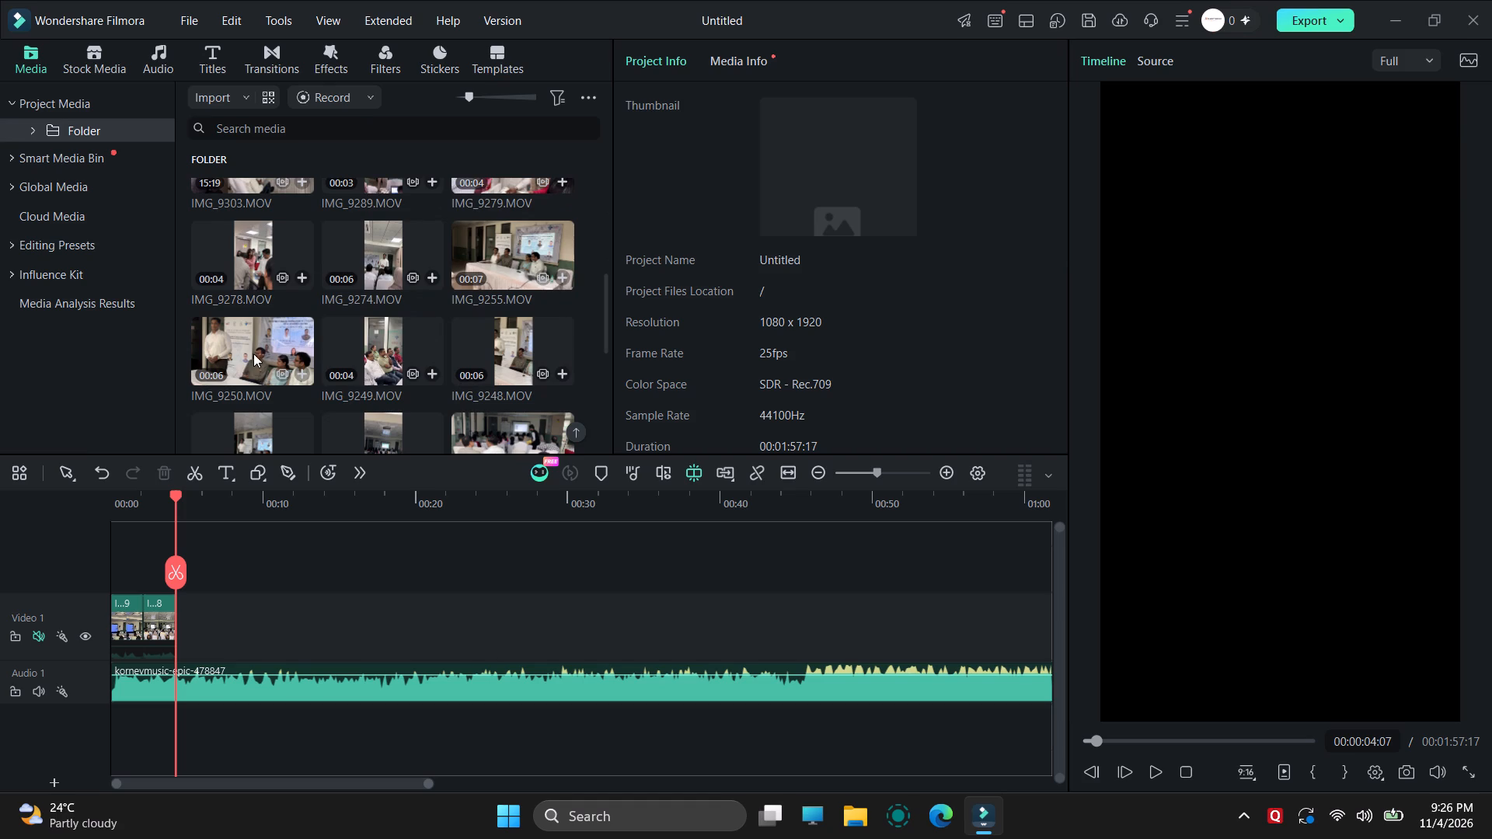
left_click_drag(234, 347, 182, 622)
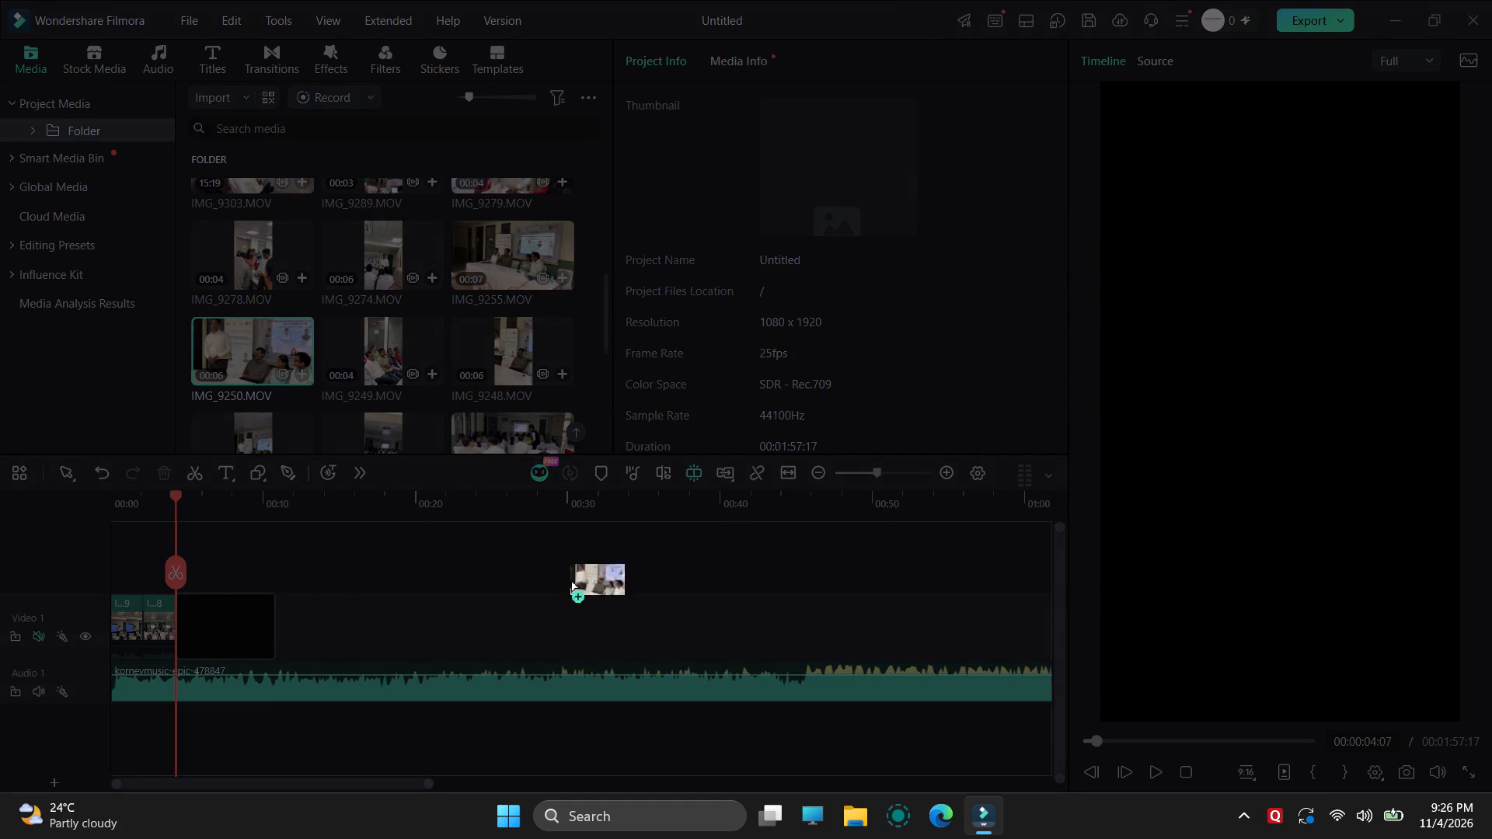
left_click(946, 249)
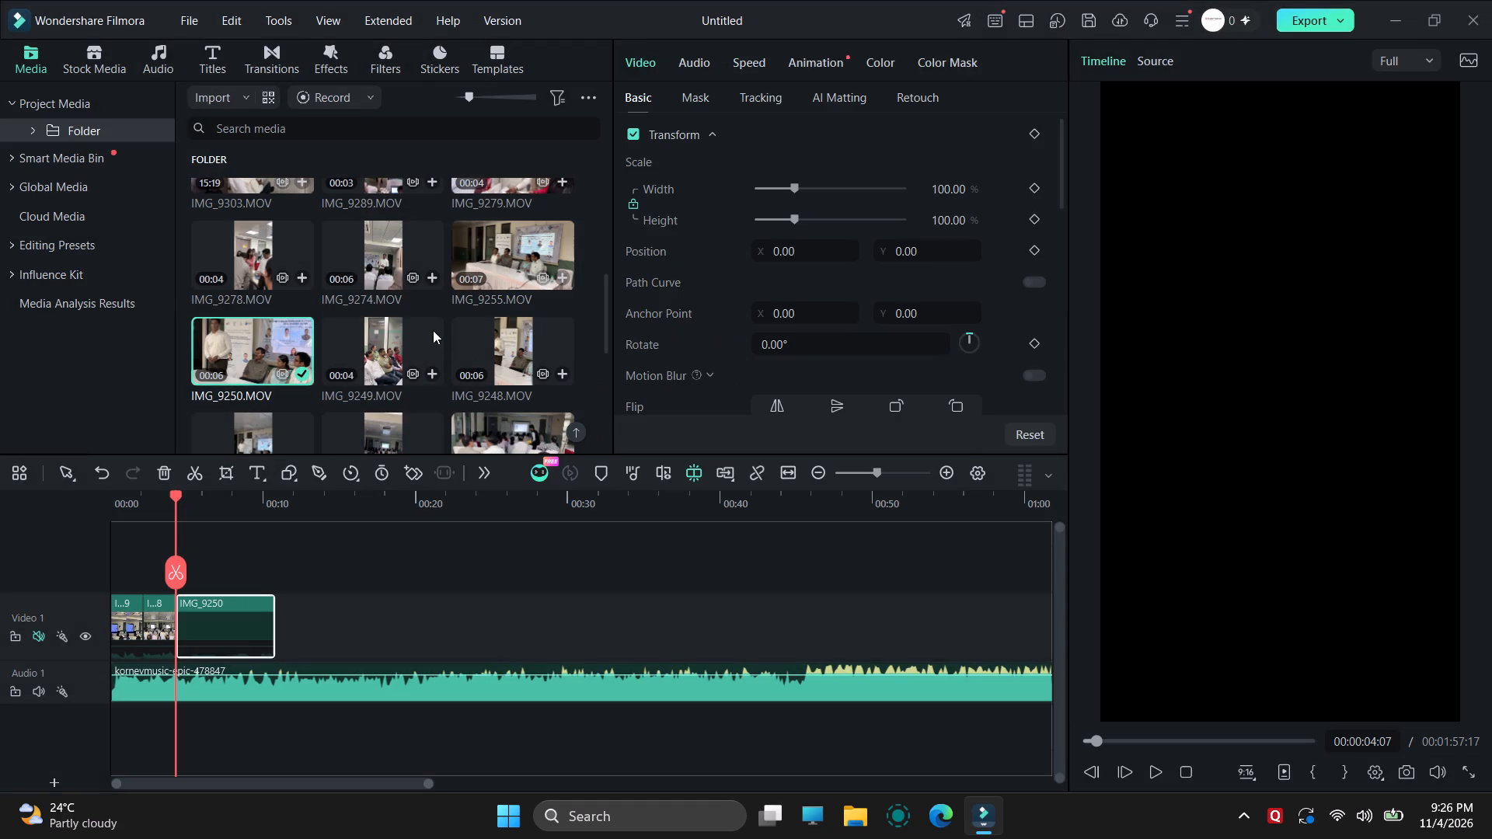
Place IMG_9245.MOV at 00:00:04:07 on a new Video 2 track above IMG_9250 and mute that track.
scroll(485, 252, "down", 2)
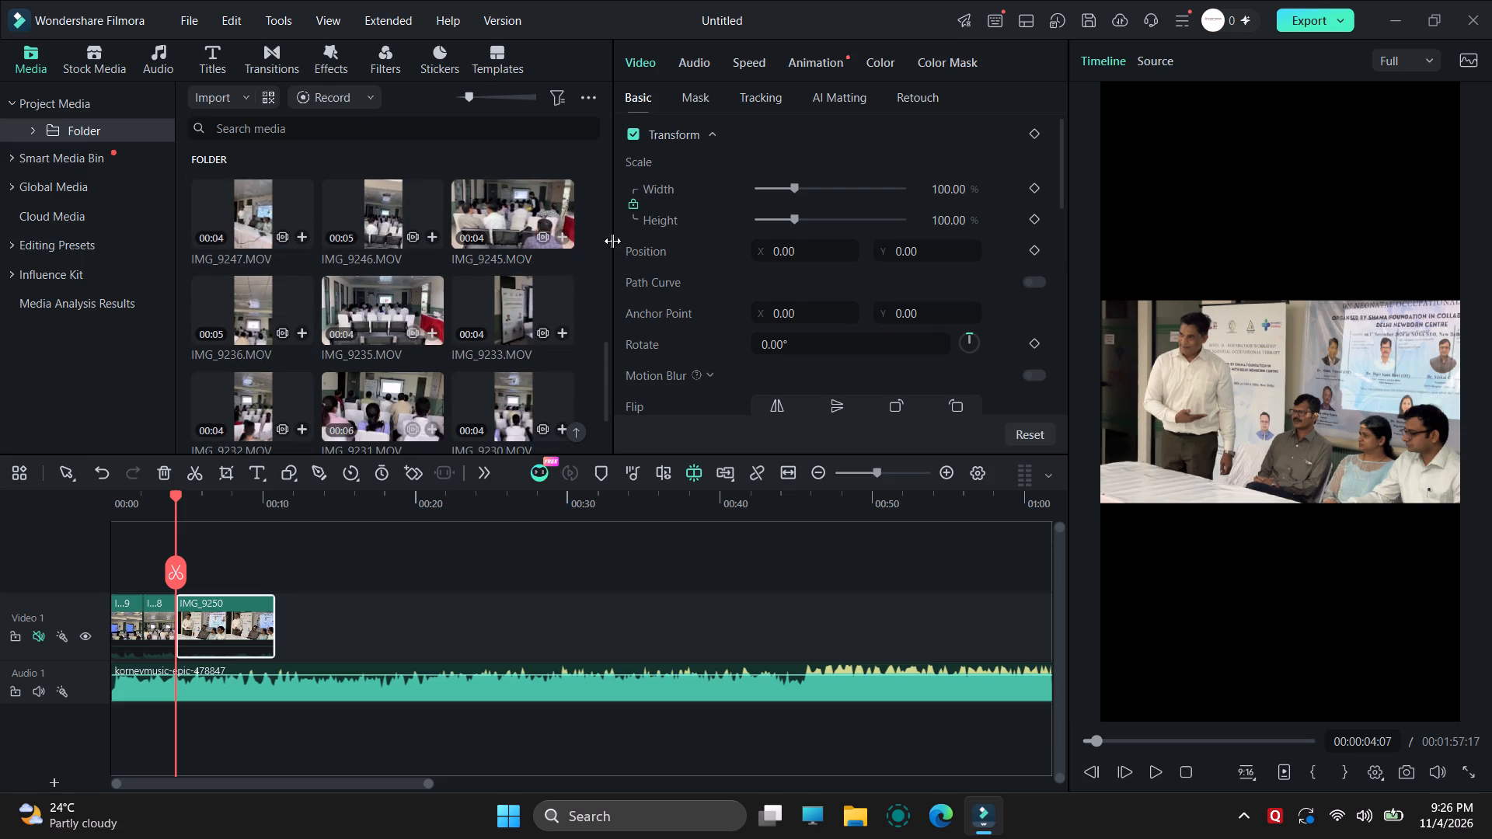
left_click_drag(513, 211, 178, 566)
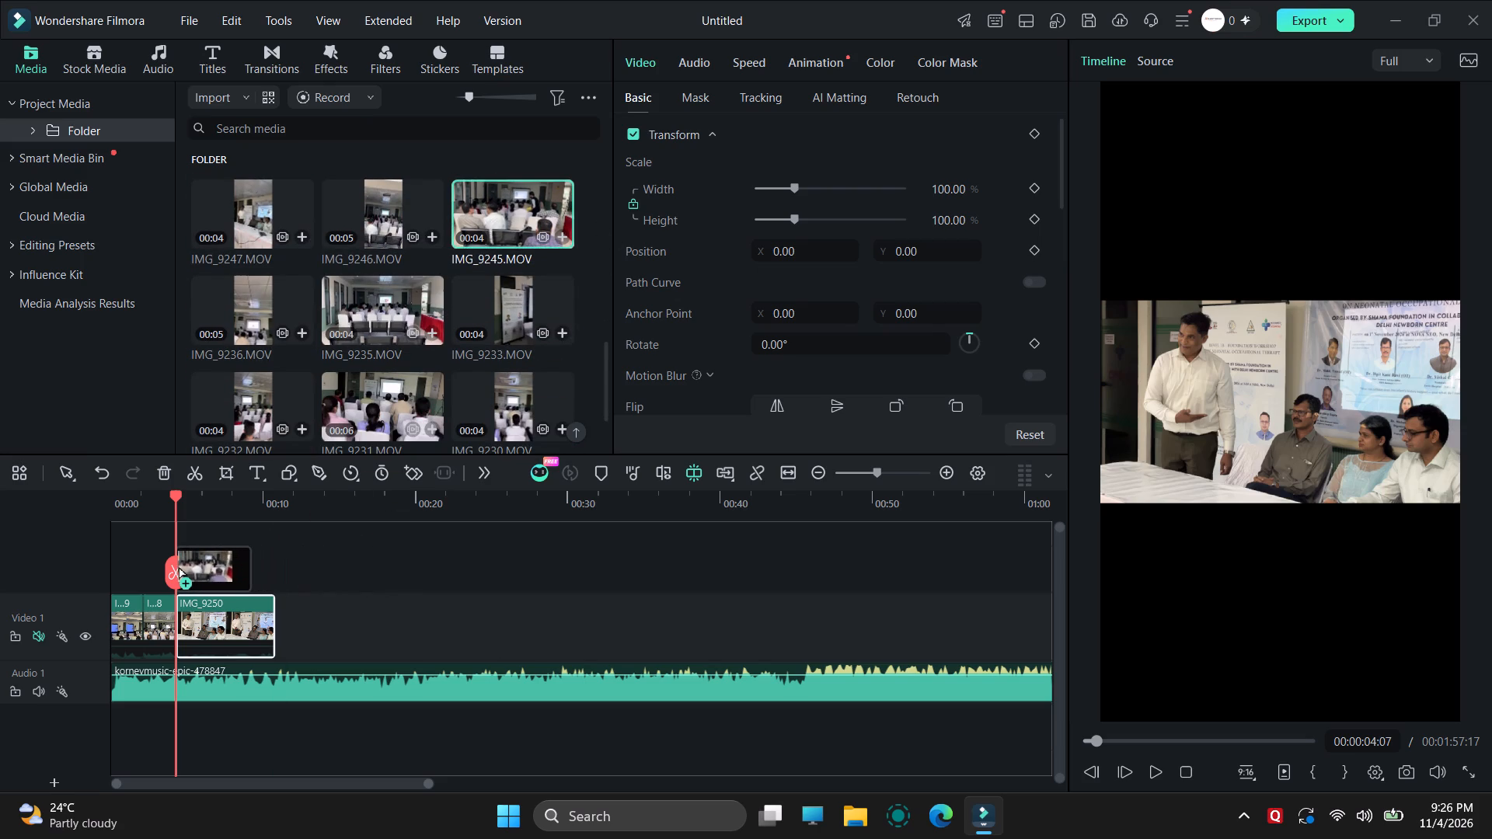
left_click_drag(178, 566, 176, 566)
left_click(946, 252)
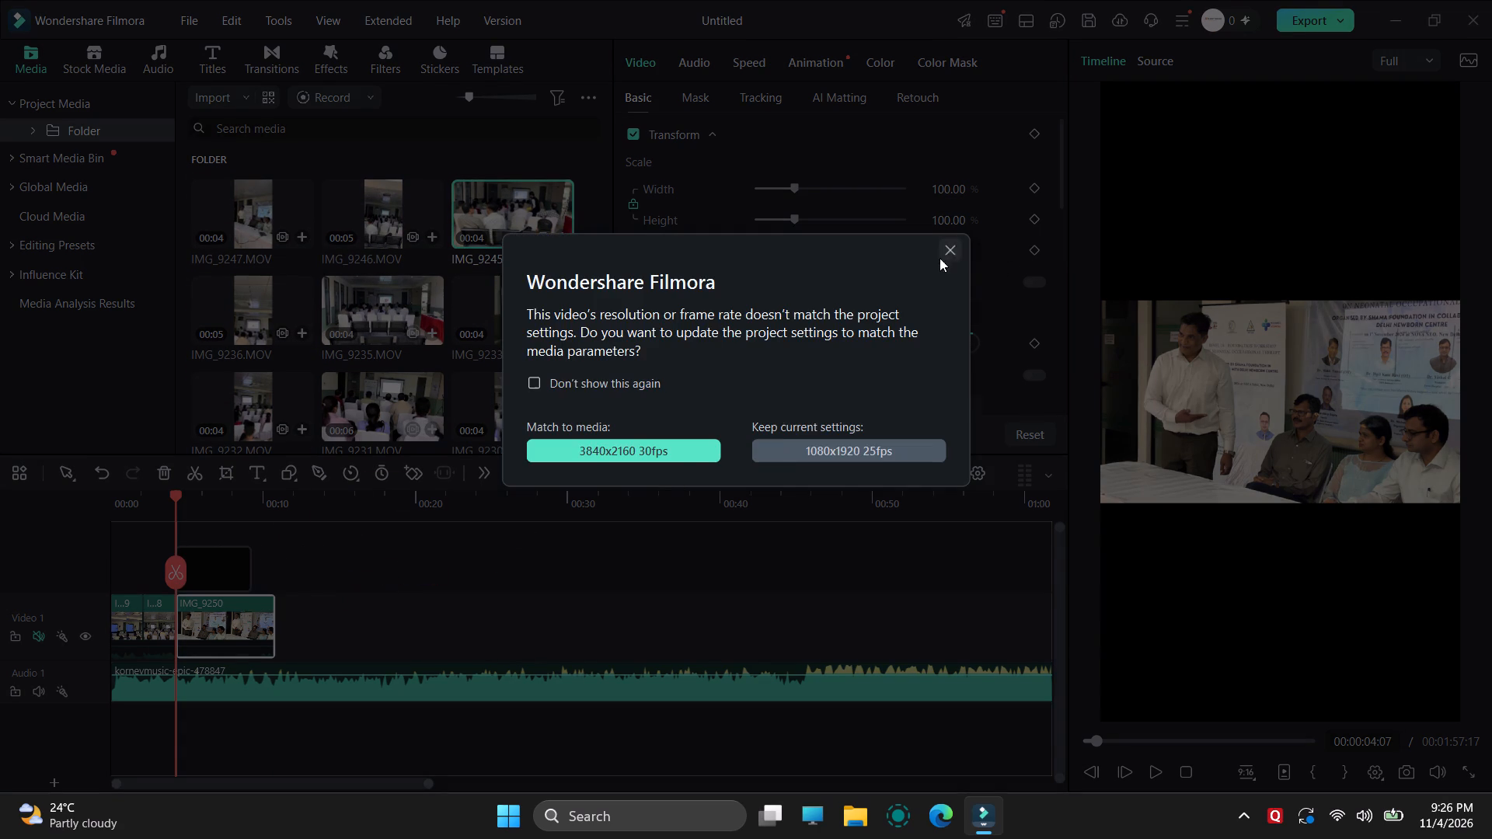
left_click(44, 623)
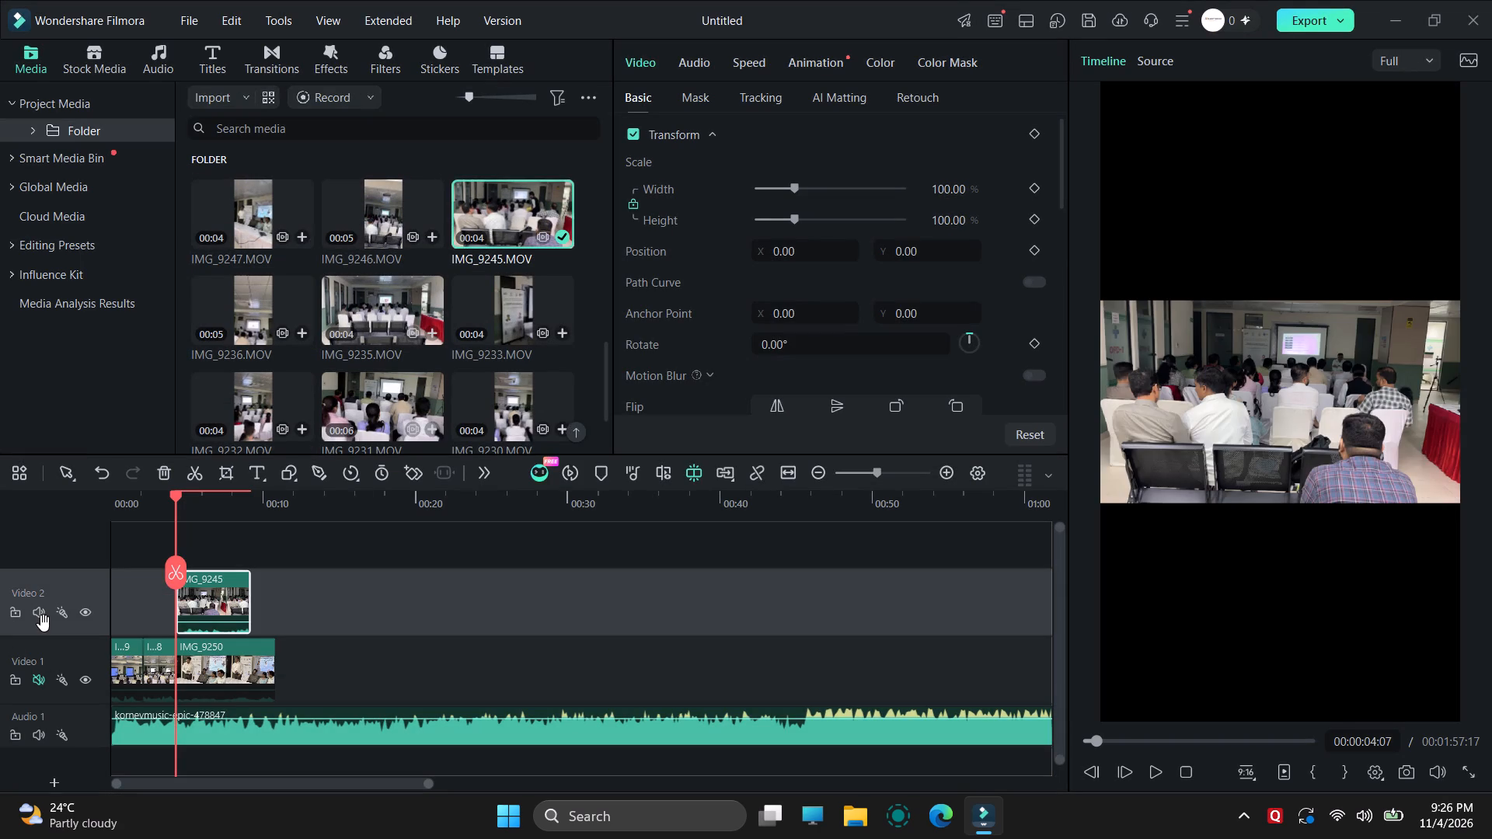
left_click(43, 611)
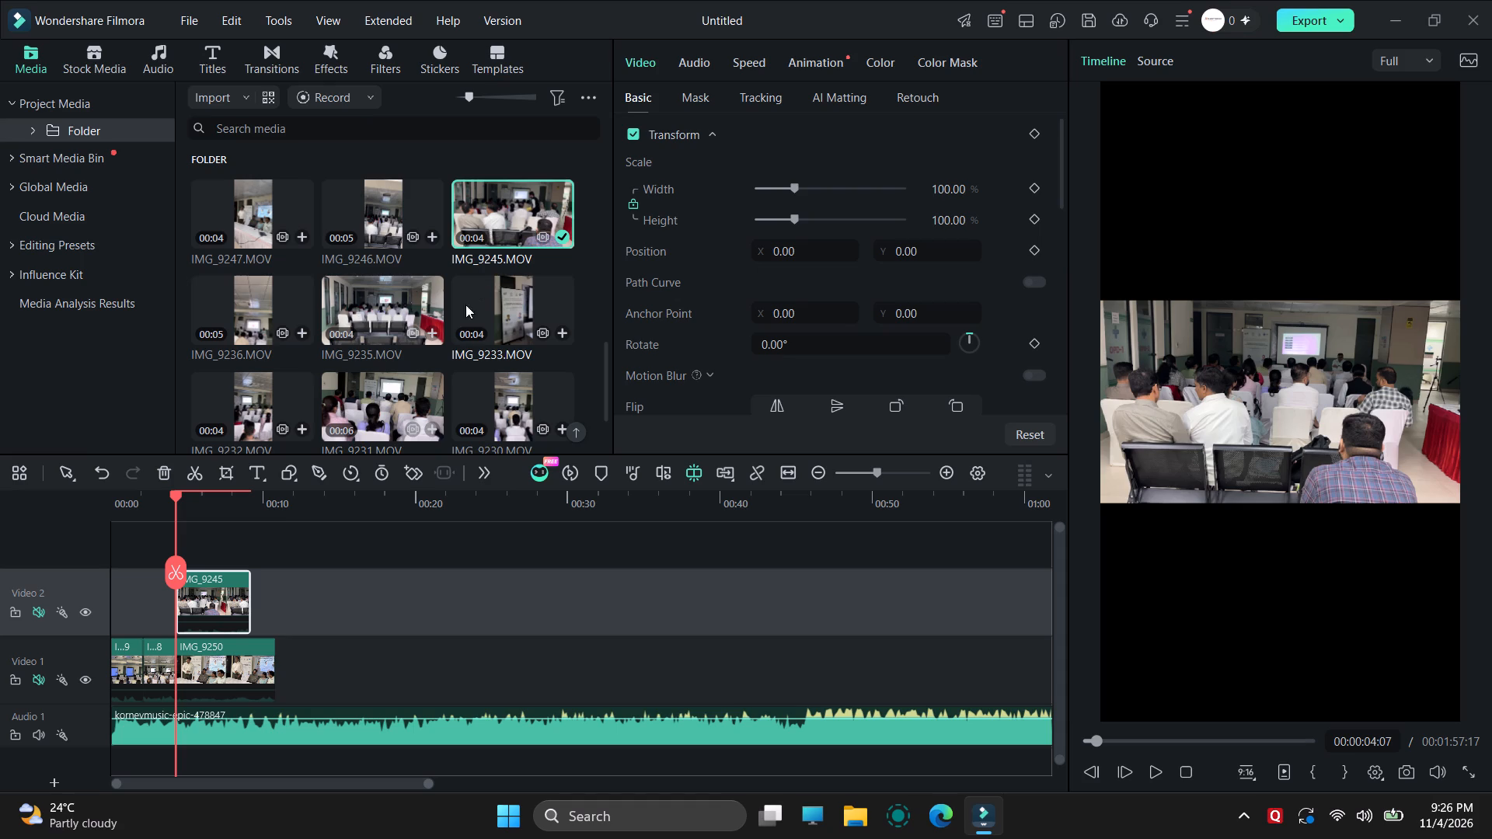
Find IMG_9235.MOV in the media folder, place it at 00:00:04:07 on a new Video 3 track and mute that track.
scroll(438, 355, "down", 2)
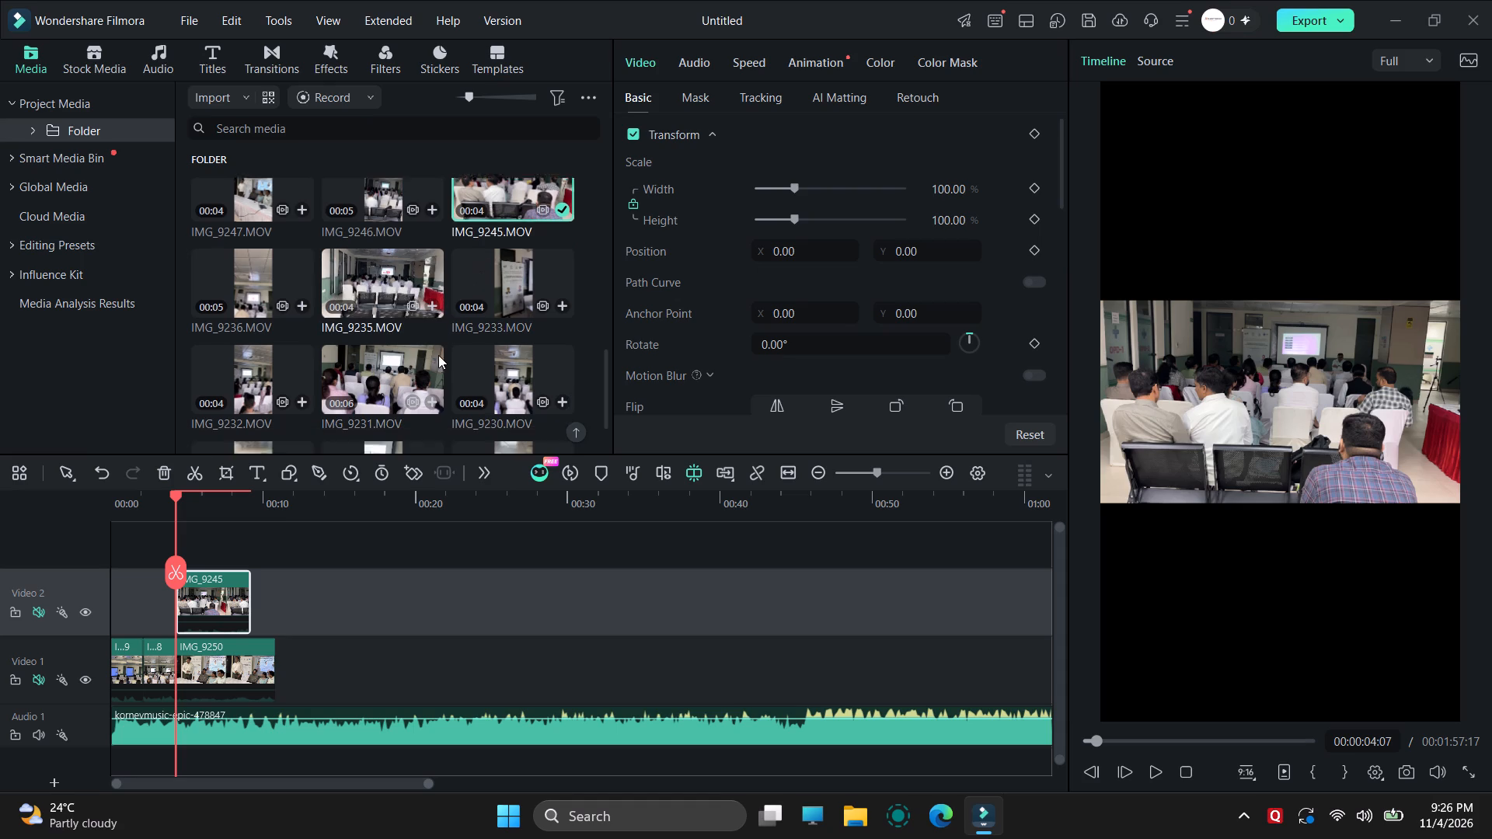
scroll(438, 355, "down", 3)
scroll(438, 355, "up", 6)
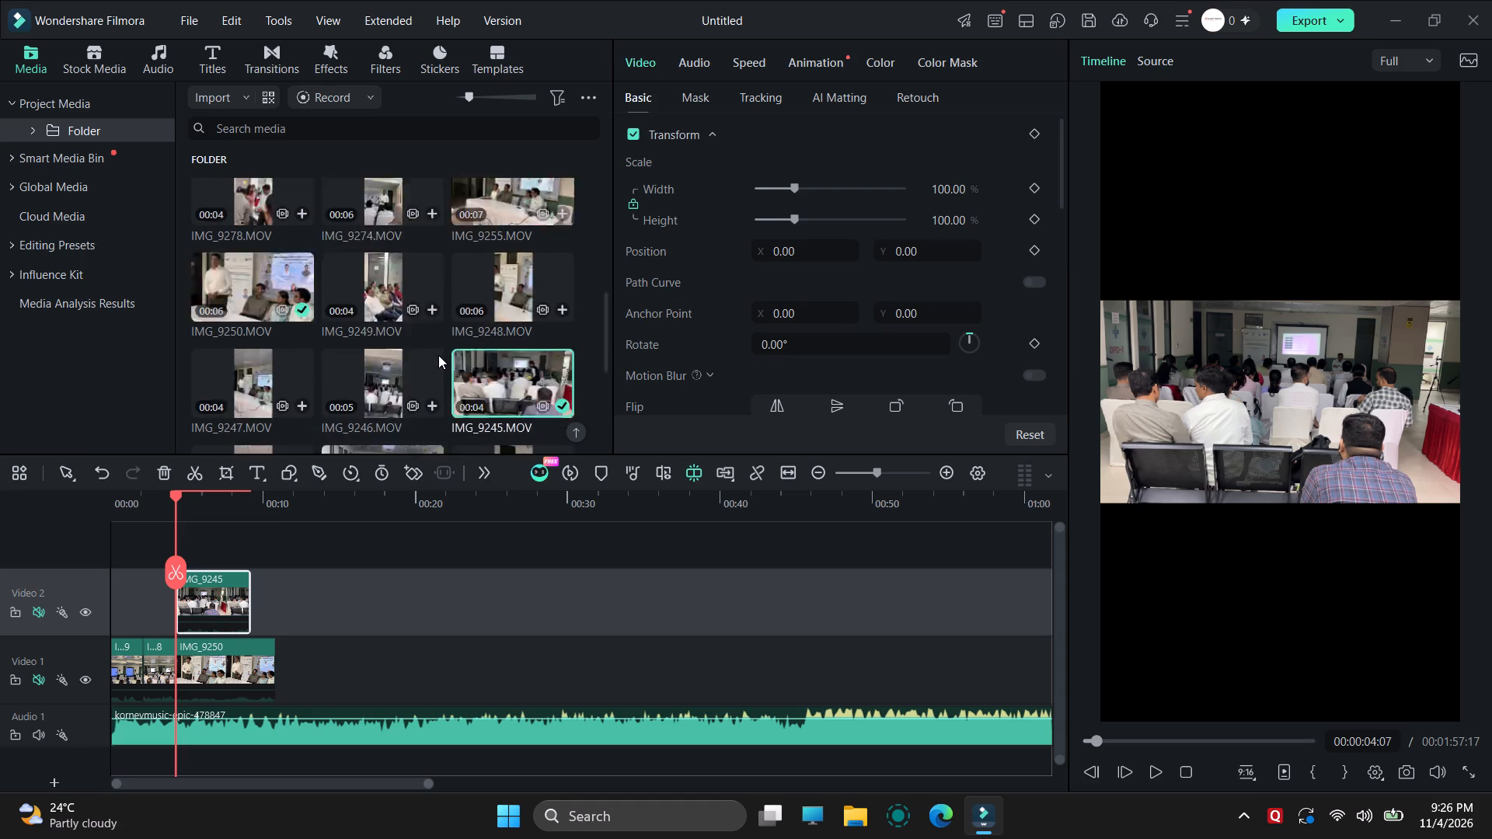
scroll(438, 355, "up", 7)
scroll(438, 355, "down", 1)
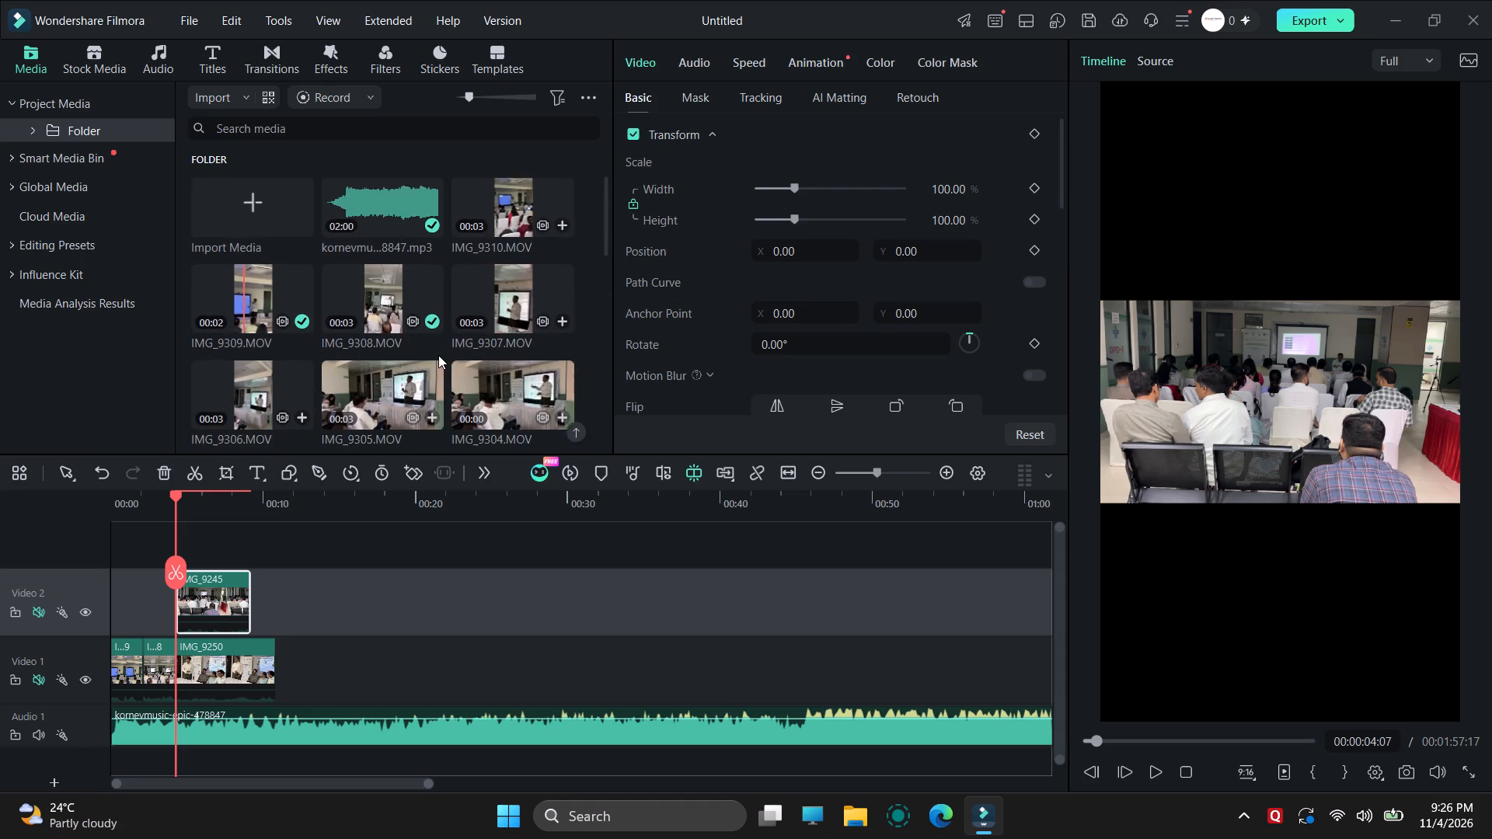
scroll(438, 355, "down", 2)
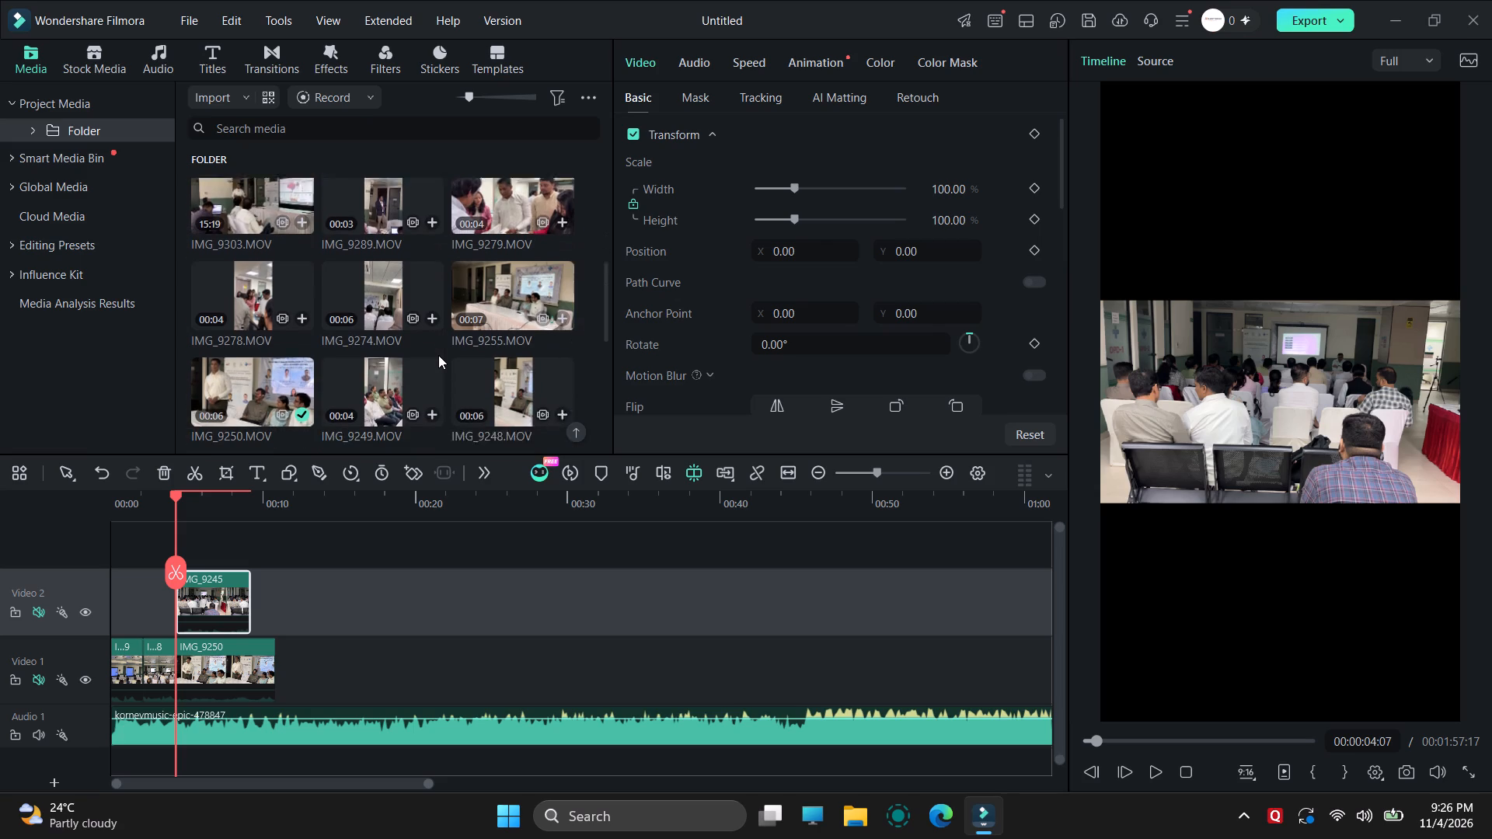
scroll(438, 355, "down", 1)
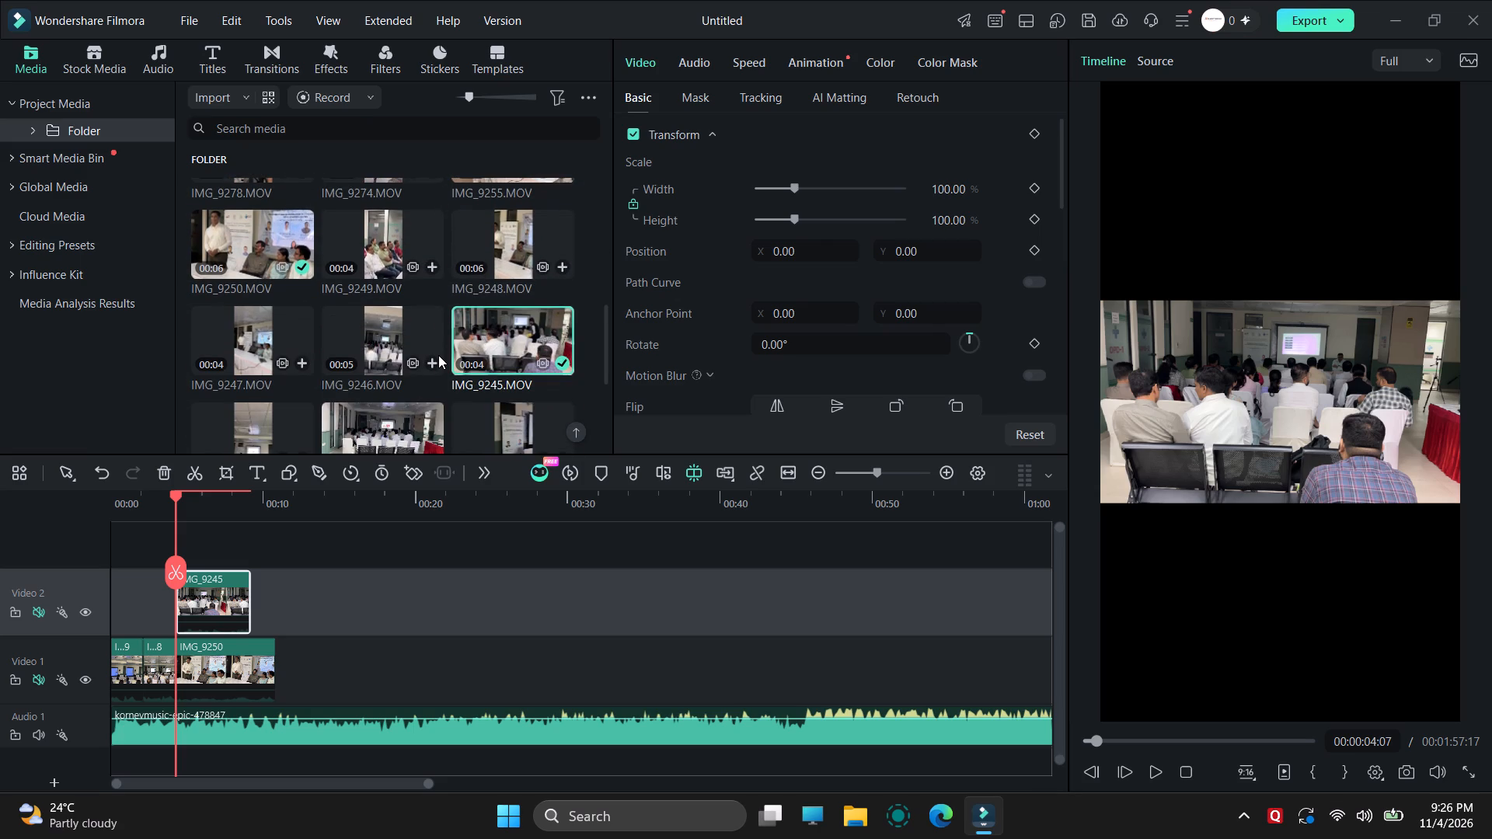
scroll(438, 355, "down", 1)
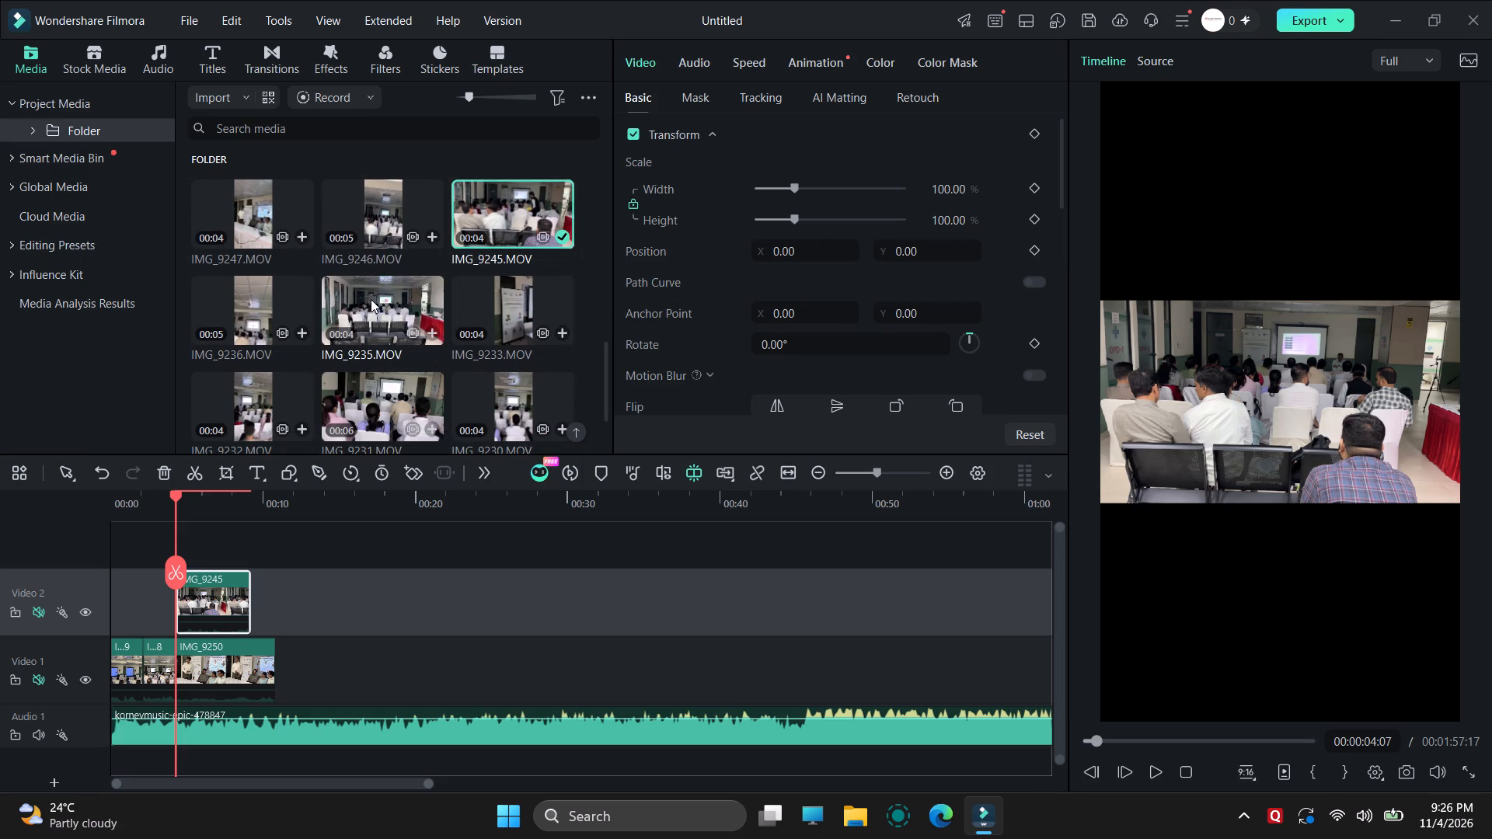
left_click_drag(371, 299, 175, 549)
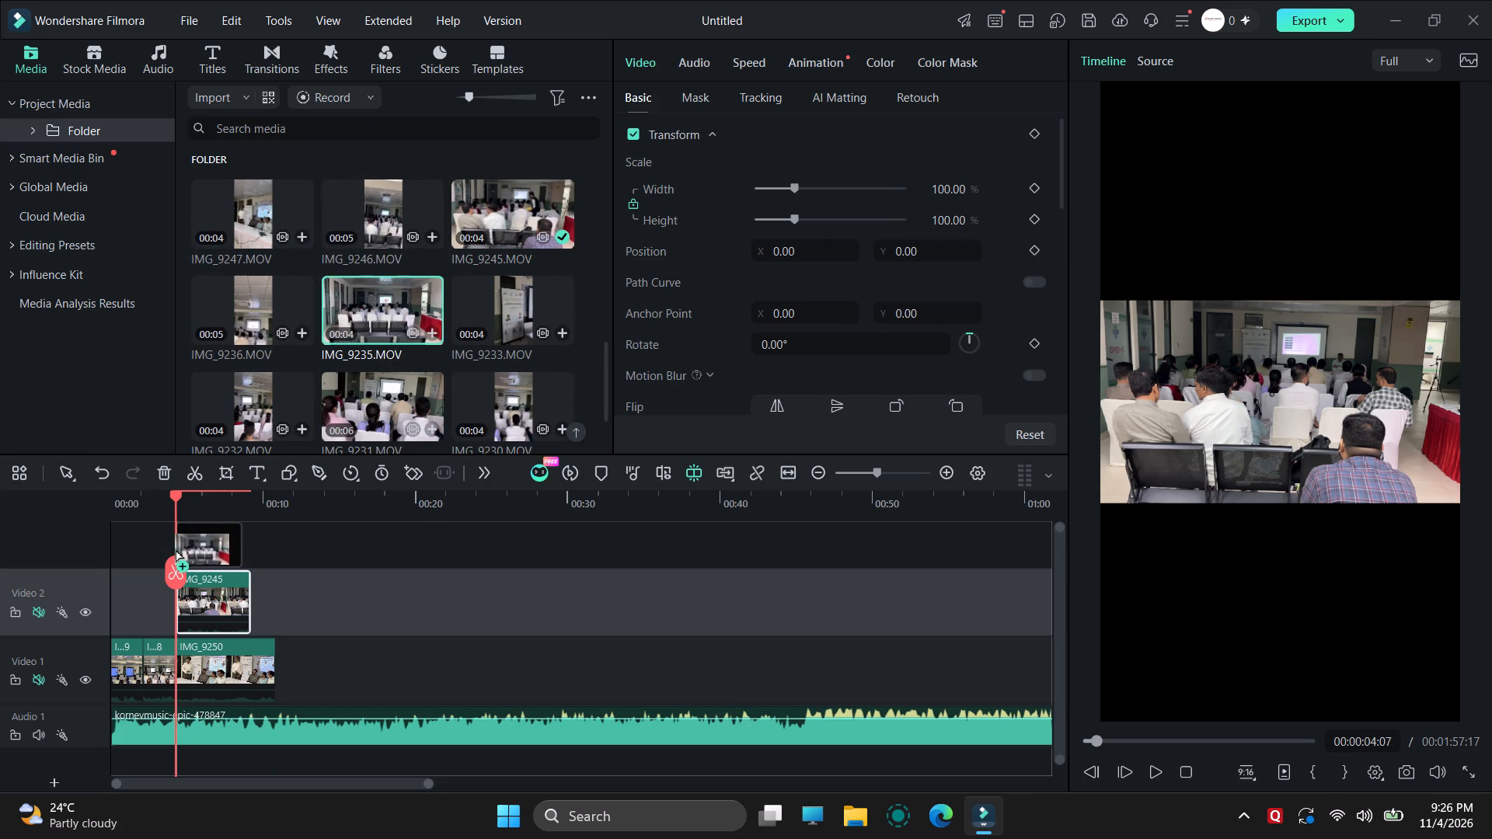
left_click_drag(175, 549, 175, 548)
left_click(943, 249)
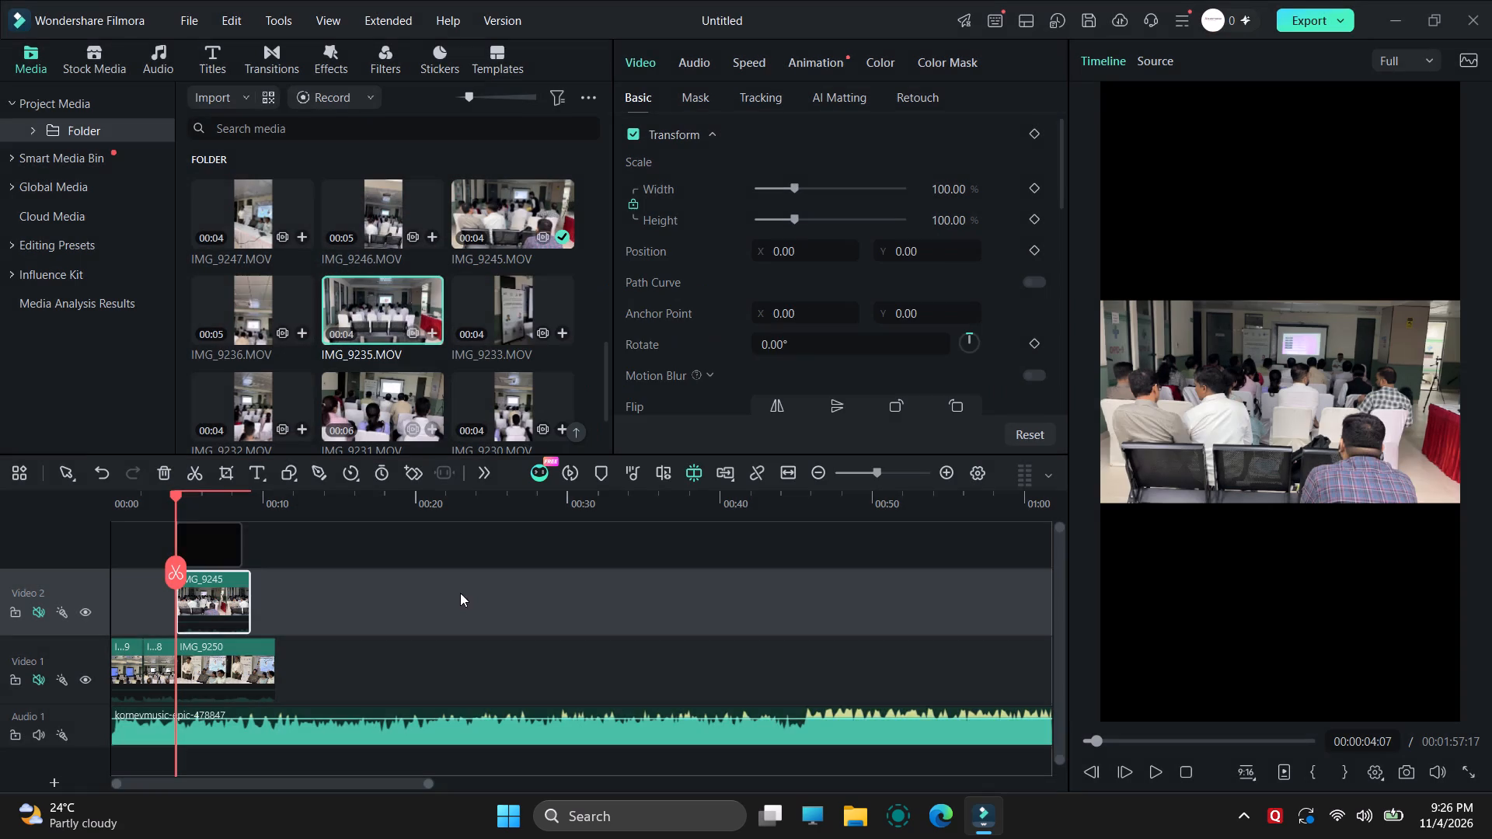
left_click(37, 614)
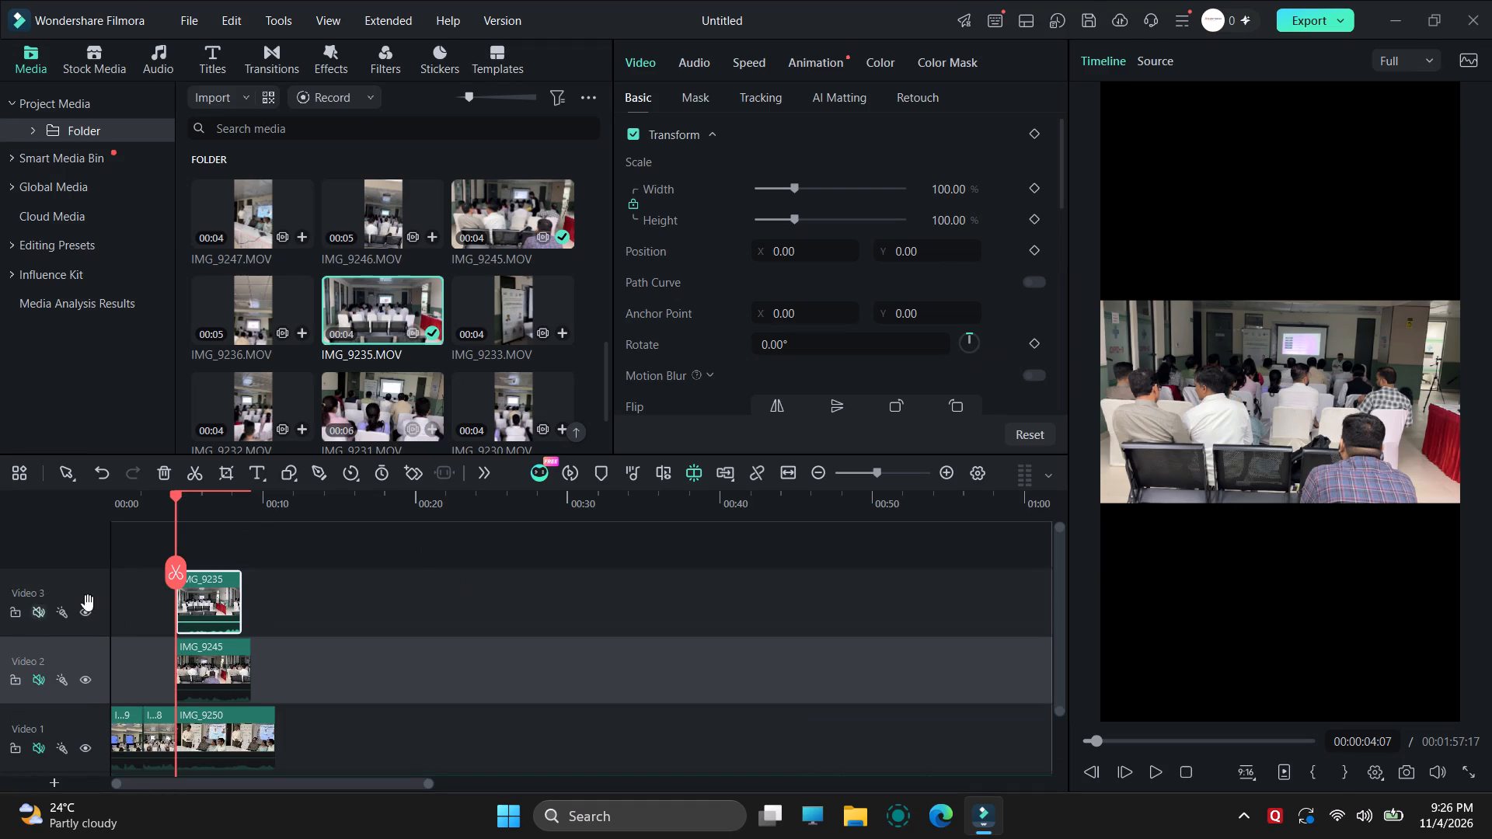
Play the stacked clips to 00:00:05:10 and move the IMG_9235 picture to the top of the vertical frame, Y about 656.
left_click(161, 494)
left_click(1149, 769)
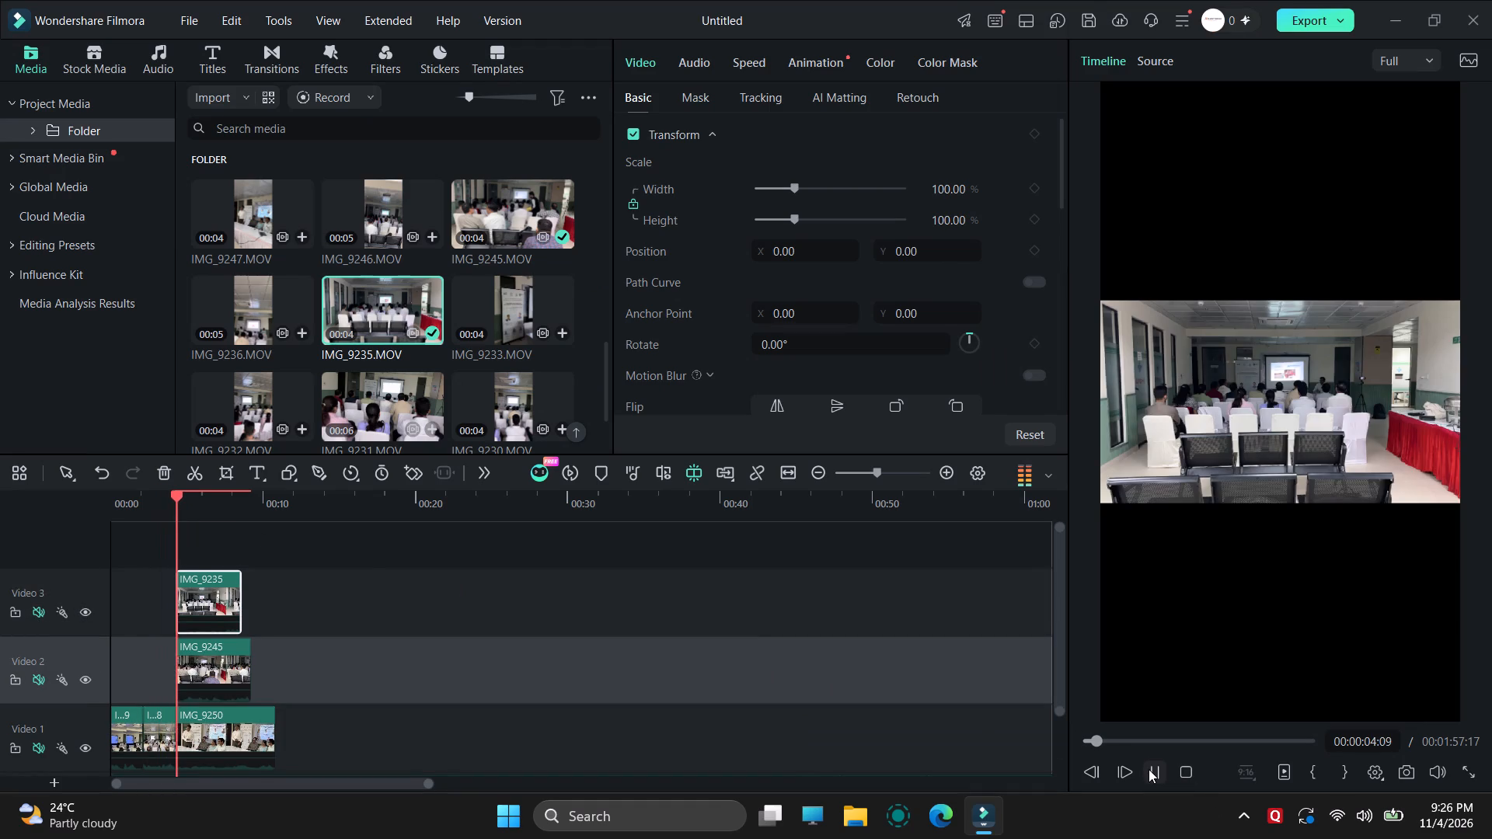
left_click(1149, 769)
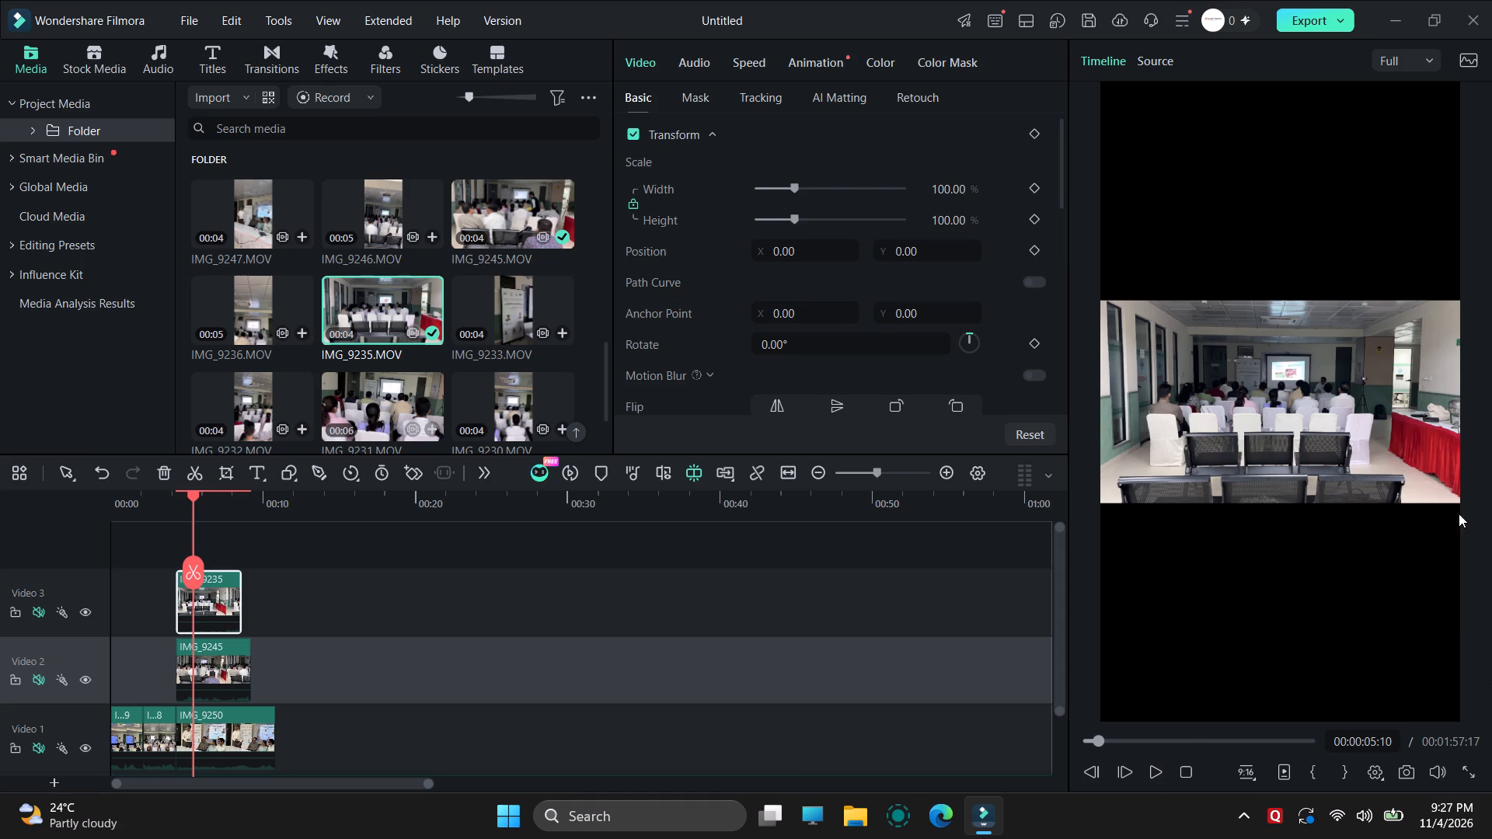
left_click(1347, 463)
left_click_drag(1362, 461, 1365, 228)
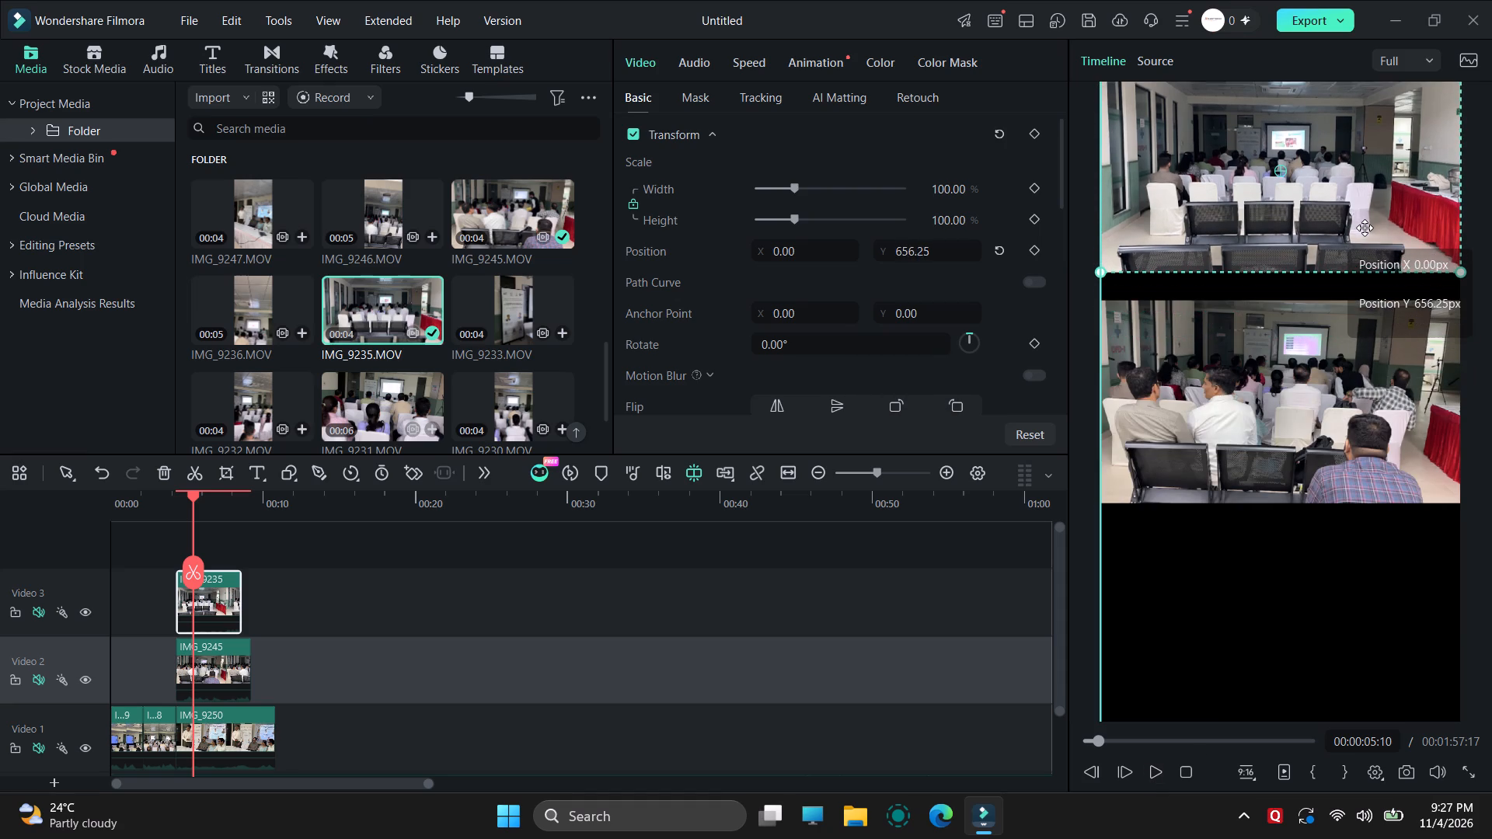
left_click_drag(1365, 228, 1364, 235)
Move the IMG_9245 picture to the bottom of the frame, Y about -656, and the IMG_9250 picture against the top one, Y about 49.
left_click(1357, 390)
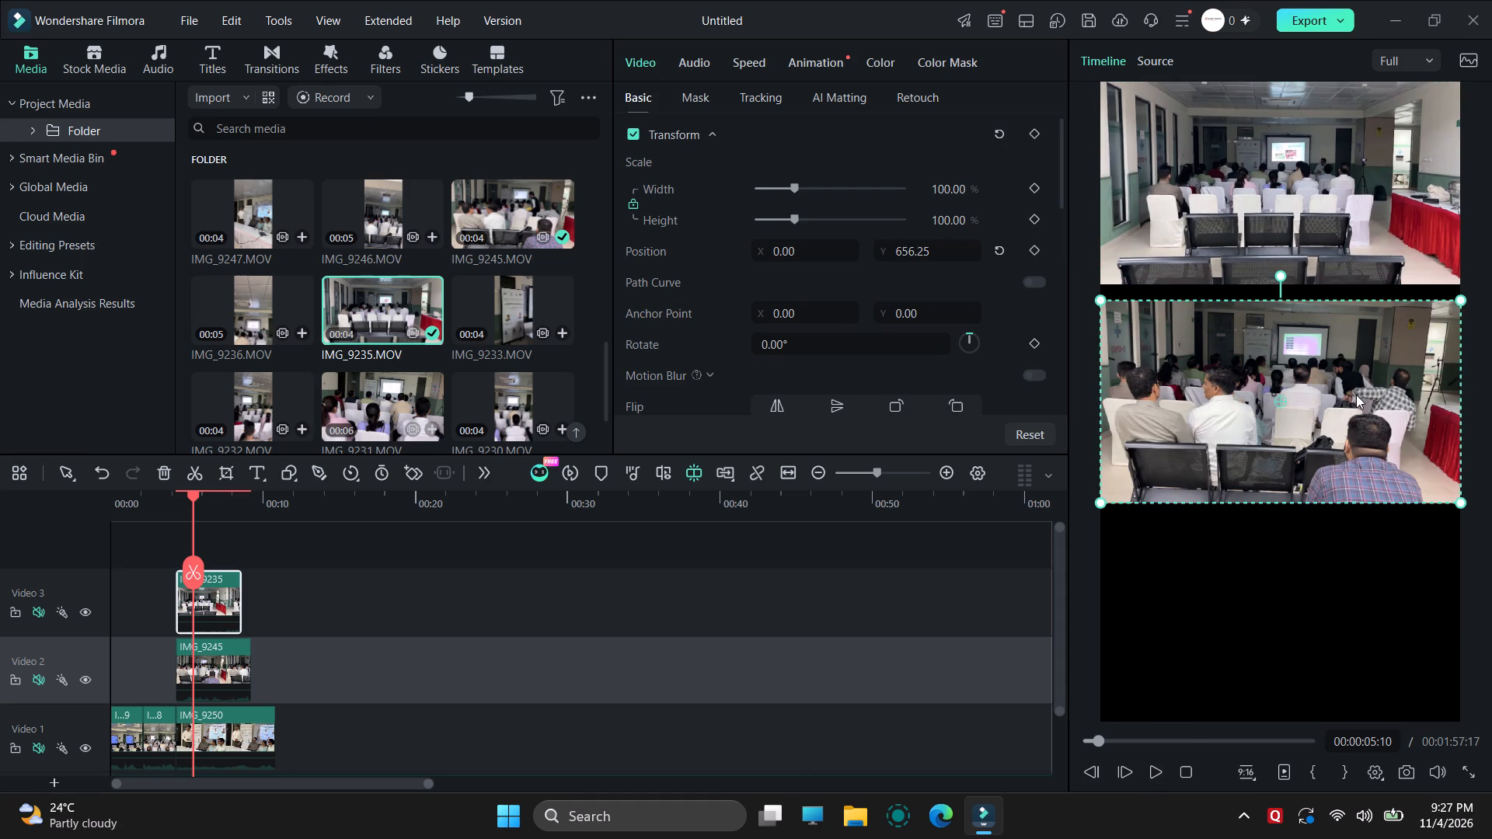
left_click_drag(1372, 435, 1370, 654)
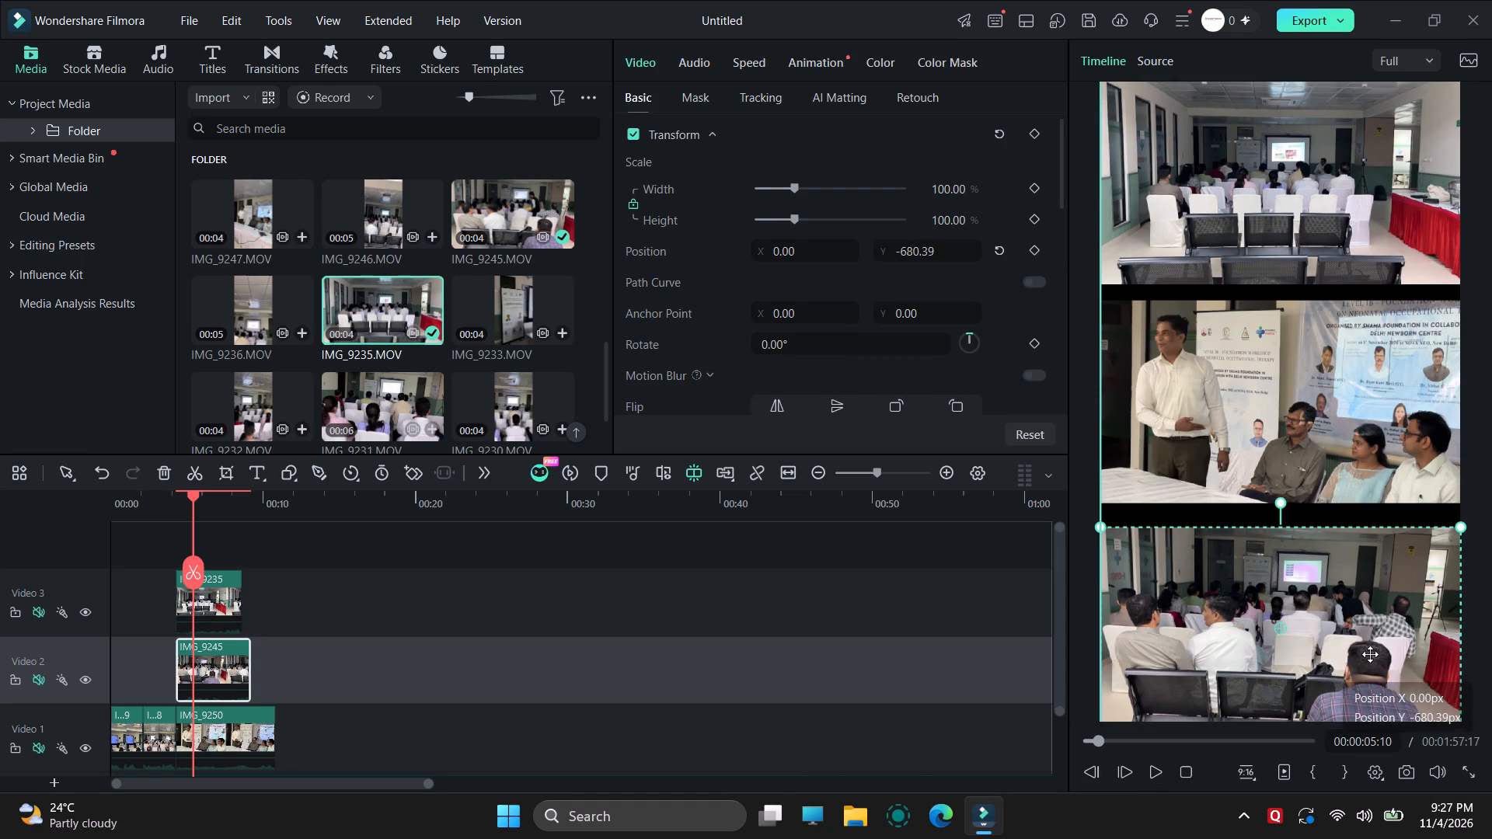
left_click_drag(1370, 654, 1372, 655)
left_click(1423, 365)
left_click_drag(1356, 377, 1356, 362)
Enlarge the bottom IMG_9245 picture to about 132% so it fills the gap below the middle picture.
left_click(1385, 573)
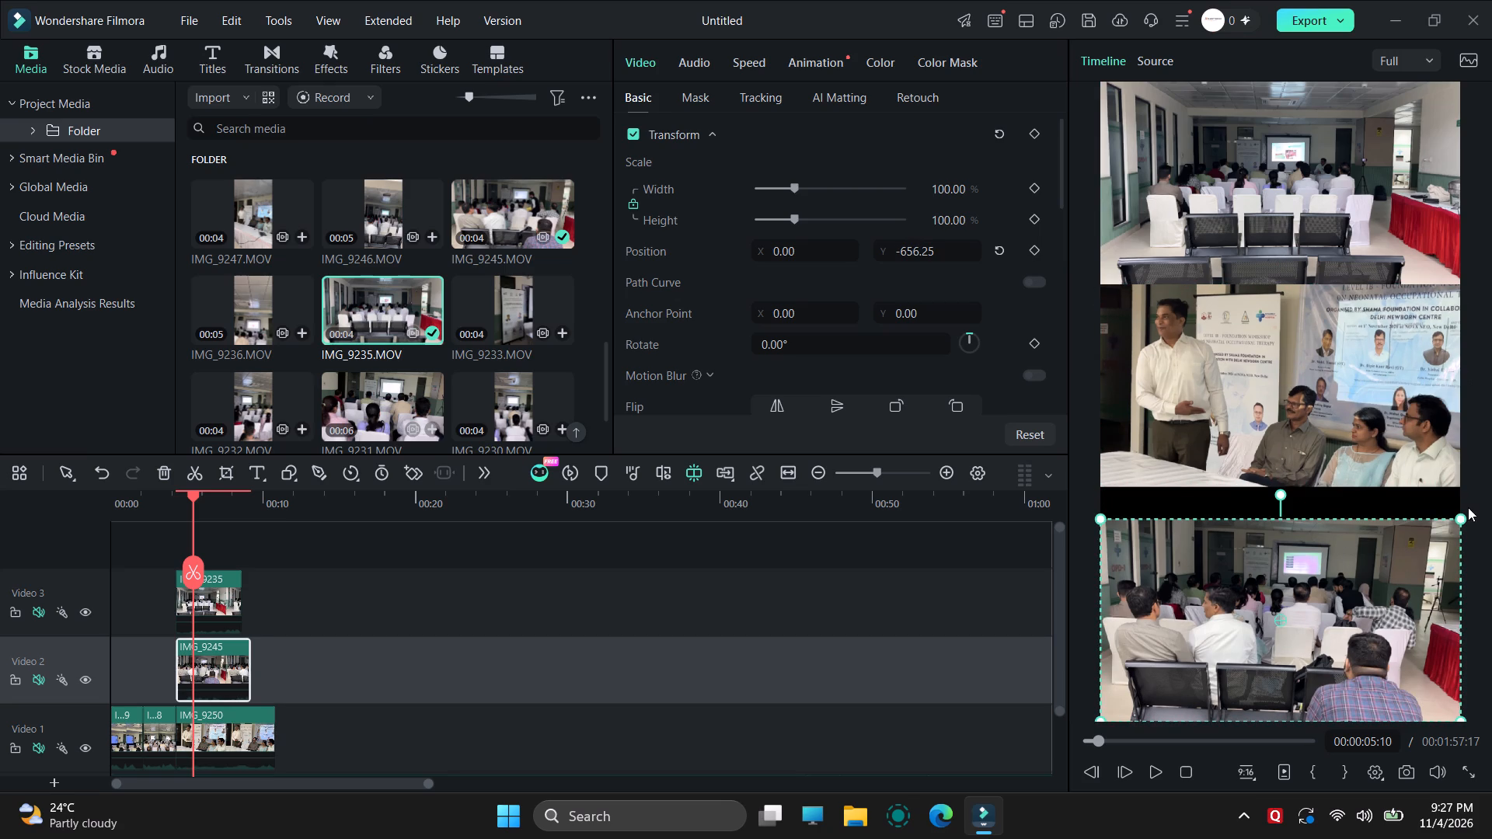
left_click_drag(1462, 517, 1471, 486)
left_click(1488, 404)
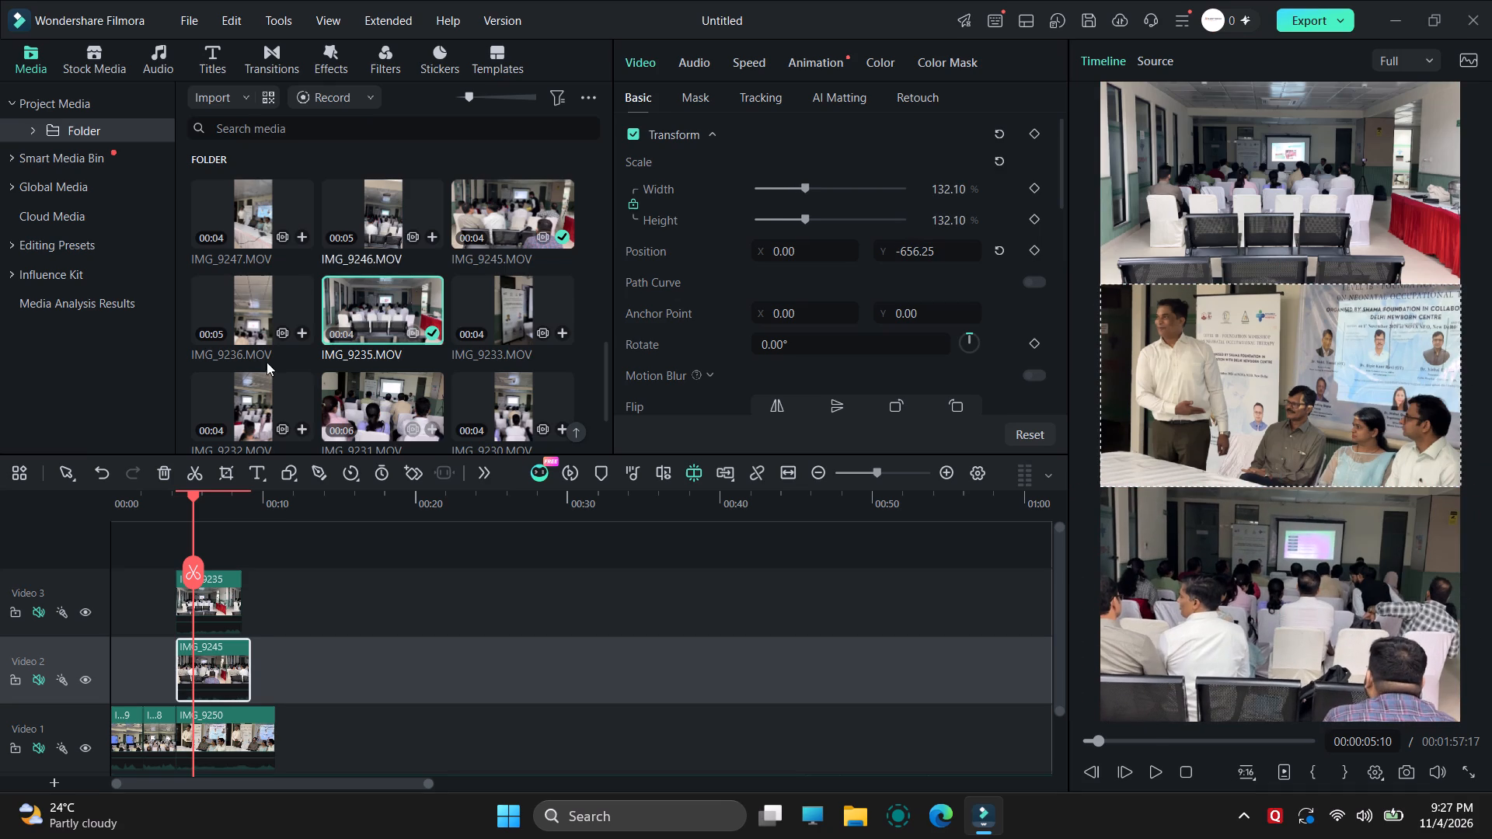
Play the three-part layout to 00:00:07:07 and split IMG_9235, IMG_9245 and IMG_9250 at that point.
left_click(167, 503)
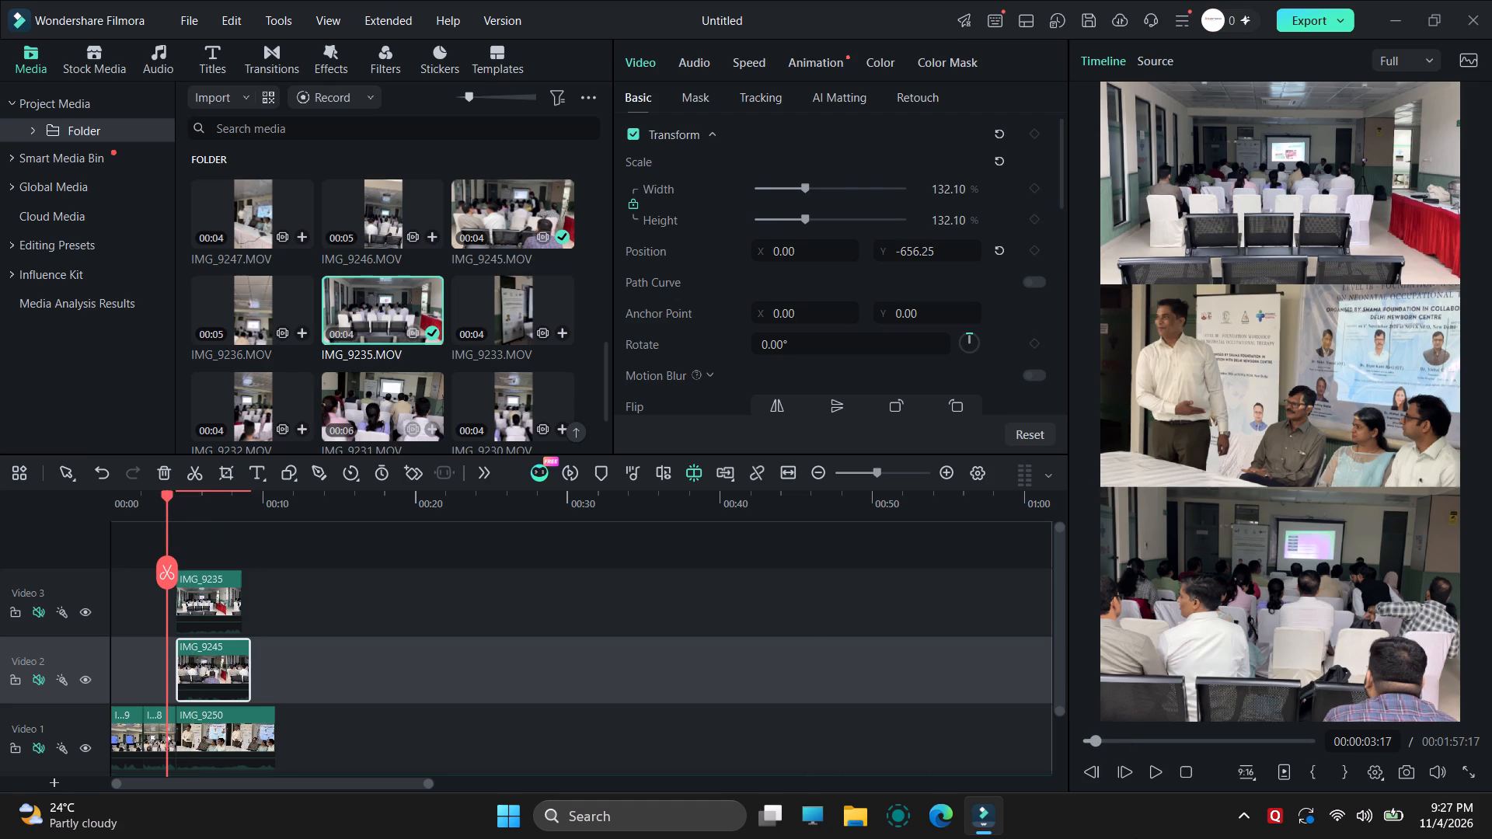
left_click(1160, 775)
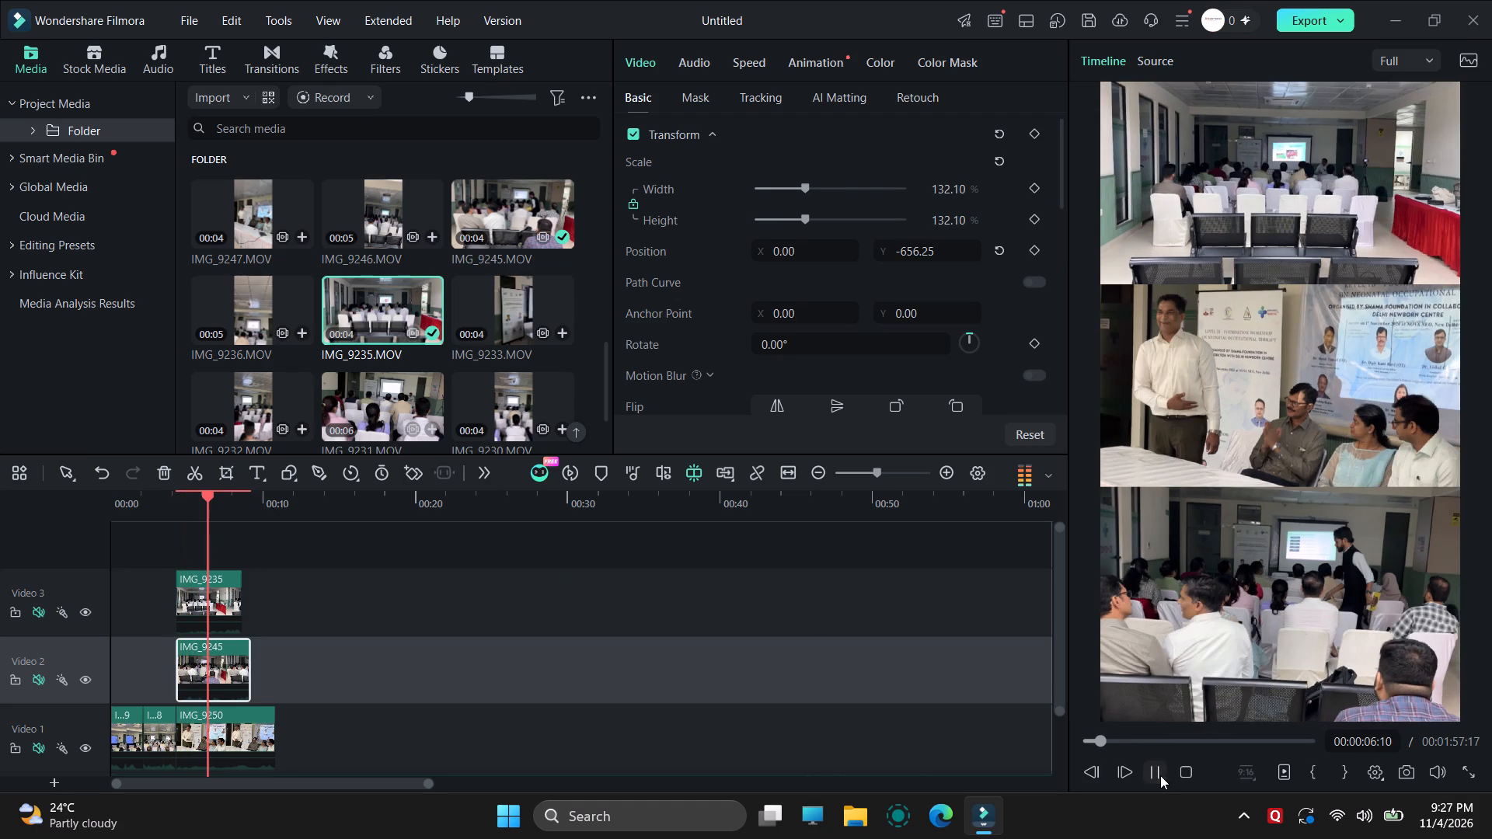
left_click(1160, 775)
left_click(190, 678)
left_click(218, 573)
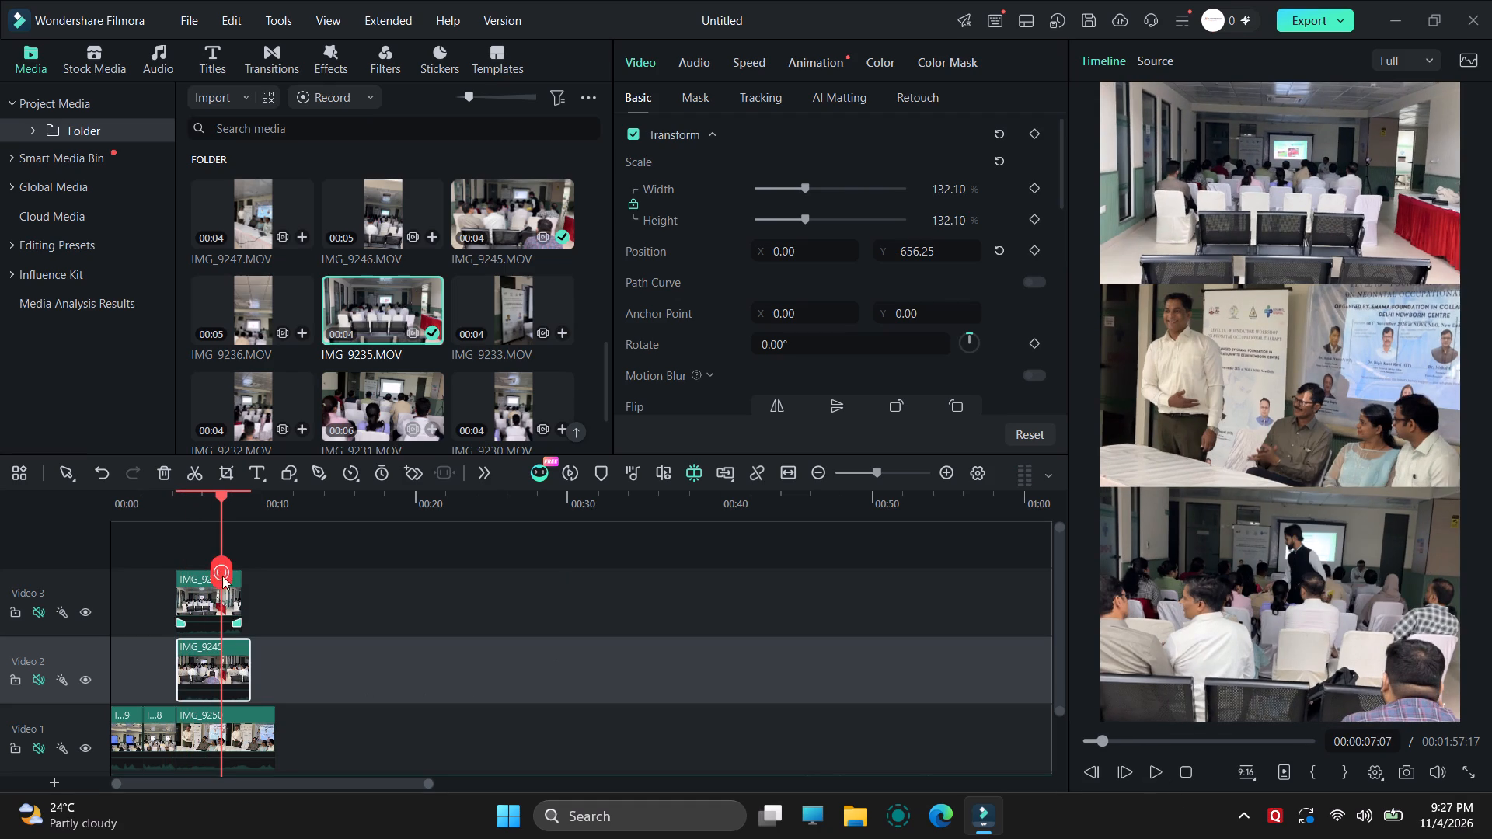
left_click(212, 679)
left_click(222, 576)
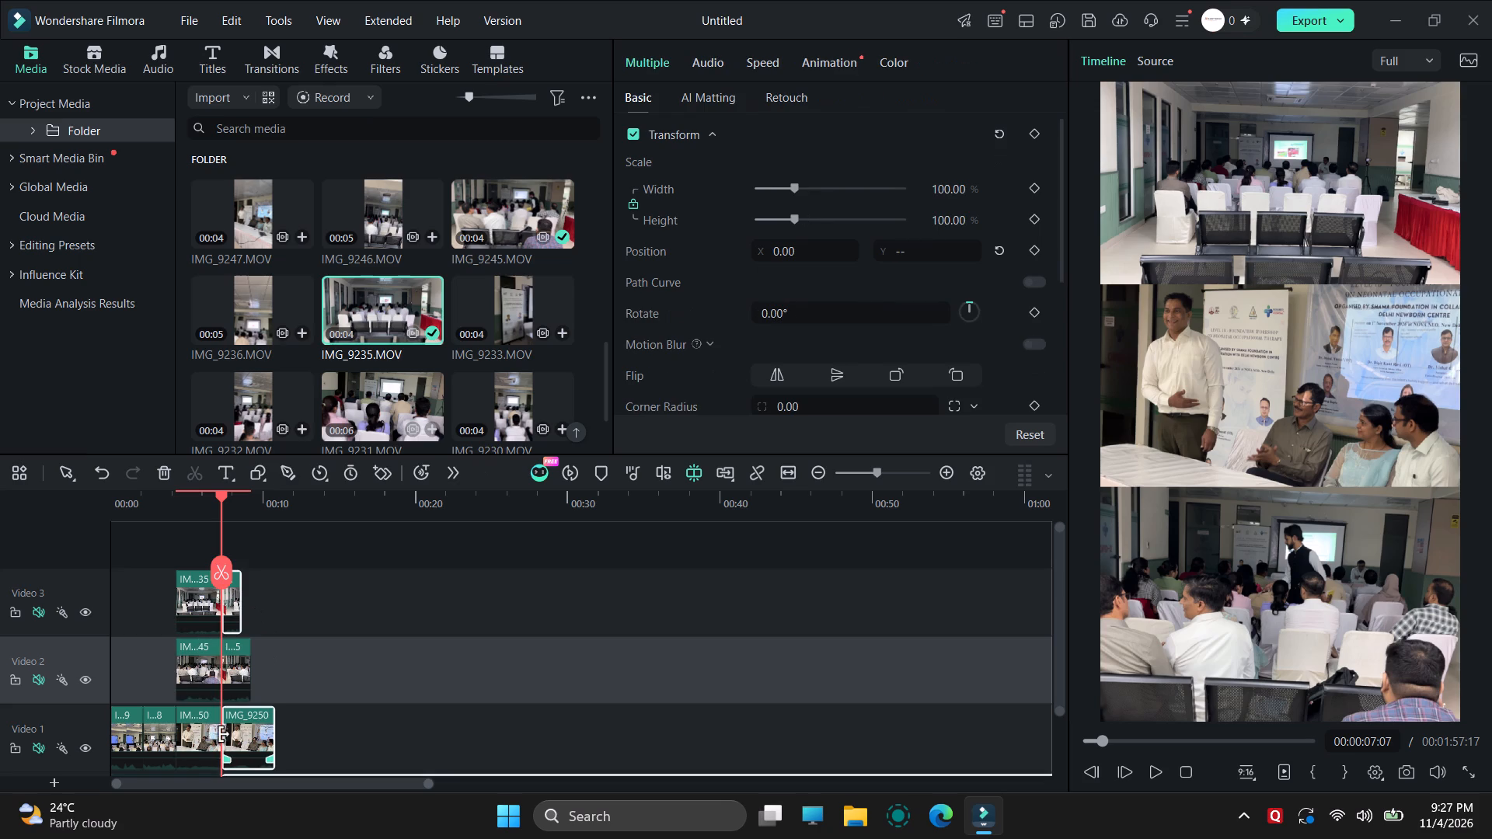
left_click(205, 733)
left_click(219, 566)
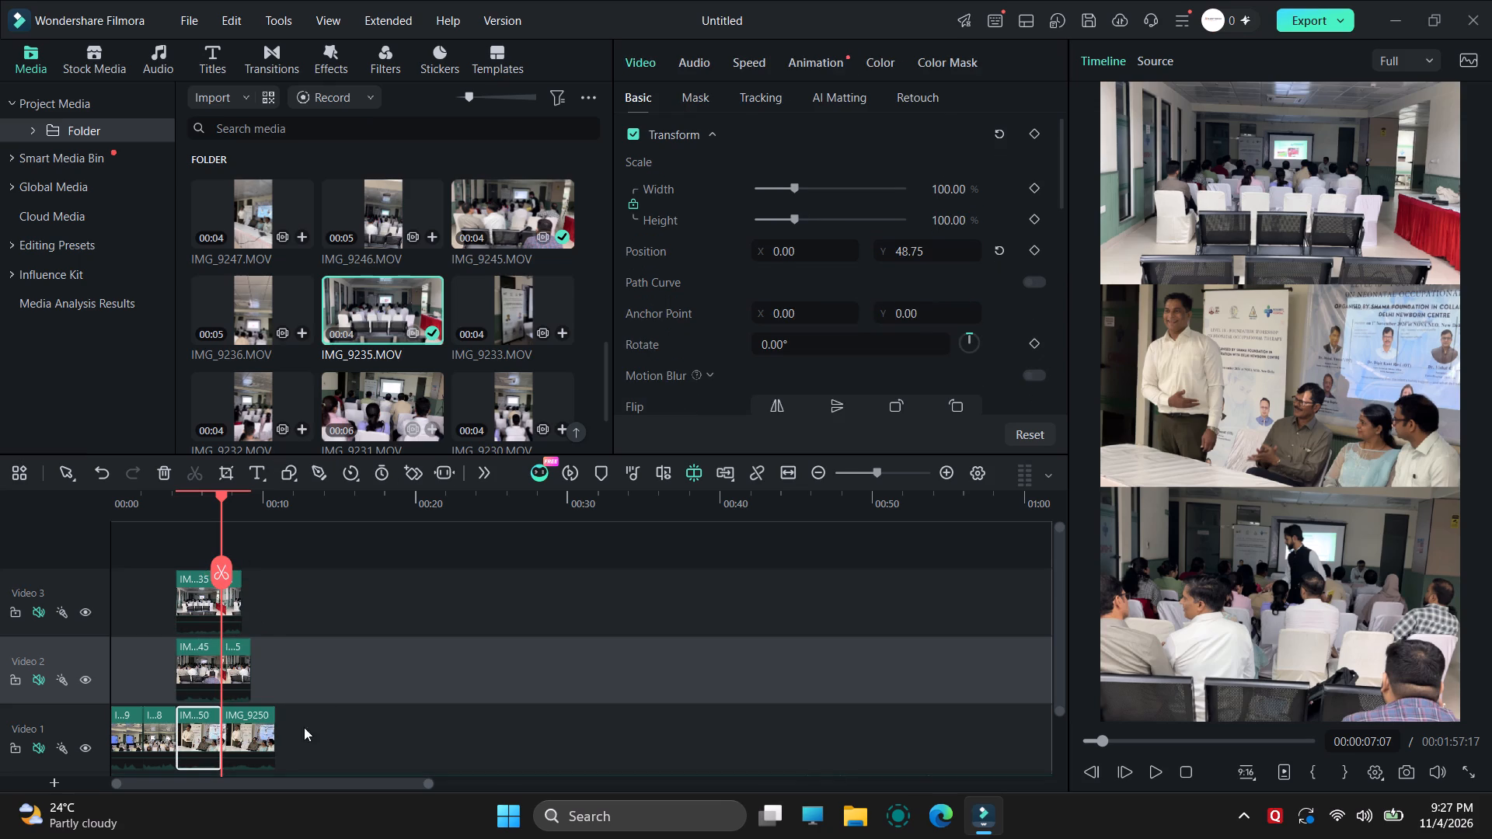
Delete the leftover pieces of IMG_9250, IMG_9245 and IMG_9235 after the 00:00:07:07 cut.
left_click(250, 739)
key("Delete")
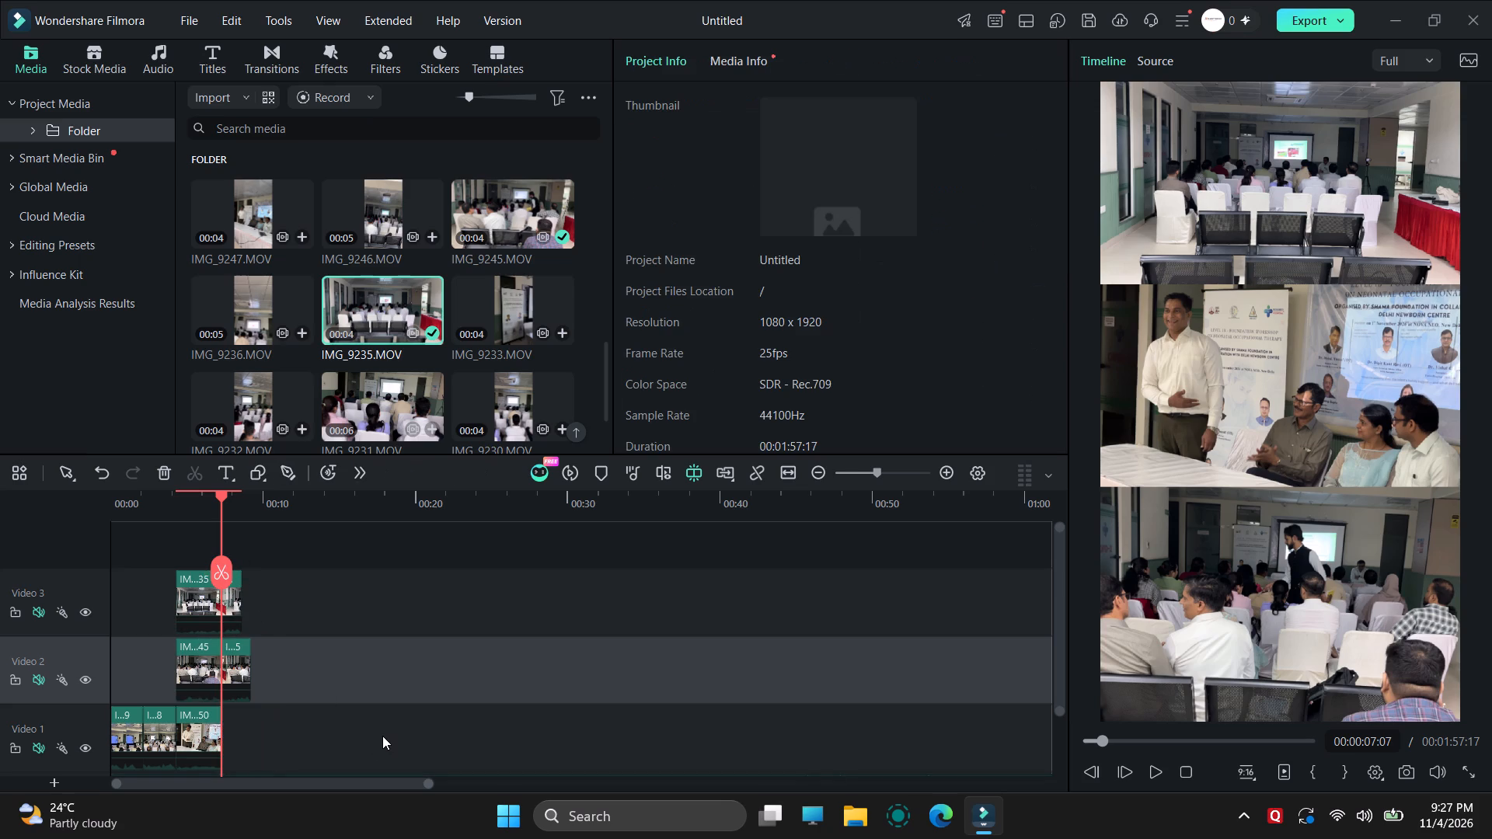
left_click(246, 666)
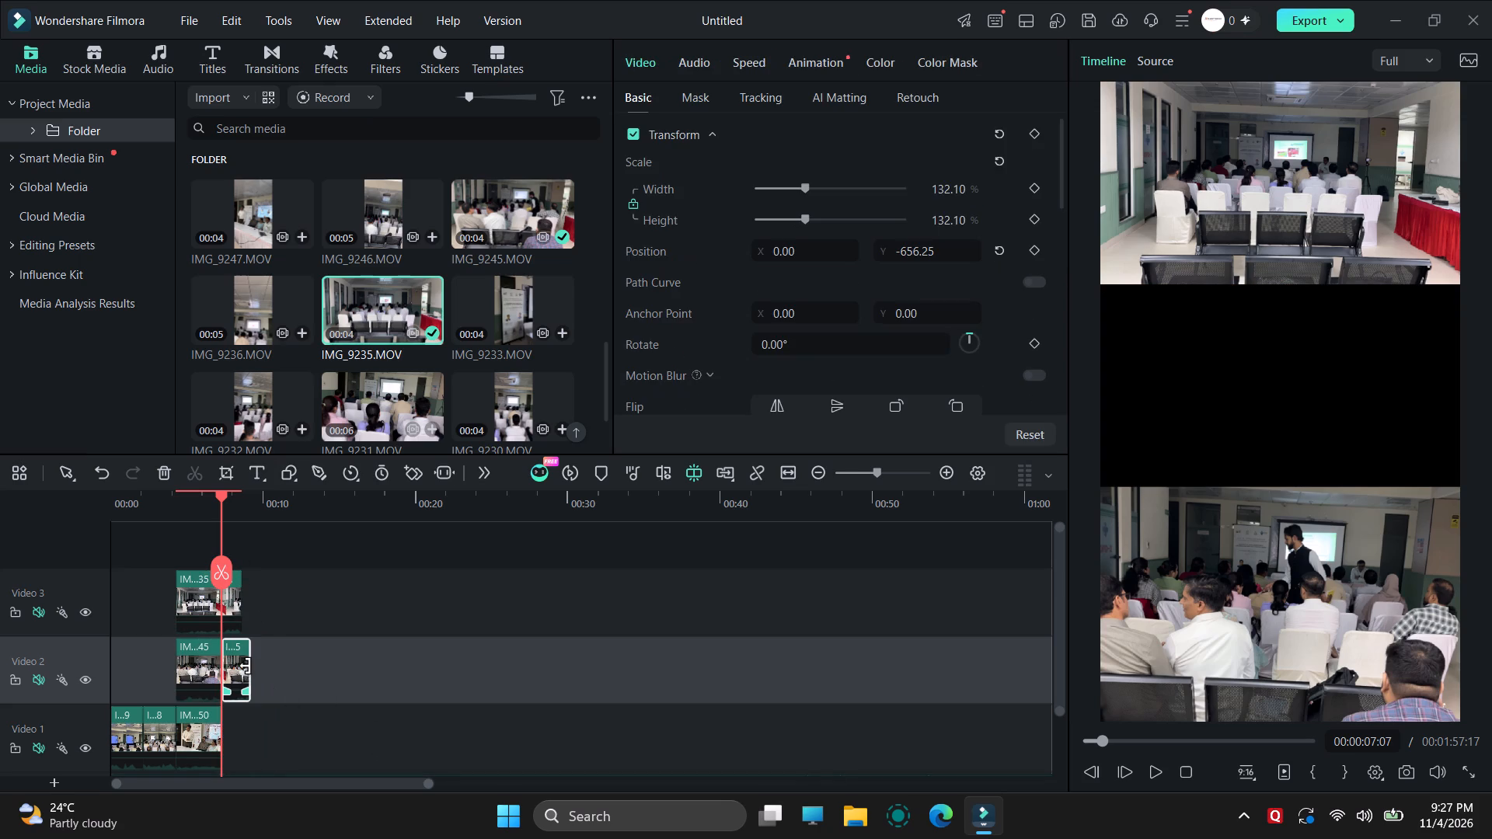
key("Delete")
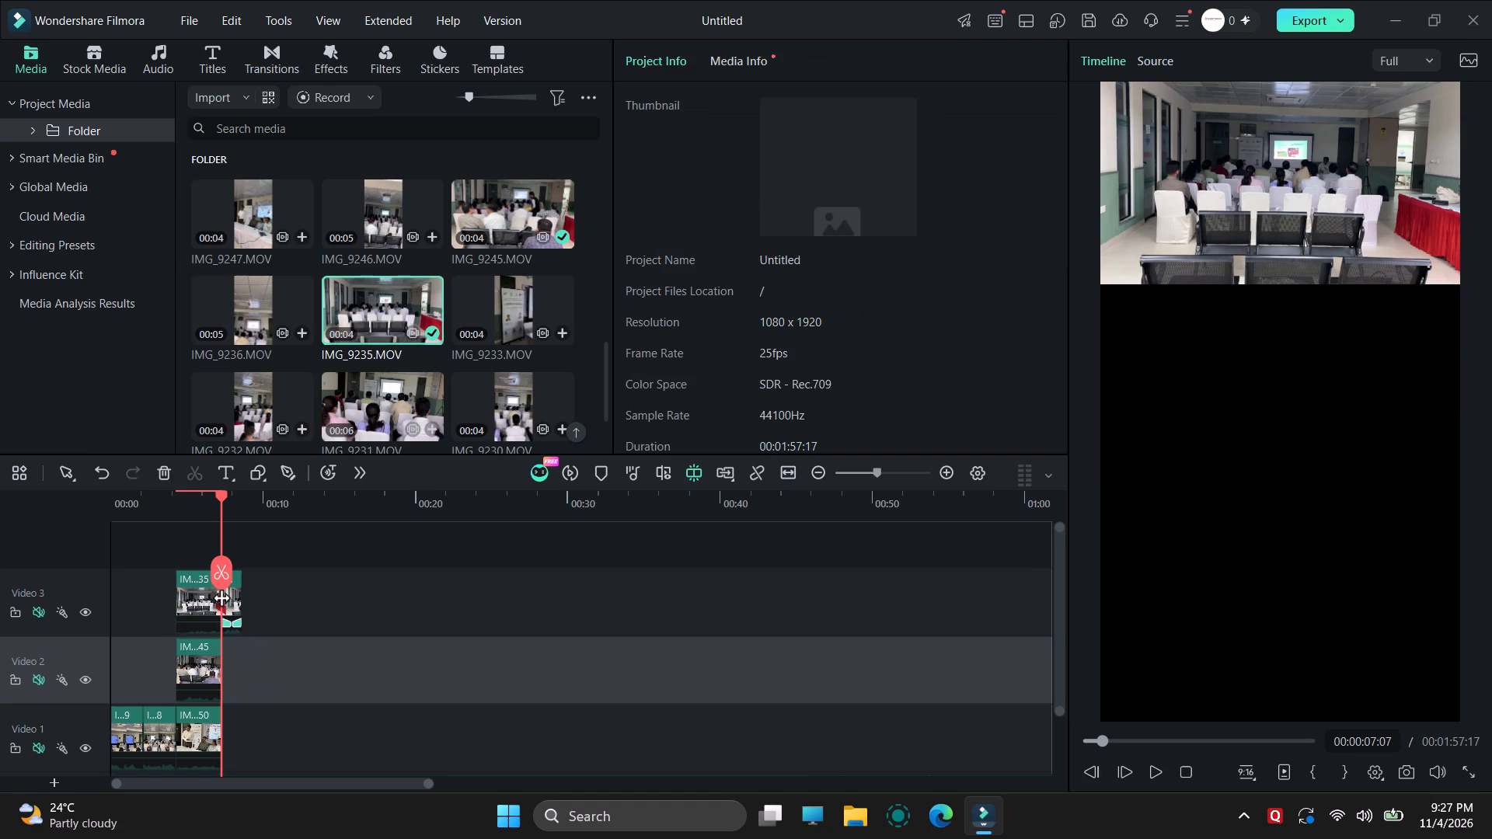
left_click(232, 598)
key("Delete")
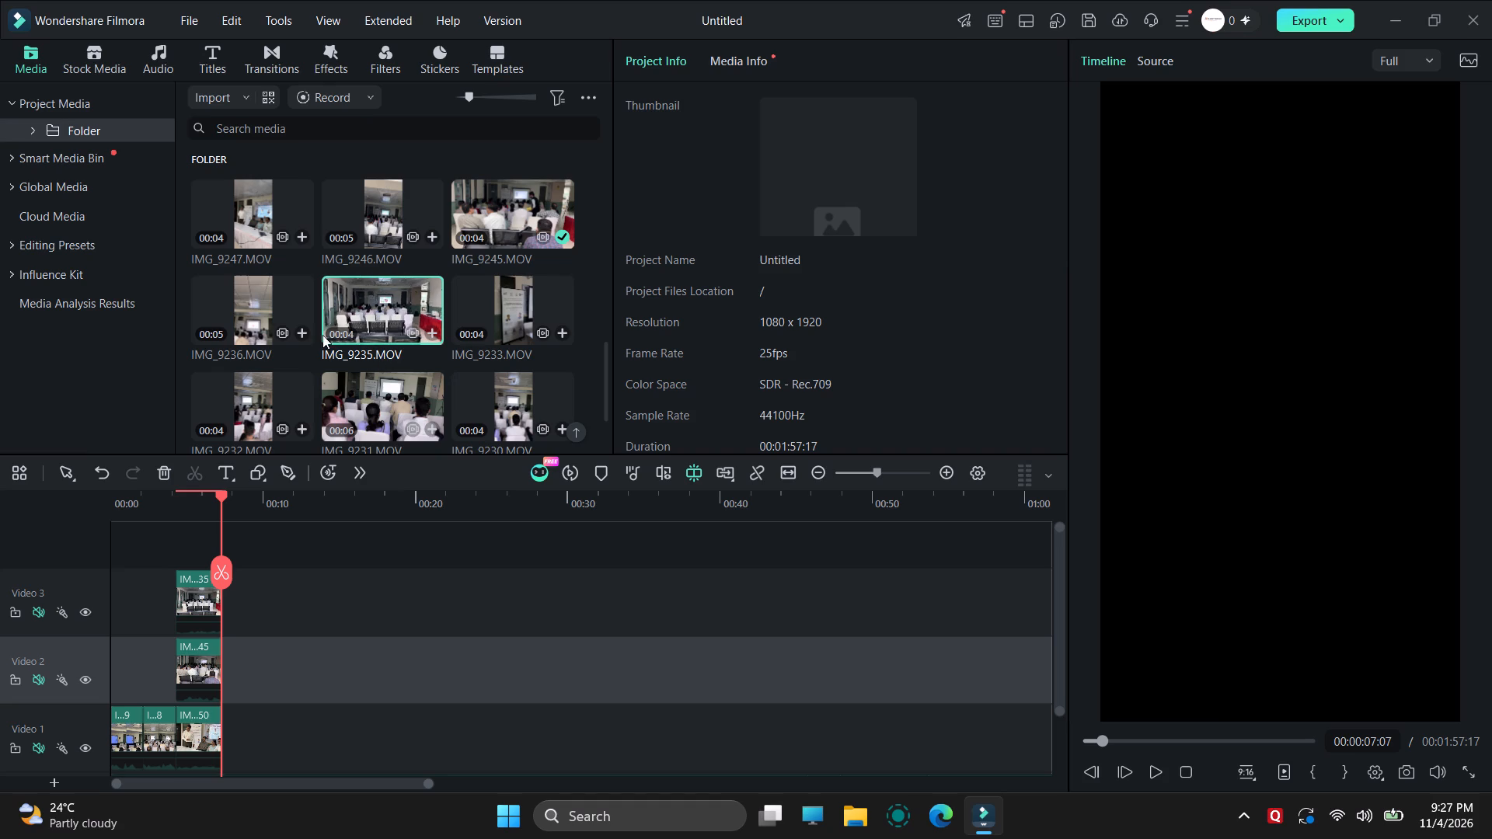
Place IMG_9278.MOV on Video 1 directly after the trimmed IMG_9250 clip, leaving the project settings unmatched.
scroll(466, 375, "down", 1)
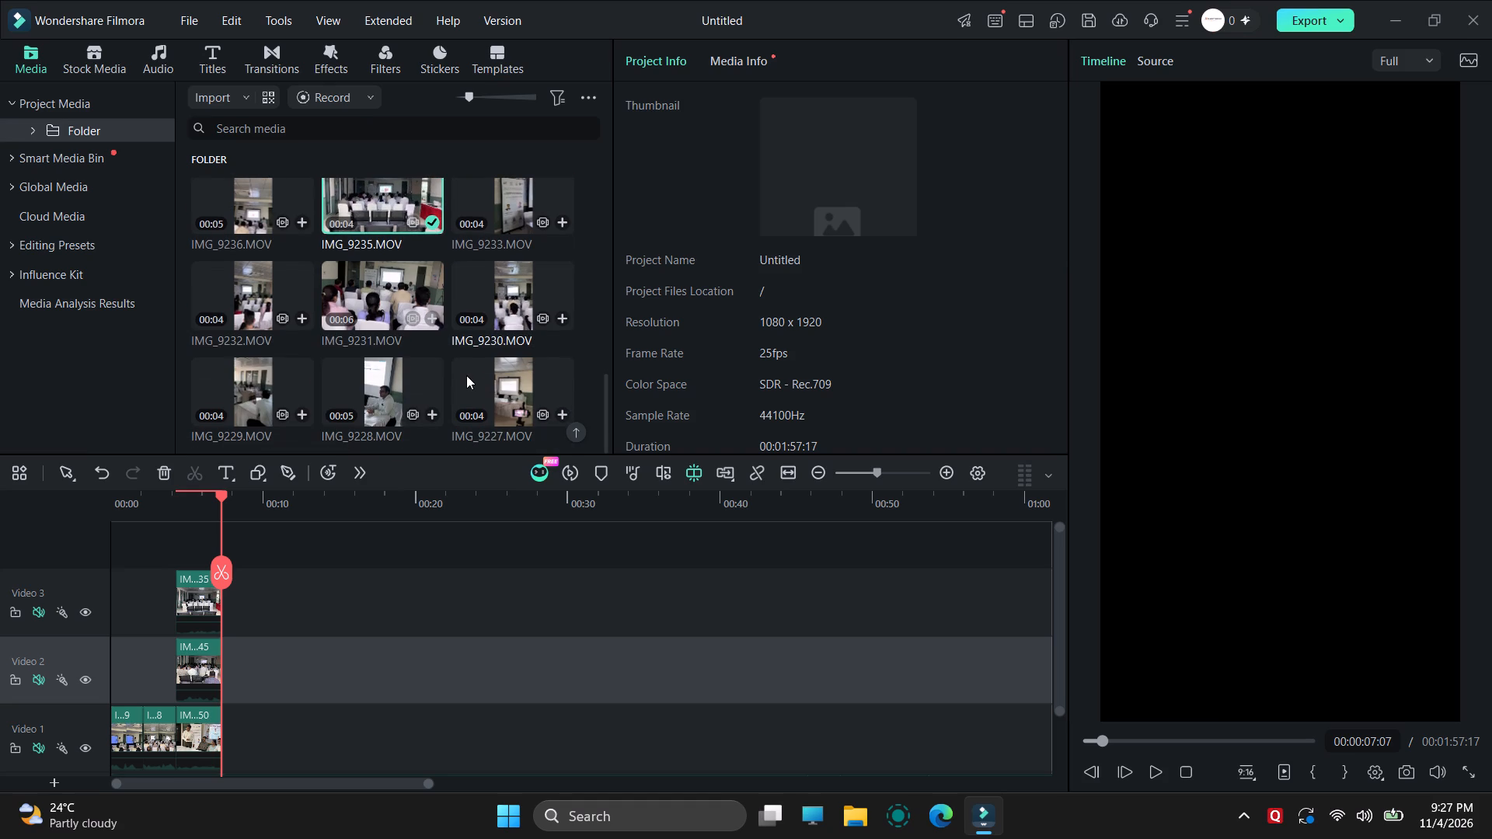
scroll(466, 375, "down", 3)
scroll(466, 375, "up", 2)
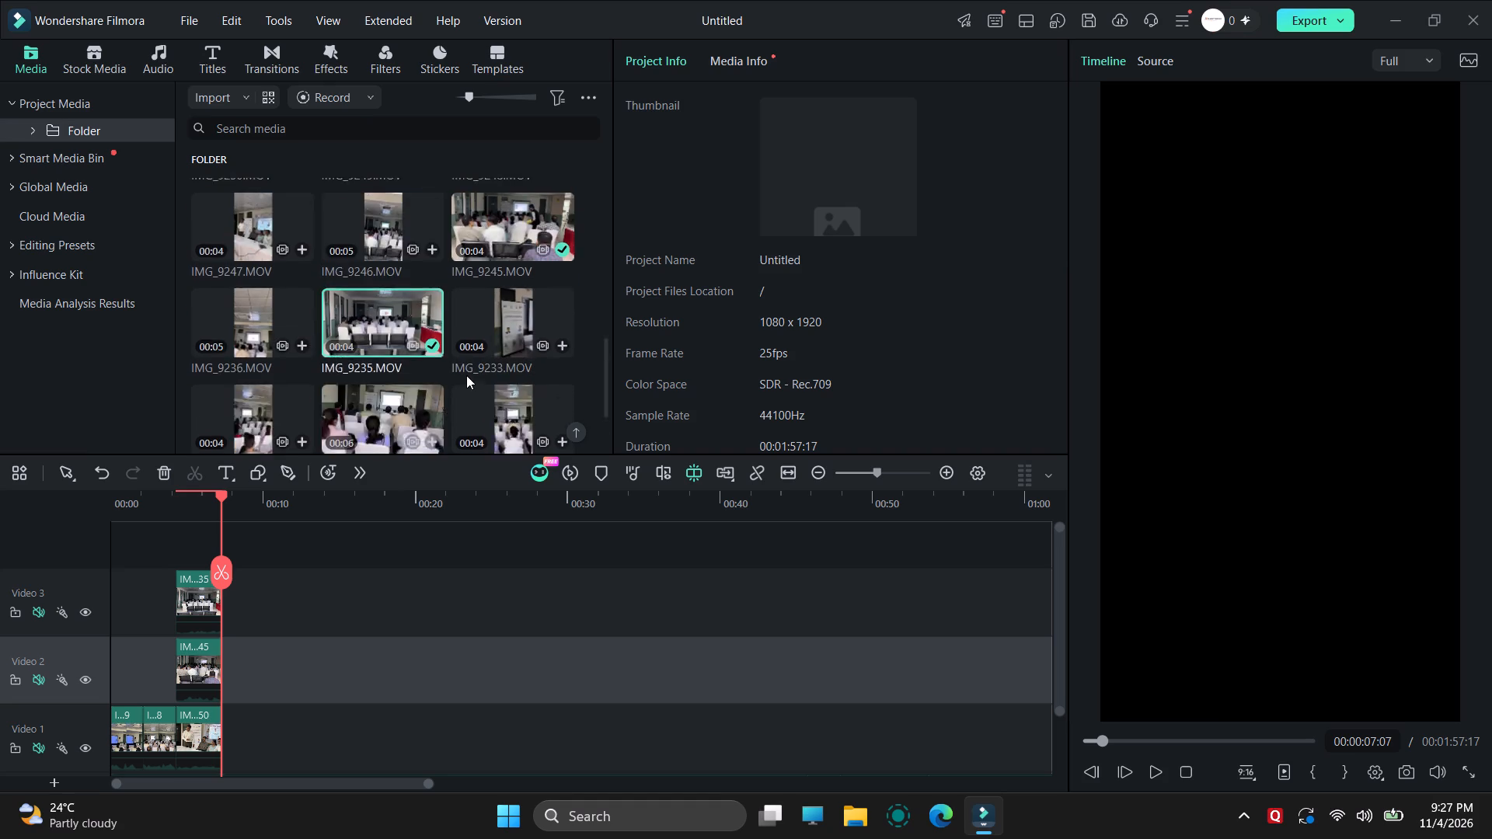
scroll(466, 375, "down", 3)
scroll(466, 375, "up", 4)
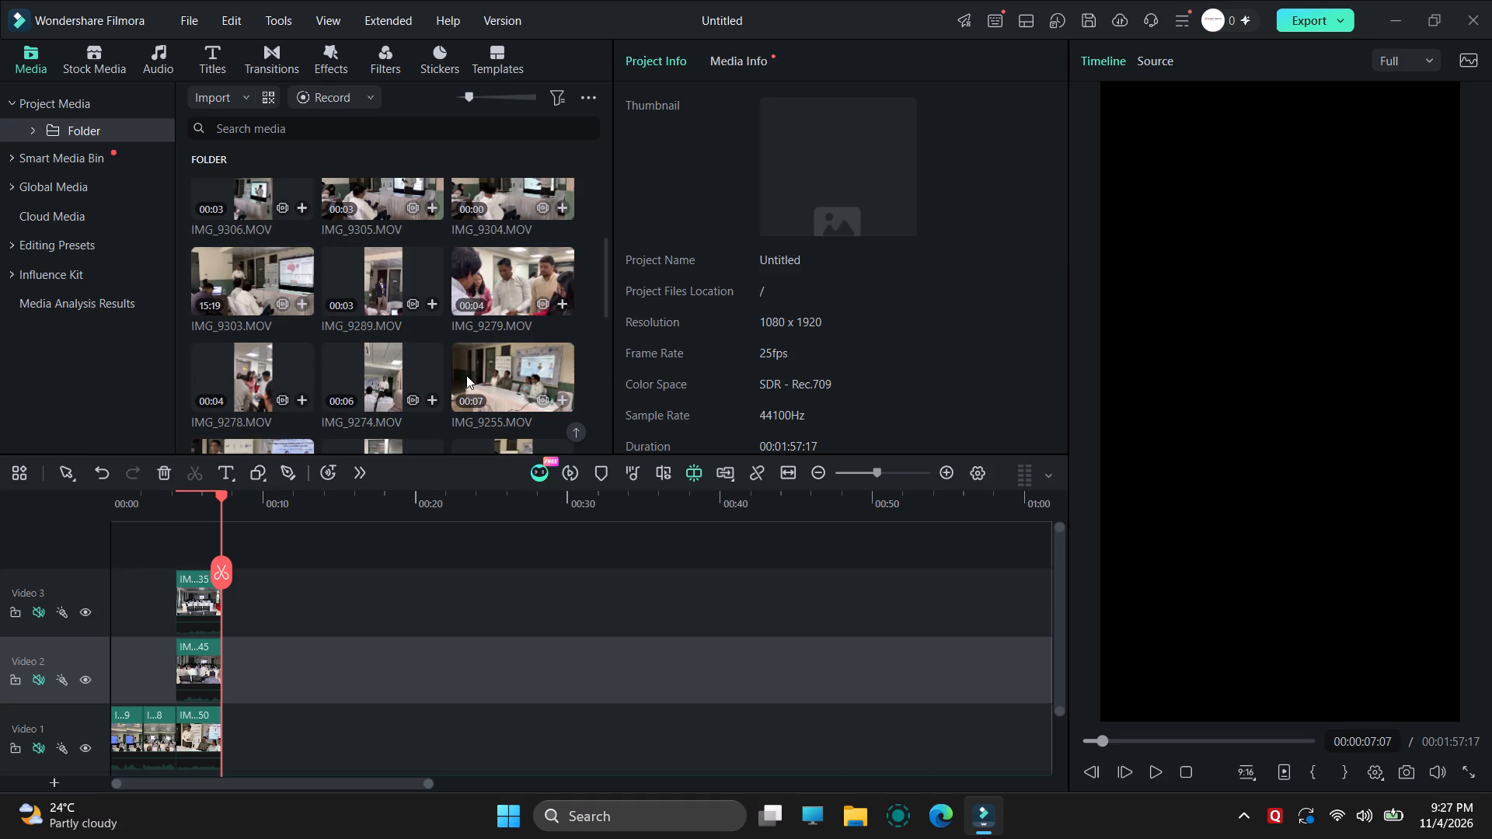
left_click_drag(246, 376, 253, 745)
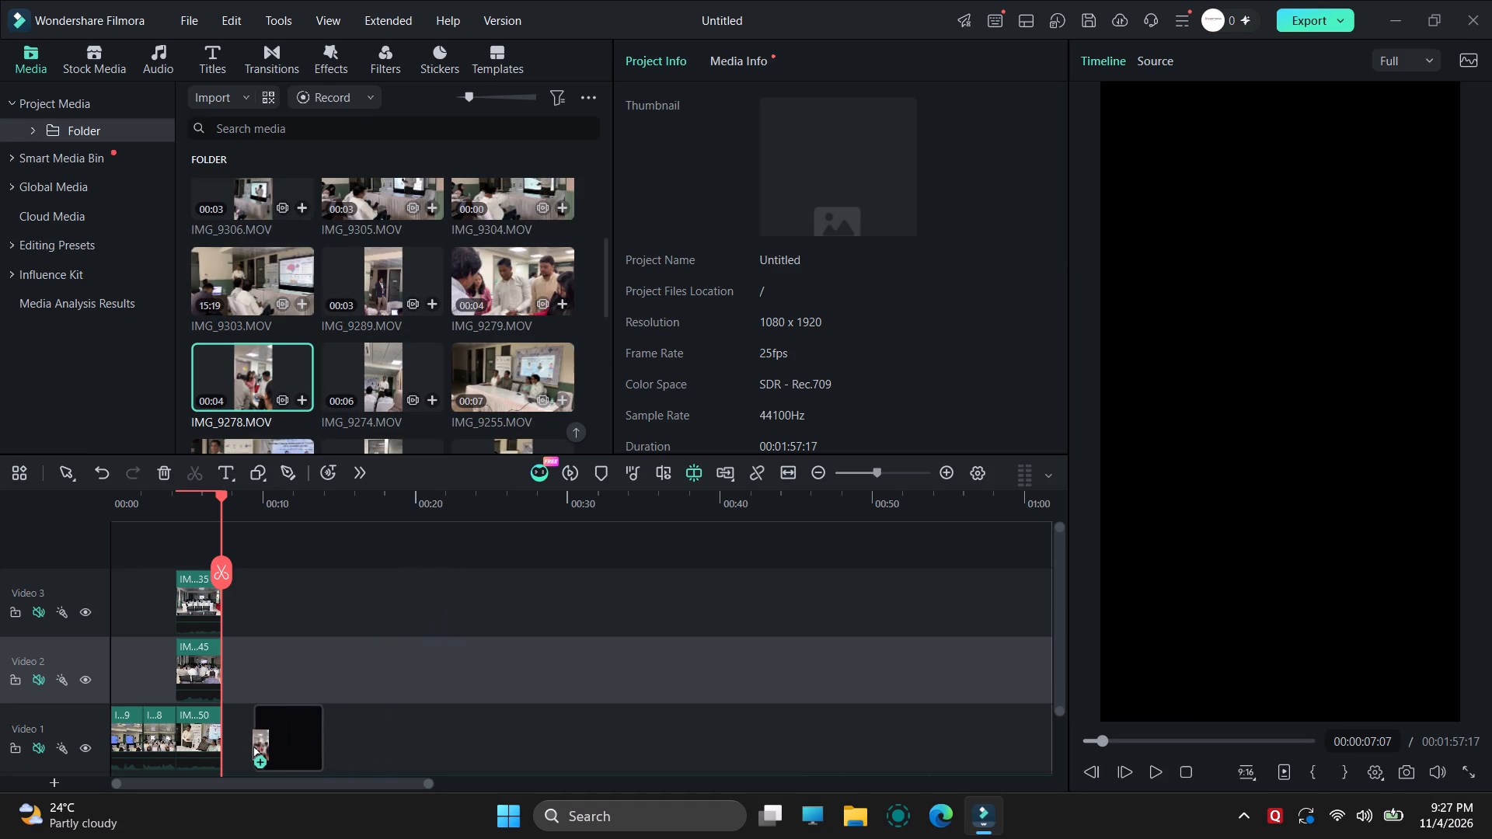
left_click_drag(253, 745, 232, 747)
left_click(942, 252)
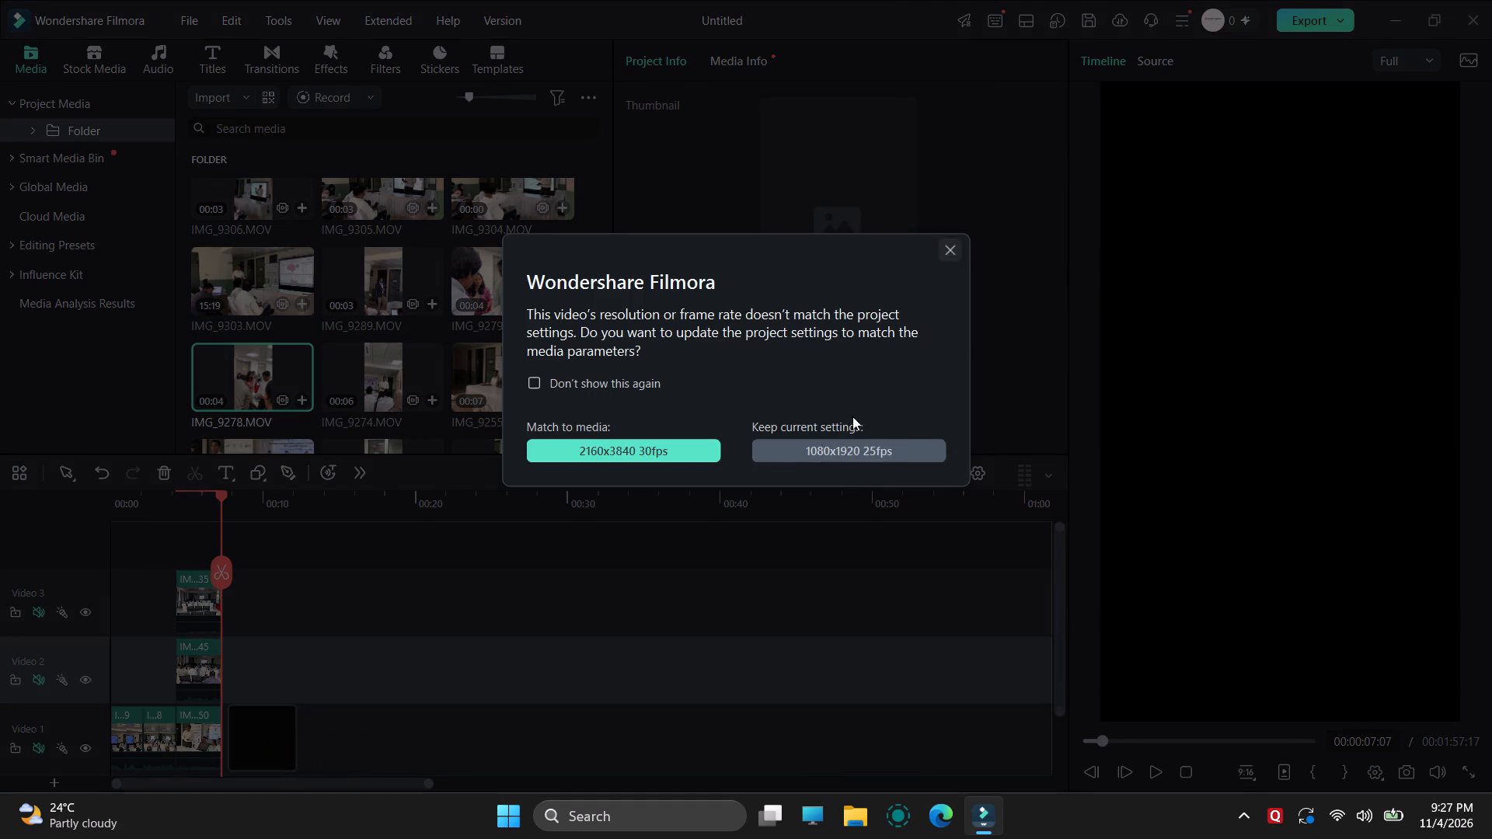
left_click(204, 493)
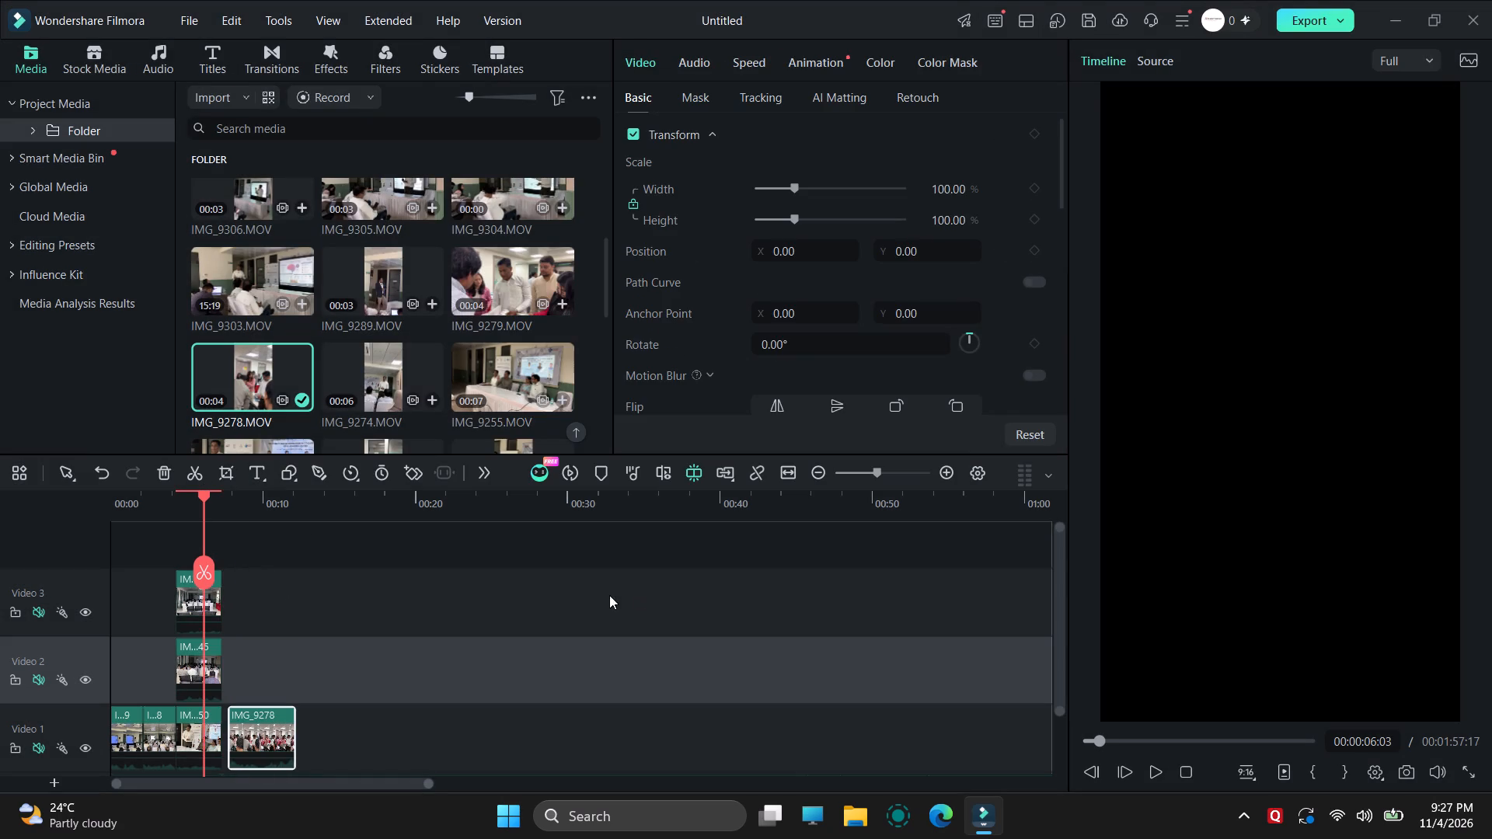
left_click_drag(254, 733, 254, 729)
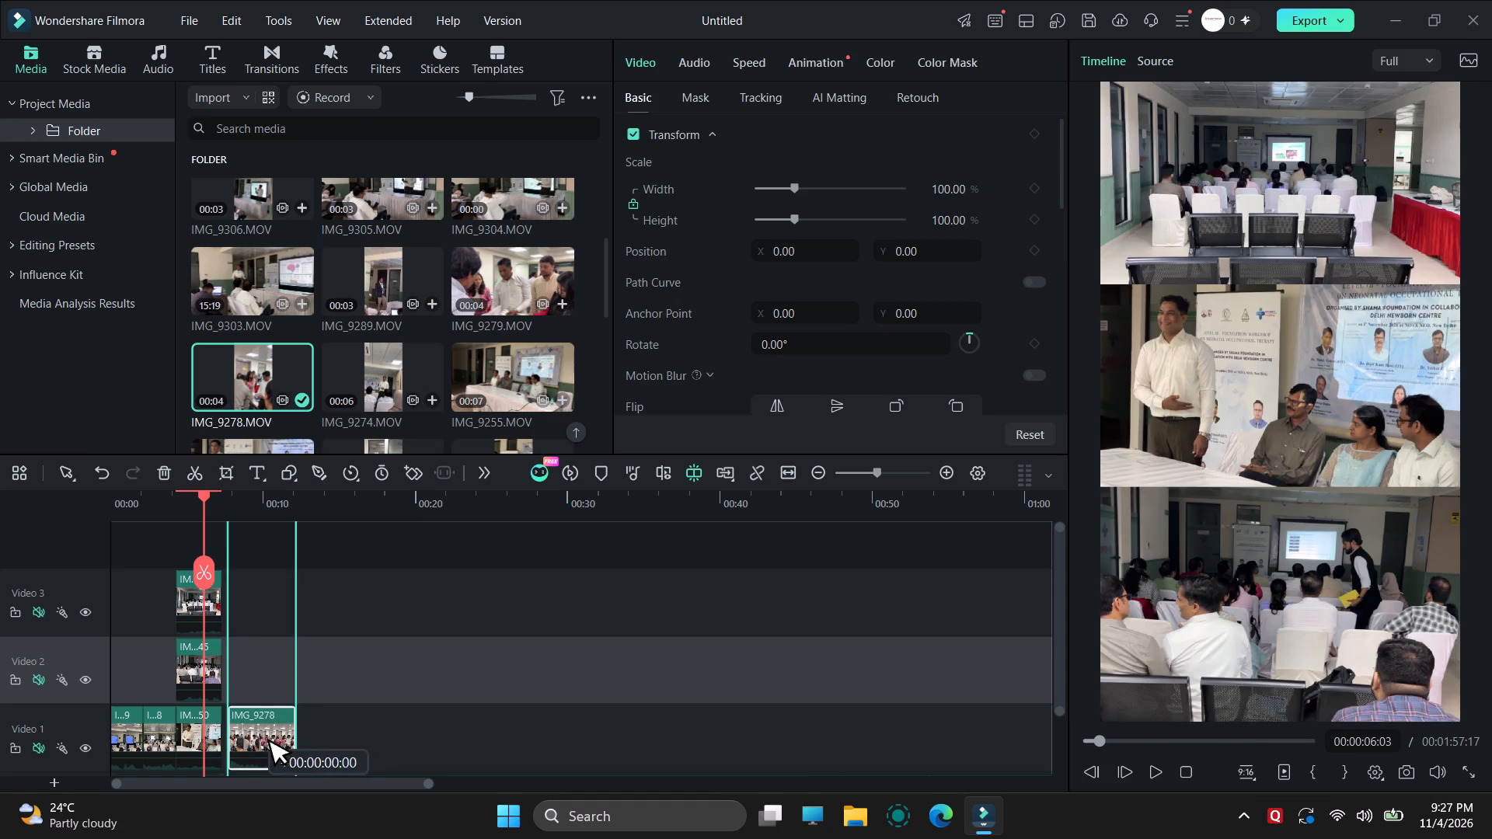
left_click_drag(254, 729, 247, 729)
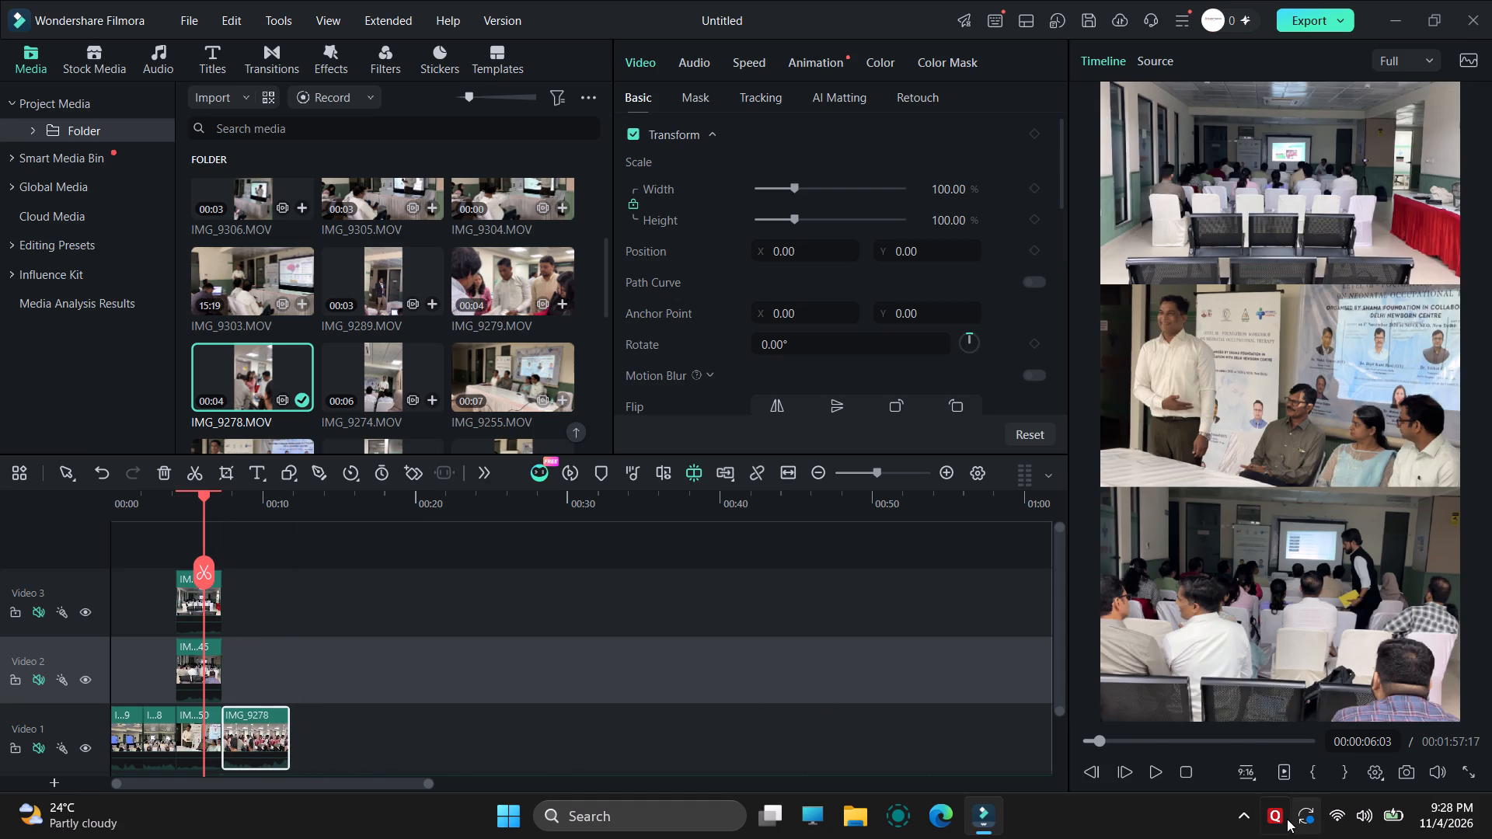
Play on to 00:00:10:11, split IMG_9278 there and delete the piece after the cut.
left_click(1159, 774)
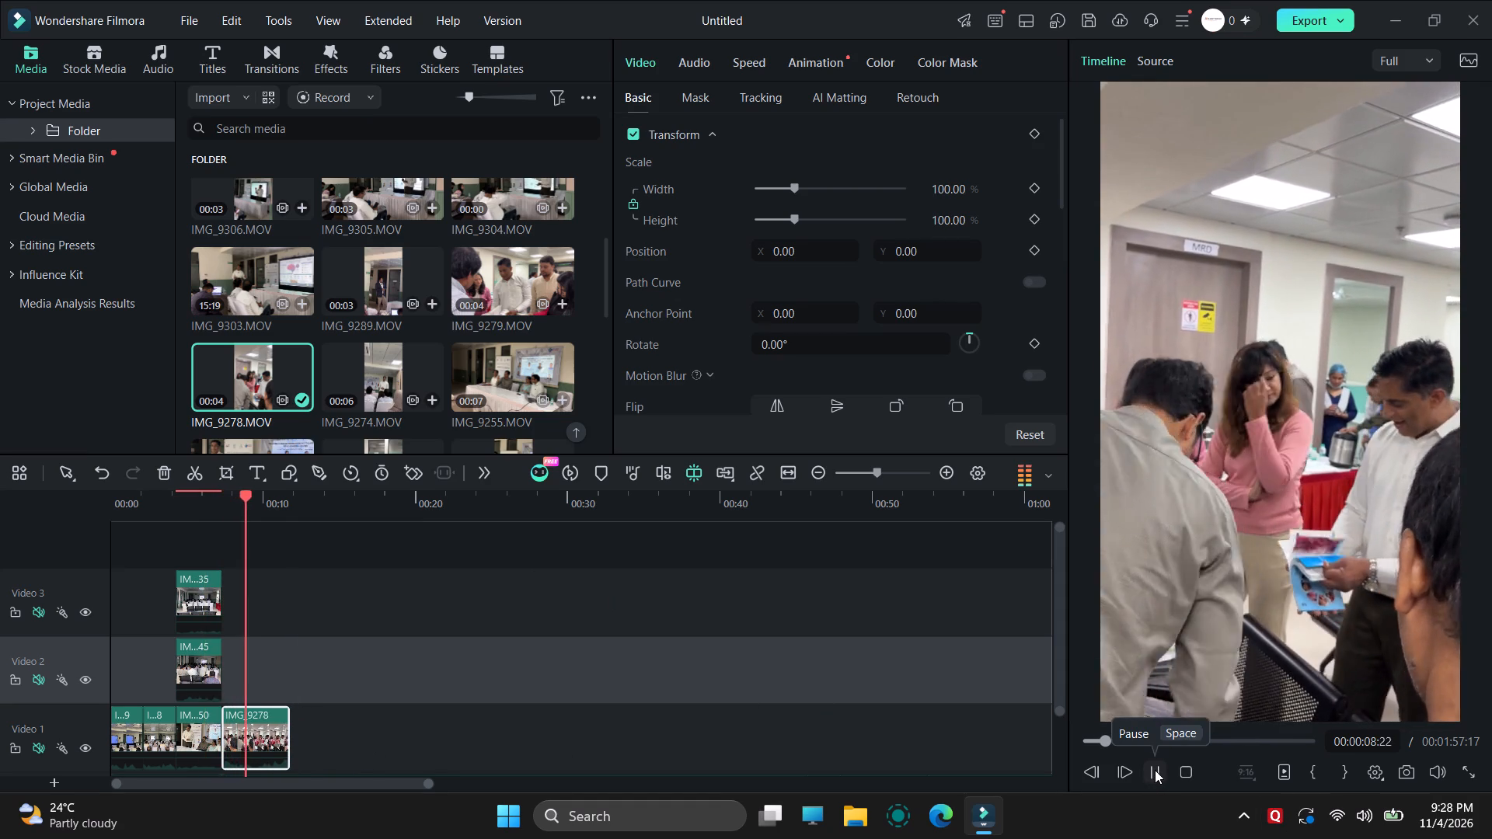
left_click(1155, 770)
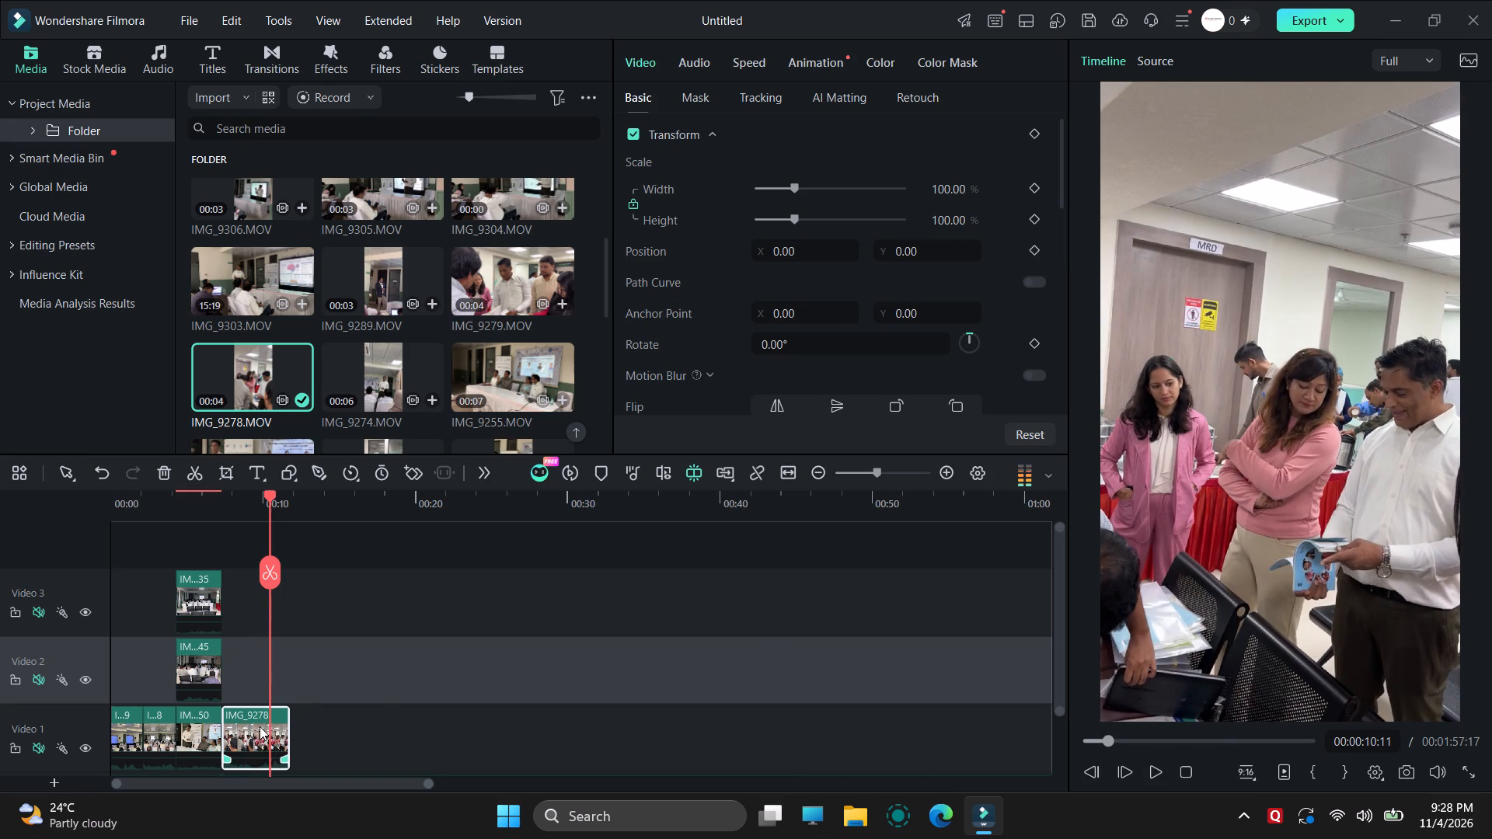
left_click(256, 728)
left_click(276, 571)
left_click(283, 734)
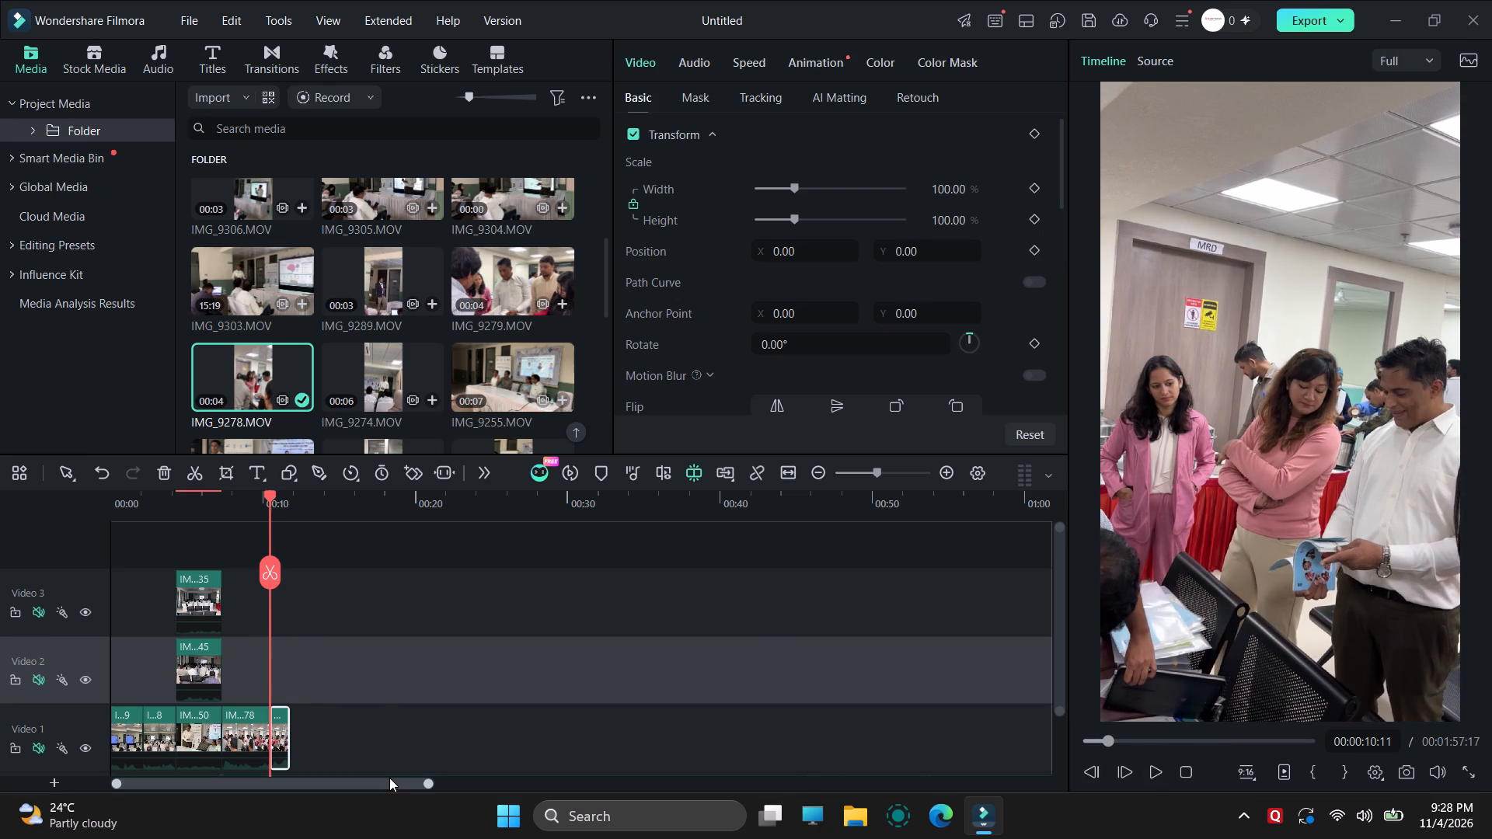
key("Delete")
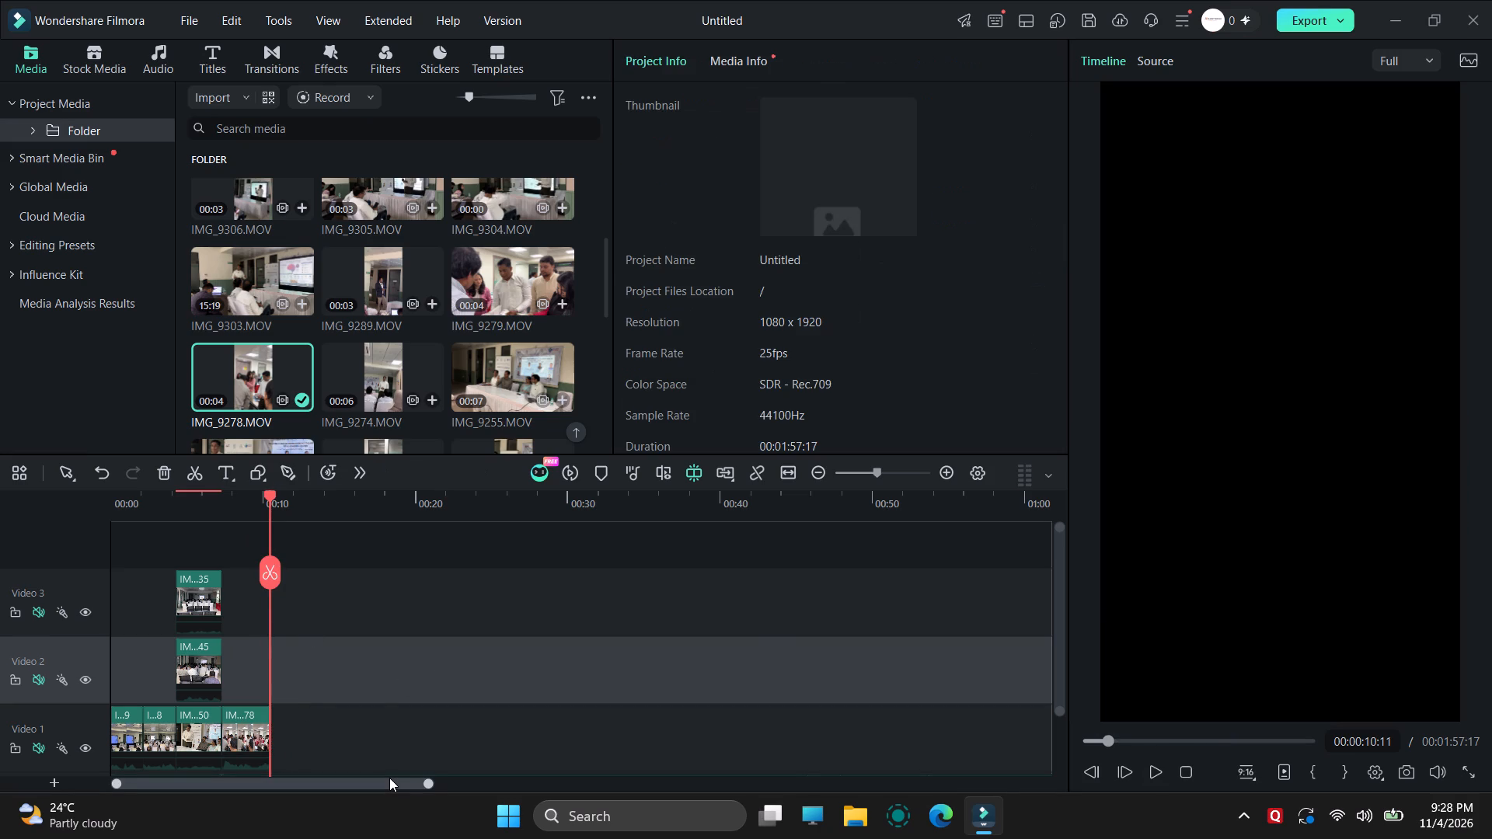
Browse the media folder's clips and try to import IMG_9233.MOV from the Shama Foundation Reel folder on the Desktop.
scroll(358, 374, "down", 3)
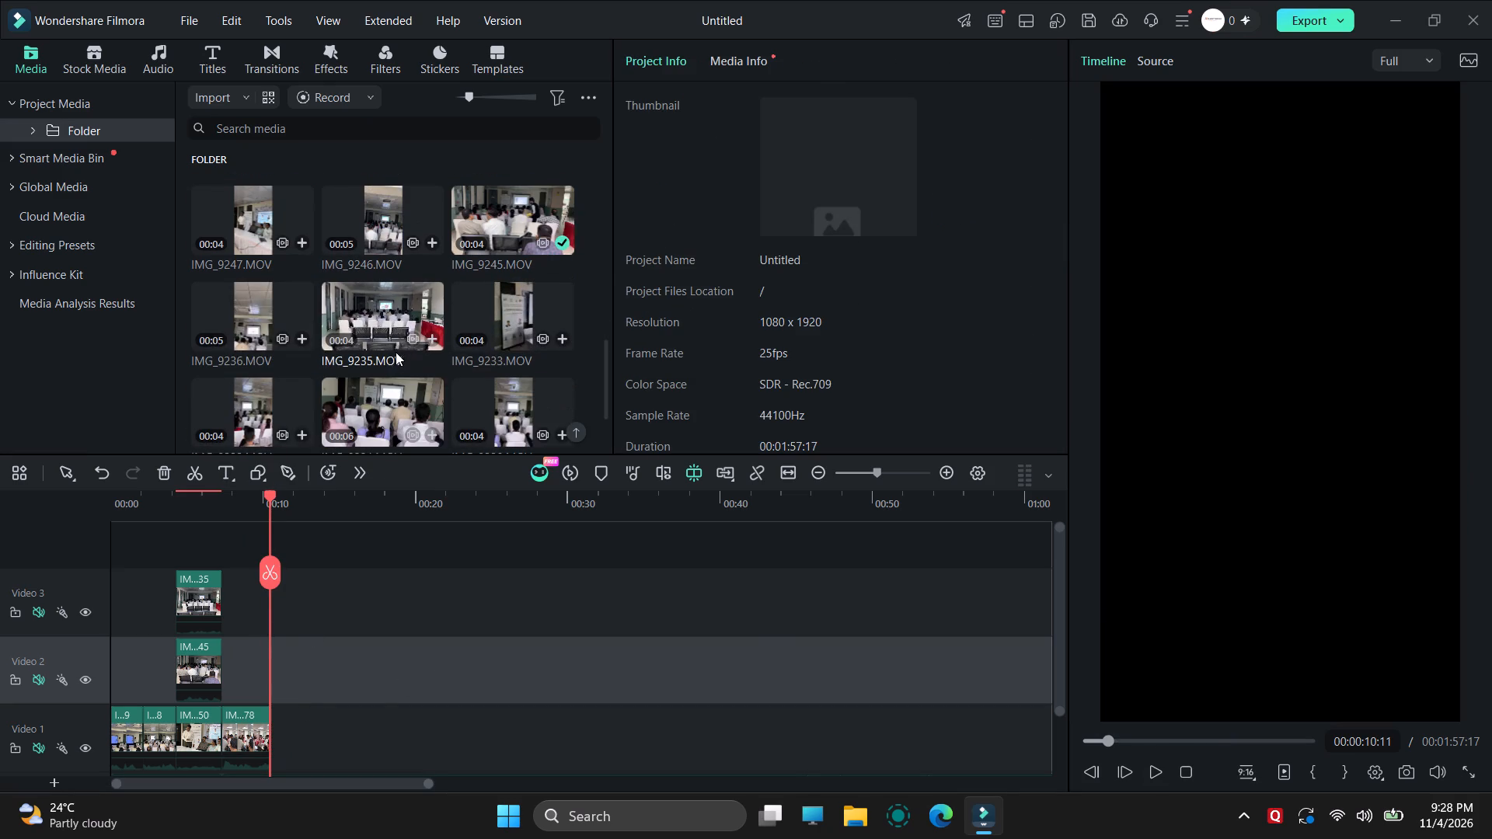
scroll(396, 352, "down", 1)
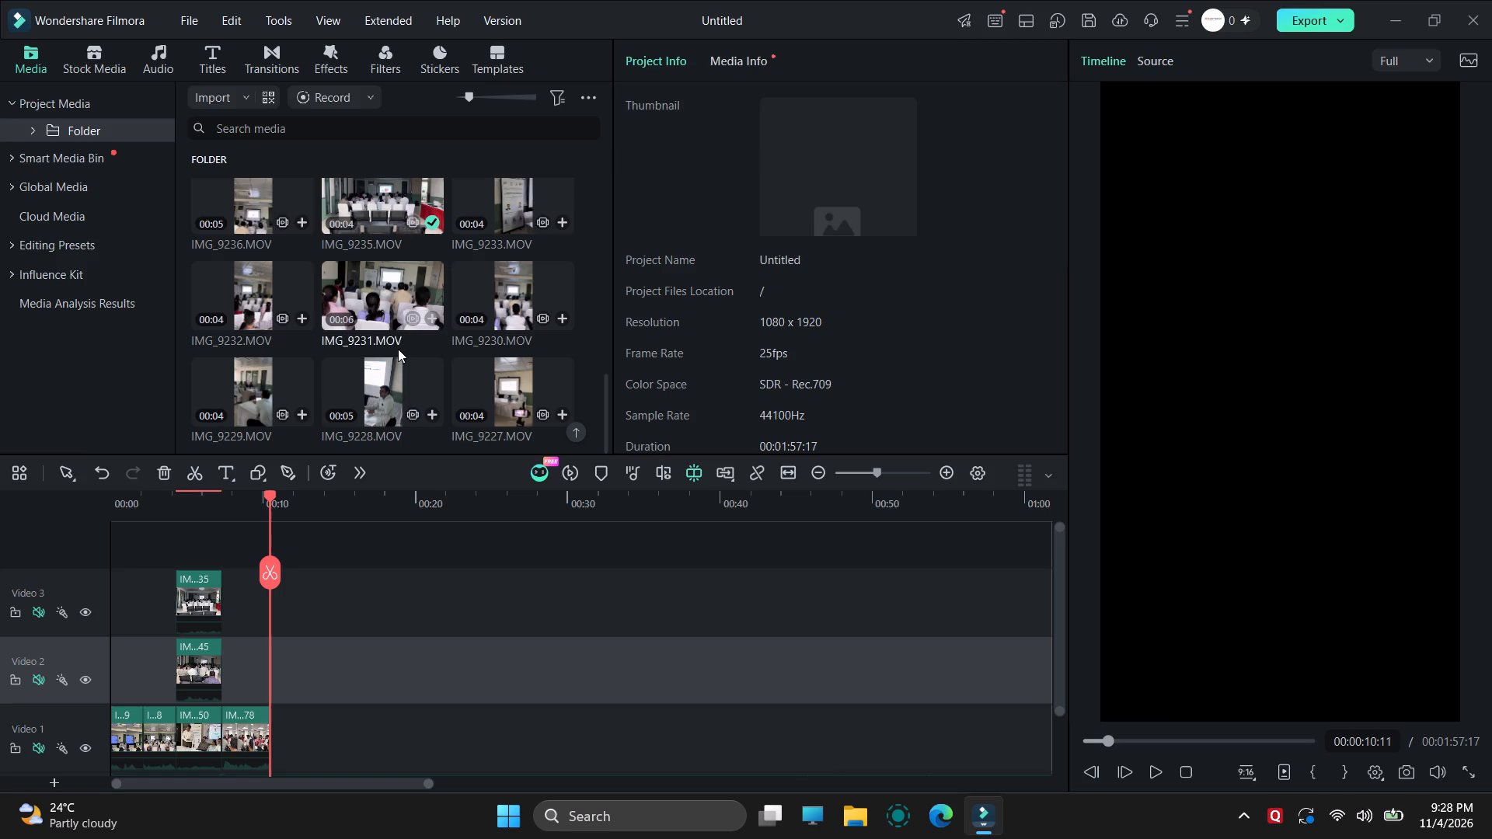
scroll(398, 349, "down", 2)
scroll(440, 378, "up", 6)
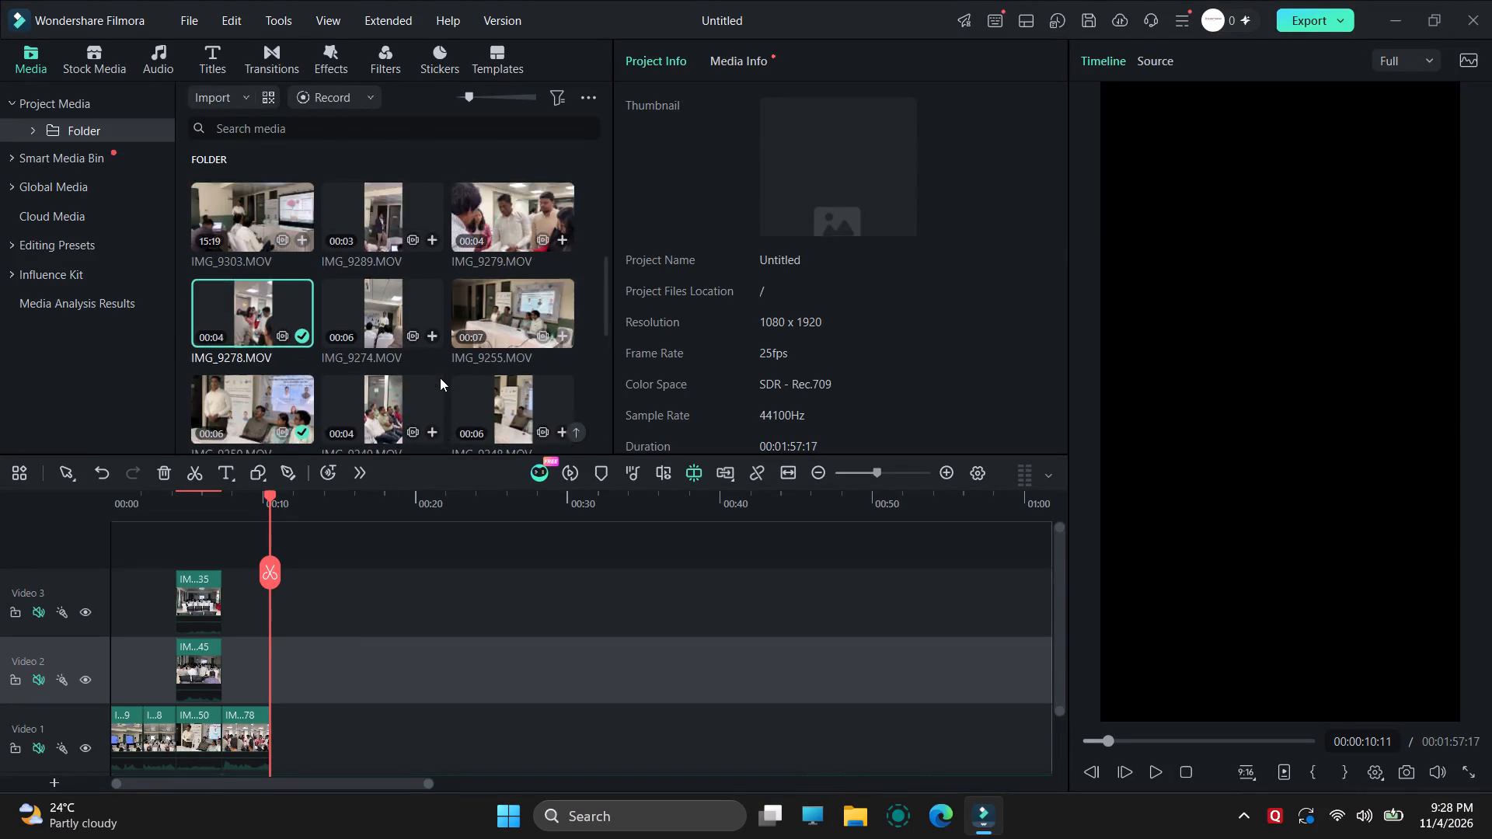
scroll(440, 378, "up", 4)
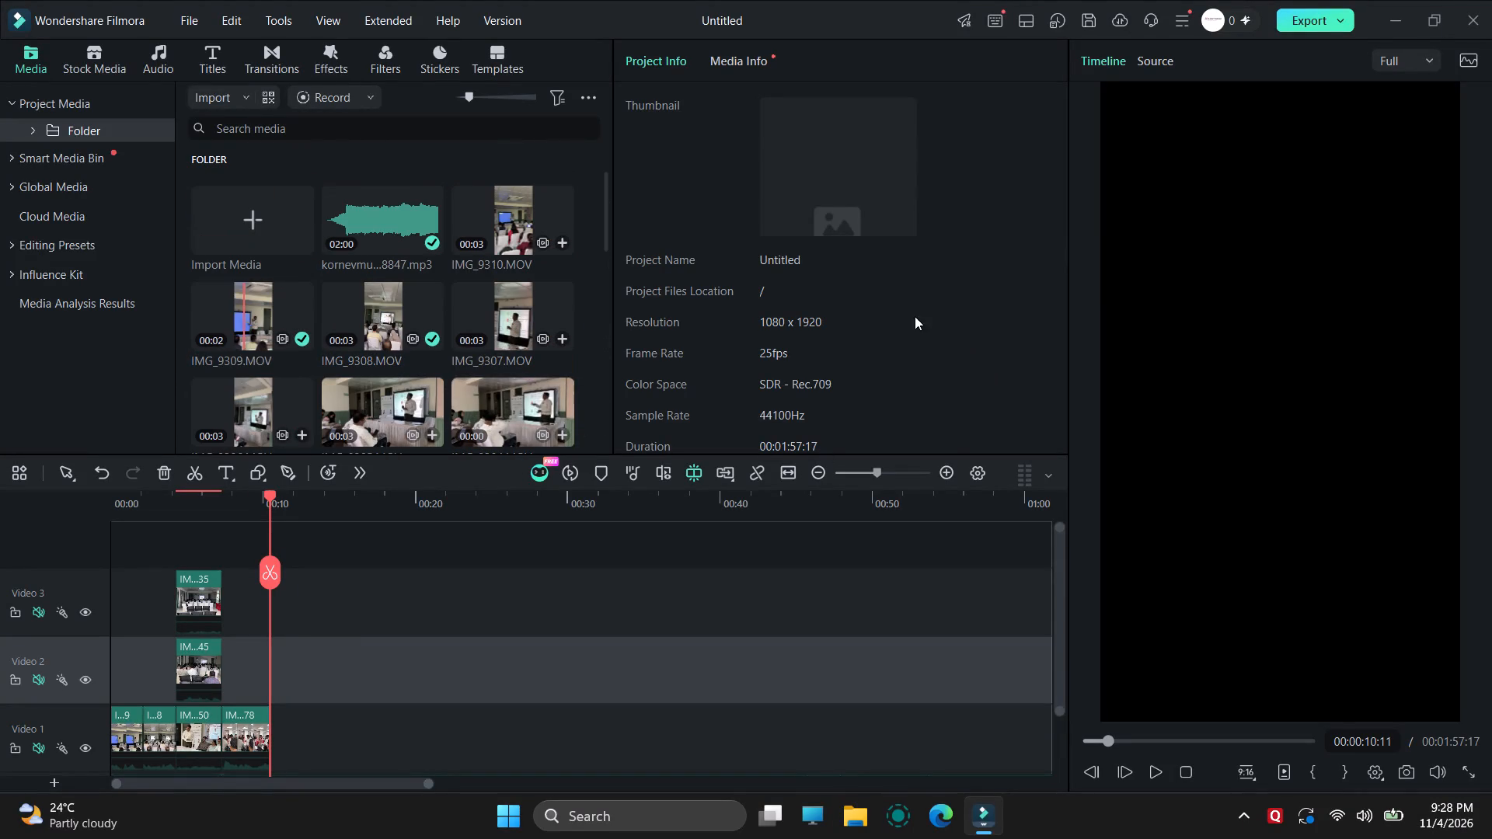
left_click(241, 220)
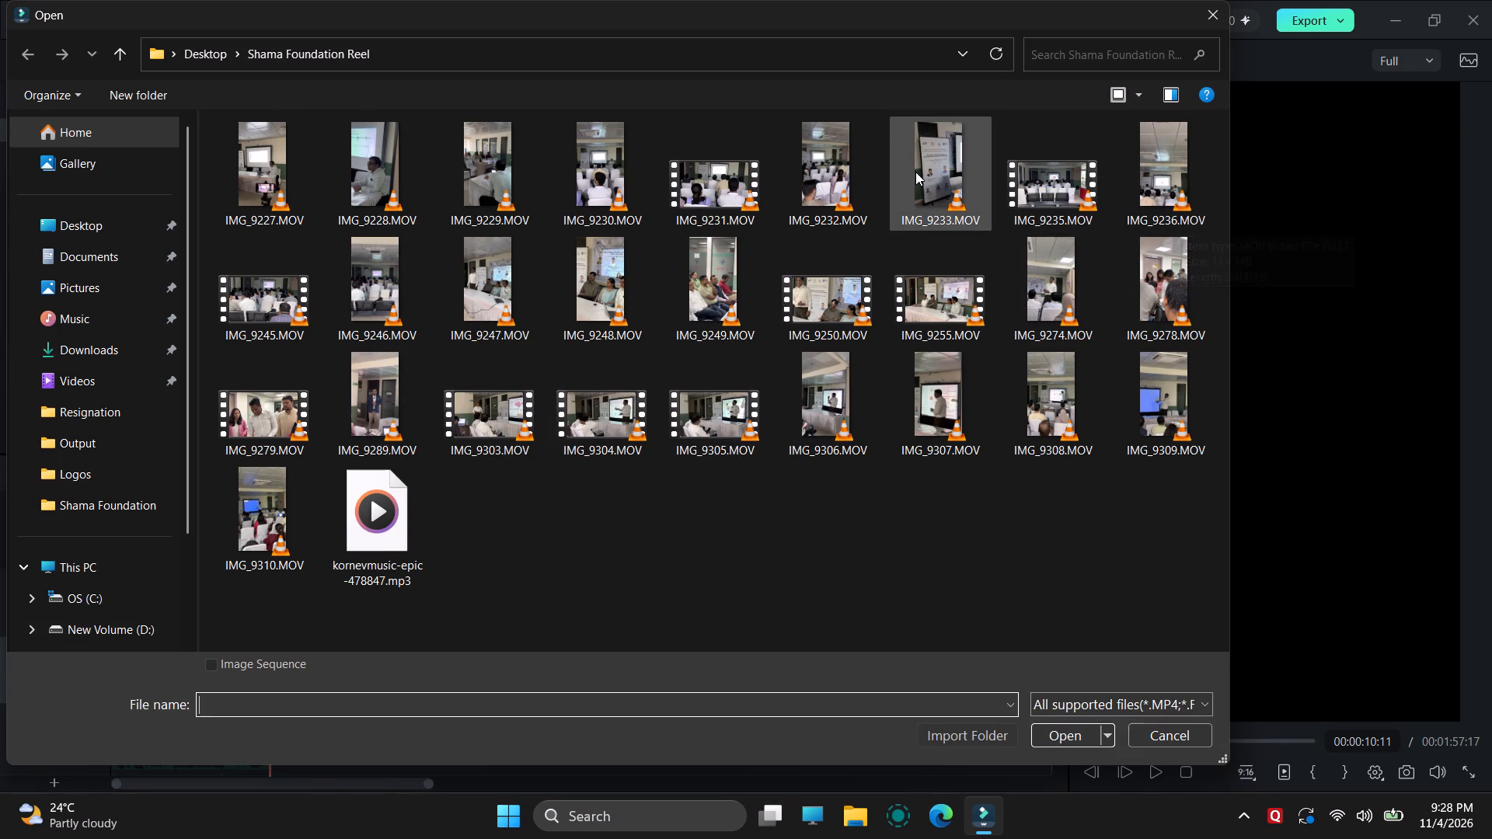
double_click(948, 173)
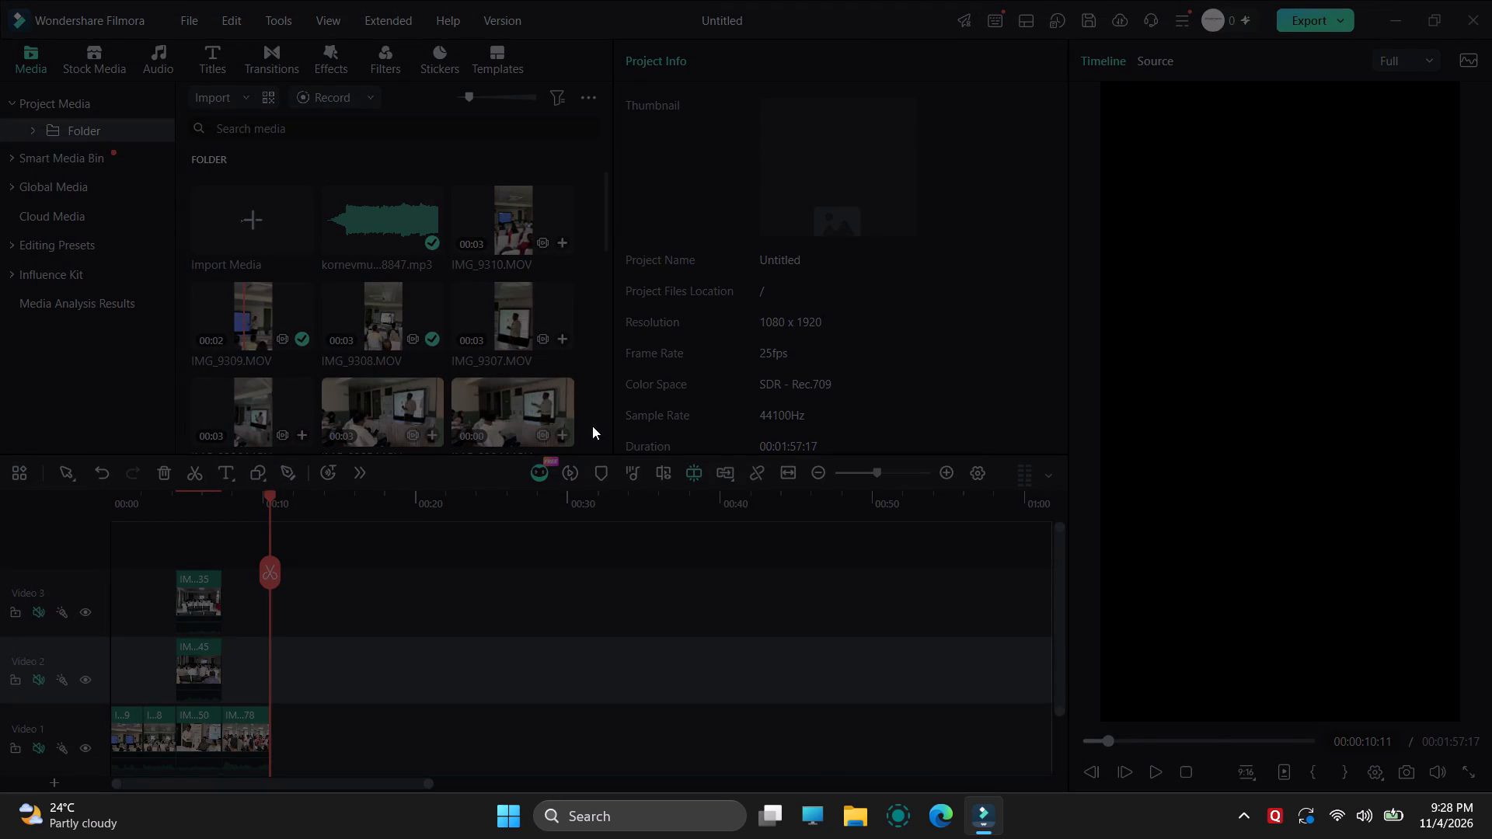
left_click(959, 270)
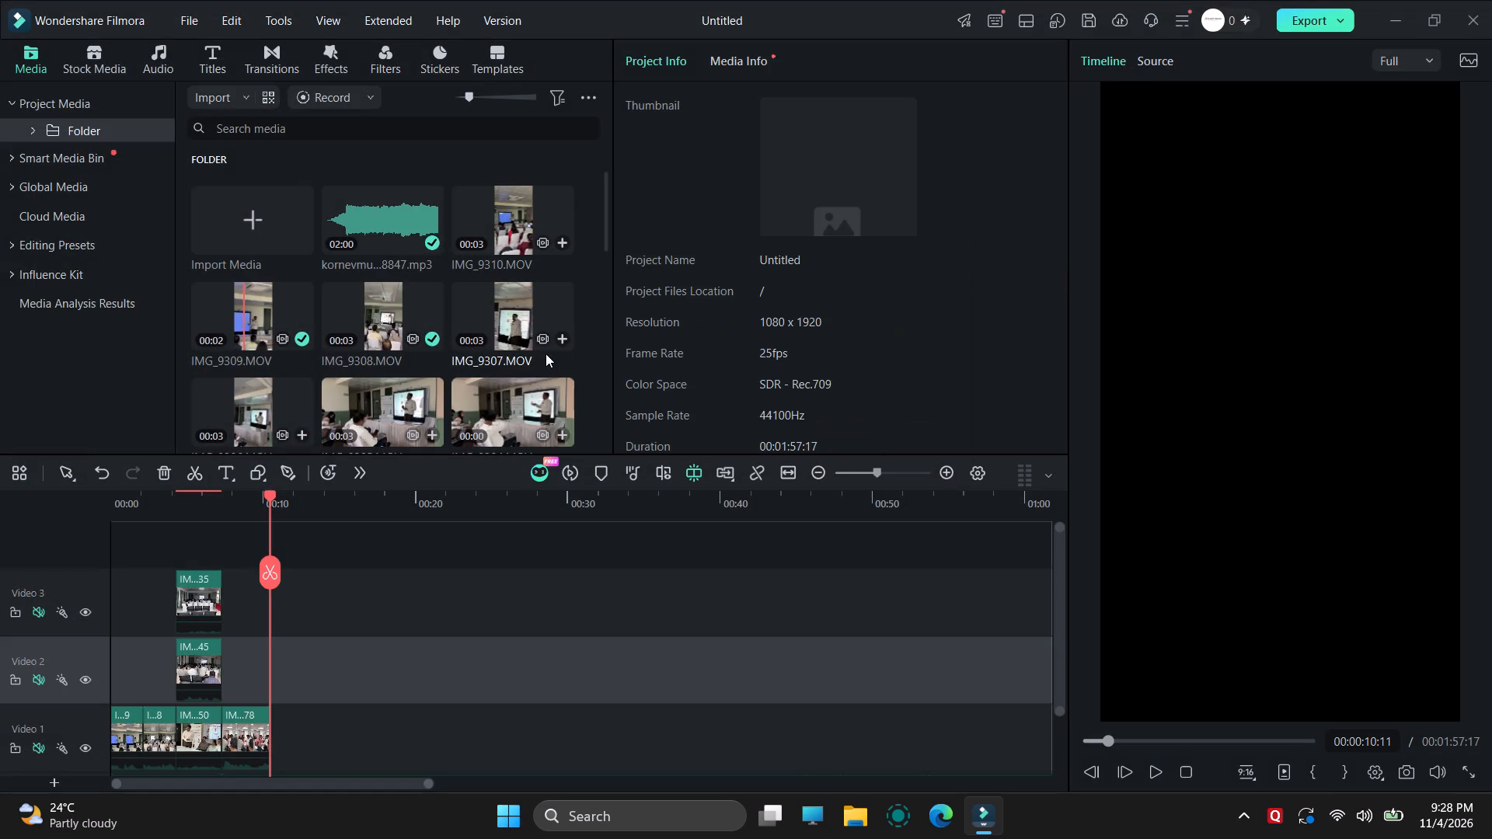
Place IMG_9233.MOV on Video 1 at 00:00:10:11, directly after the trimmed IMG_9278 clip, leaving the project settings unmatched.
scroll(546, 353, "down", 12)
scroll(546, 353, "up", 1)
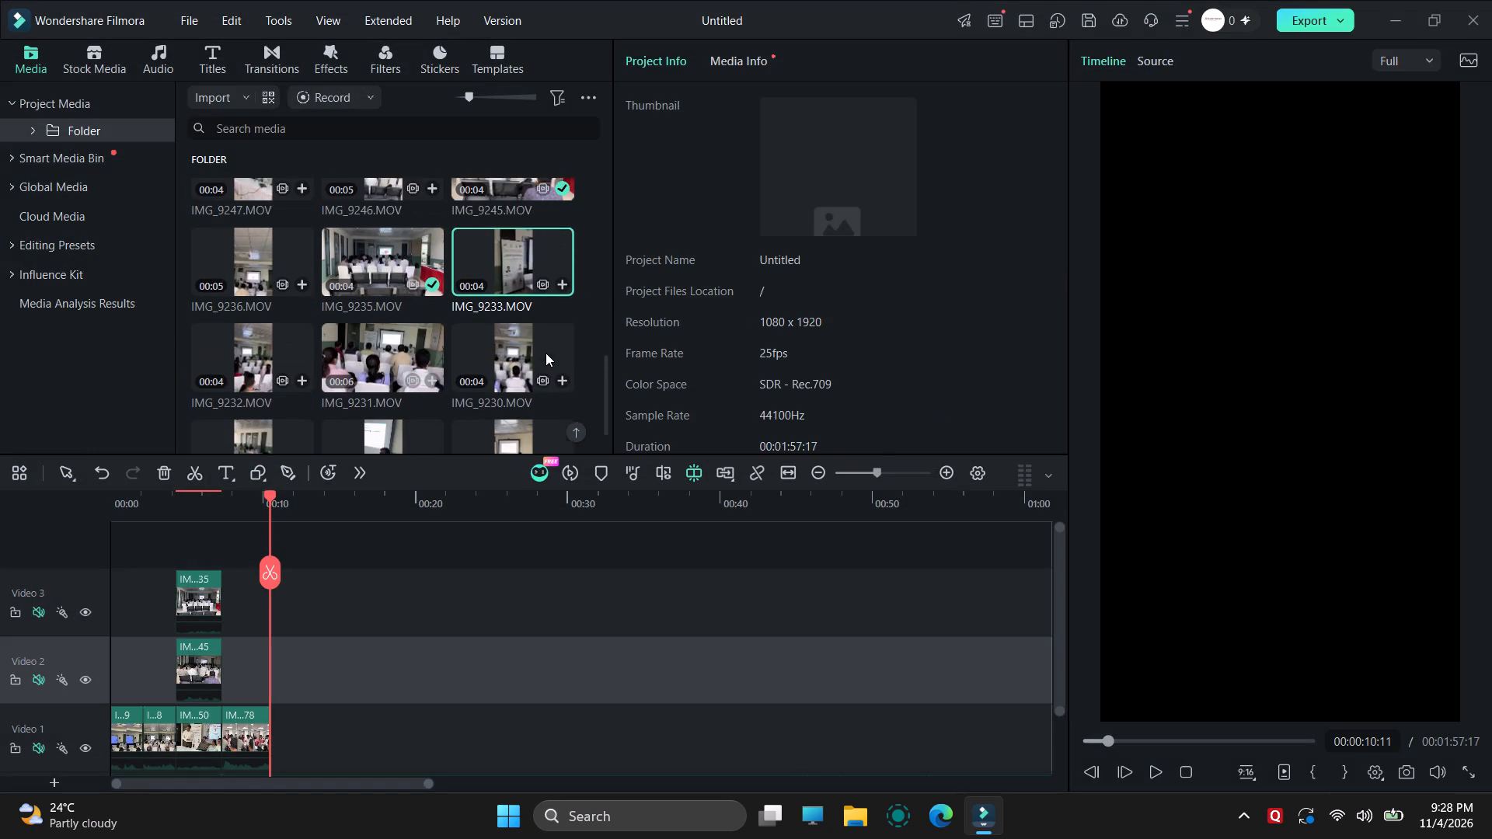
left_click_drag(502, 299, 270, 744)
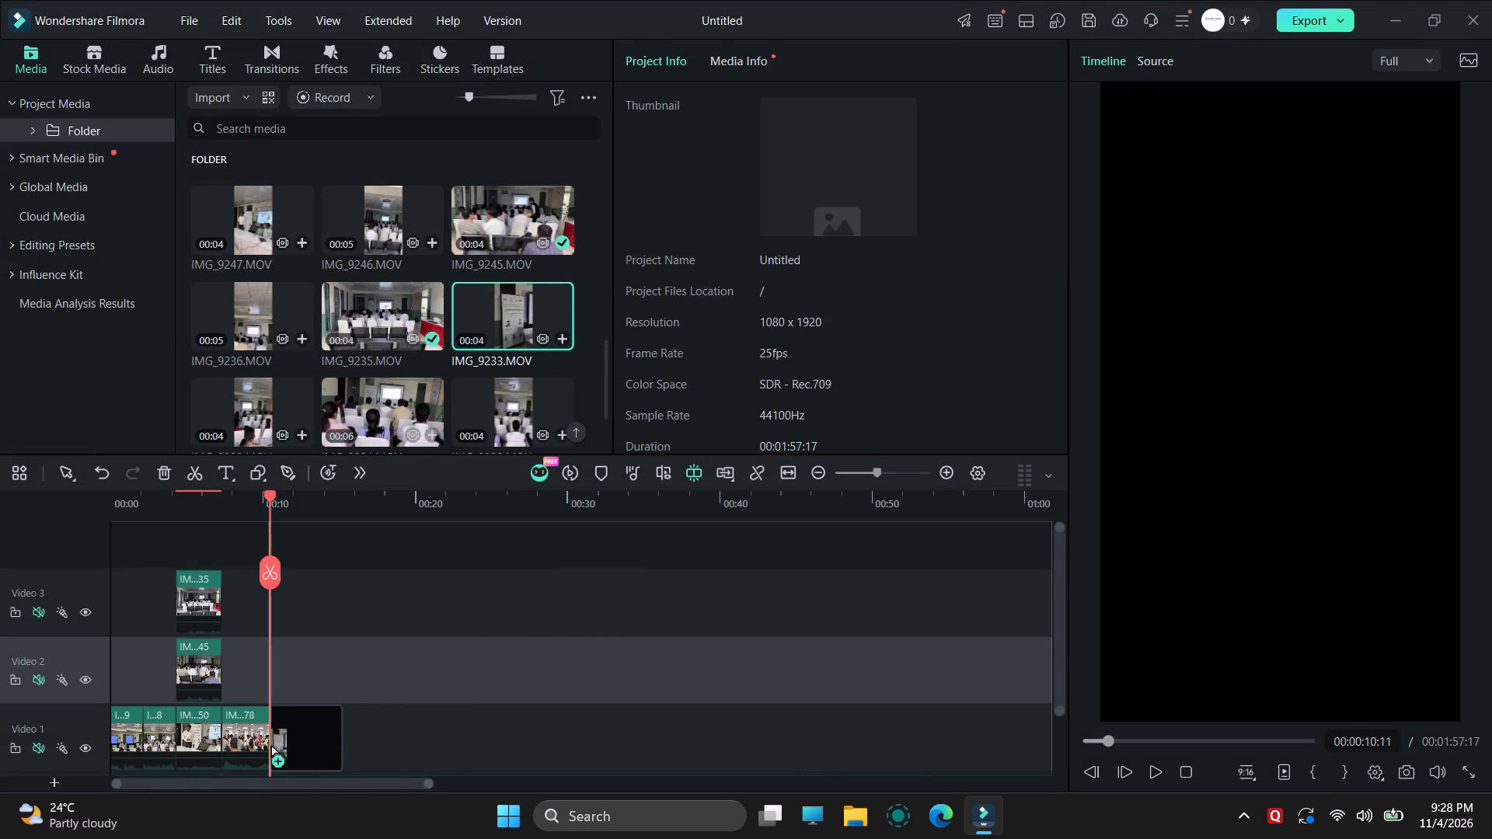
left_click_drag(270, 744, 267, 741)
left_click(957, 245)
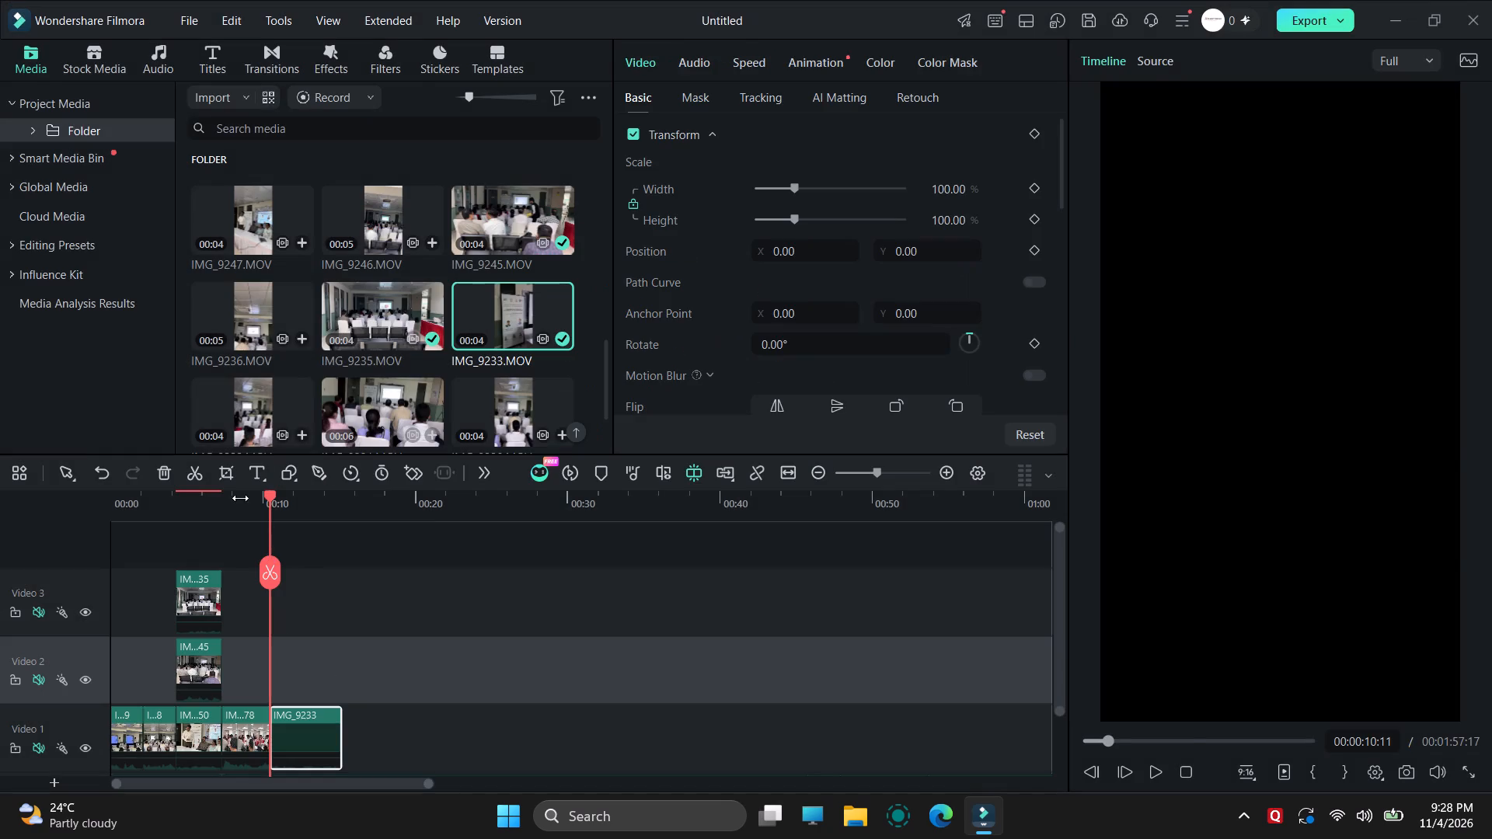
Play on to 00:00:12:24, split IMG_9233 there and delete the piece after the cut.
left_click(239, 494)
left_click(1158, 771)
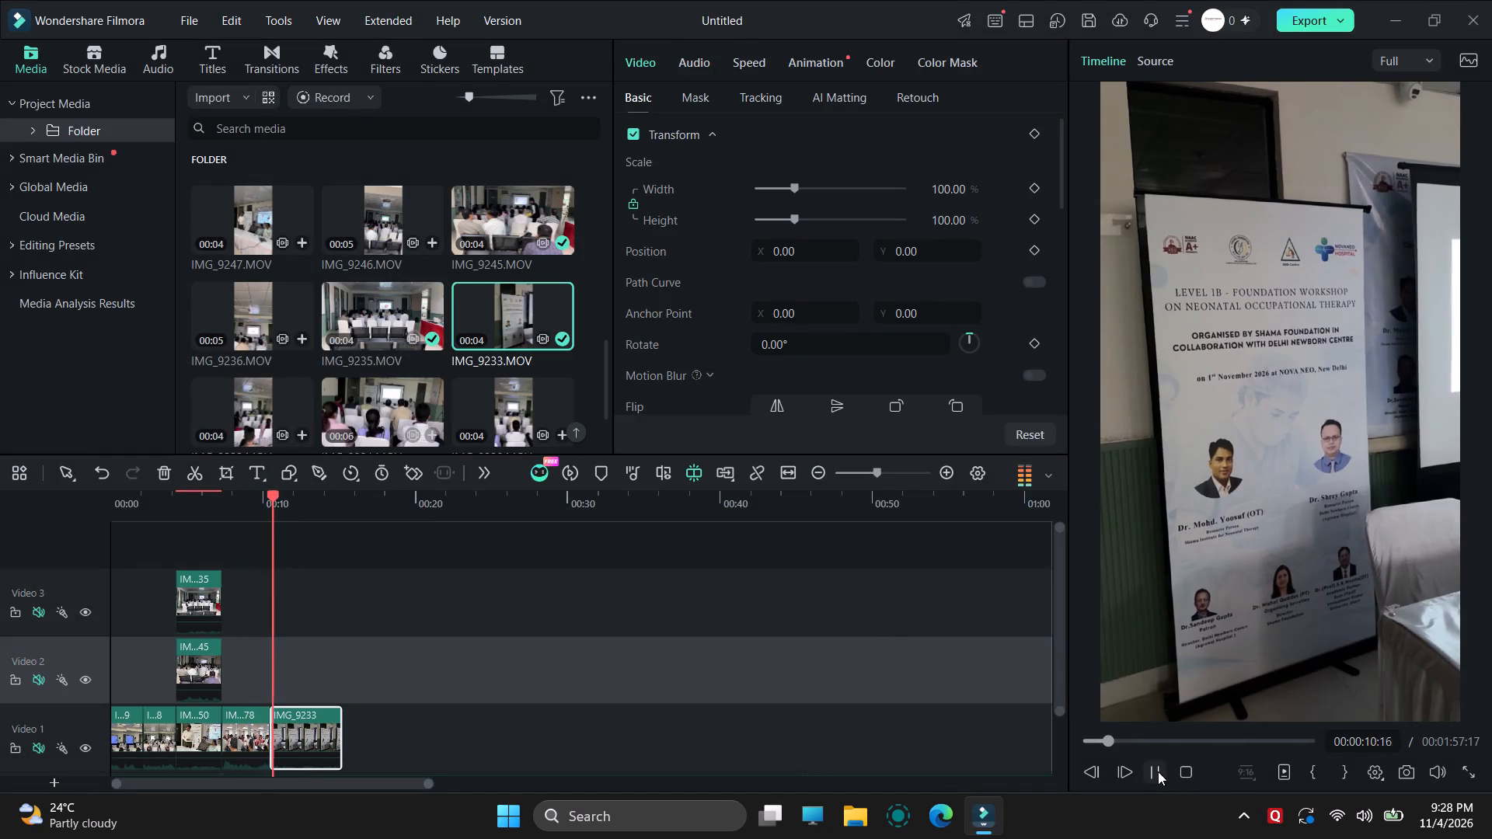
left_click(1158, 771)
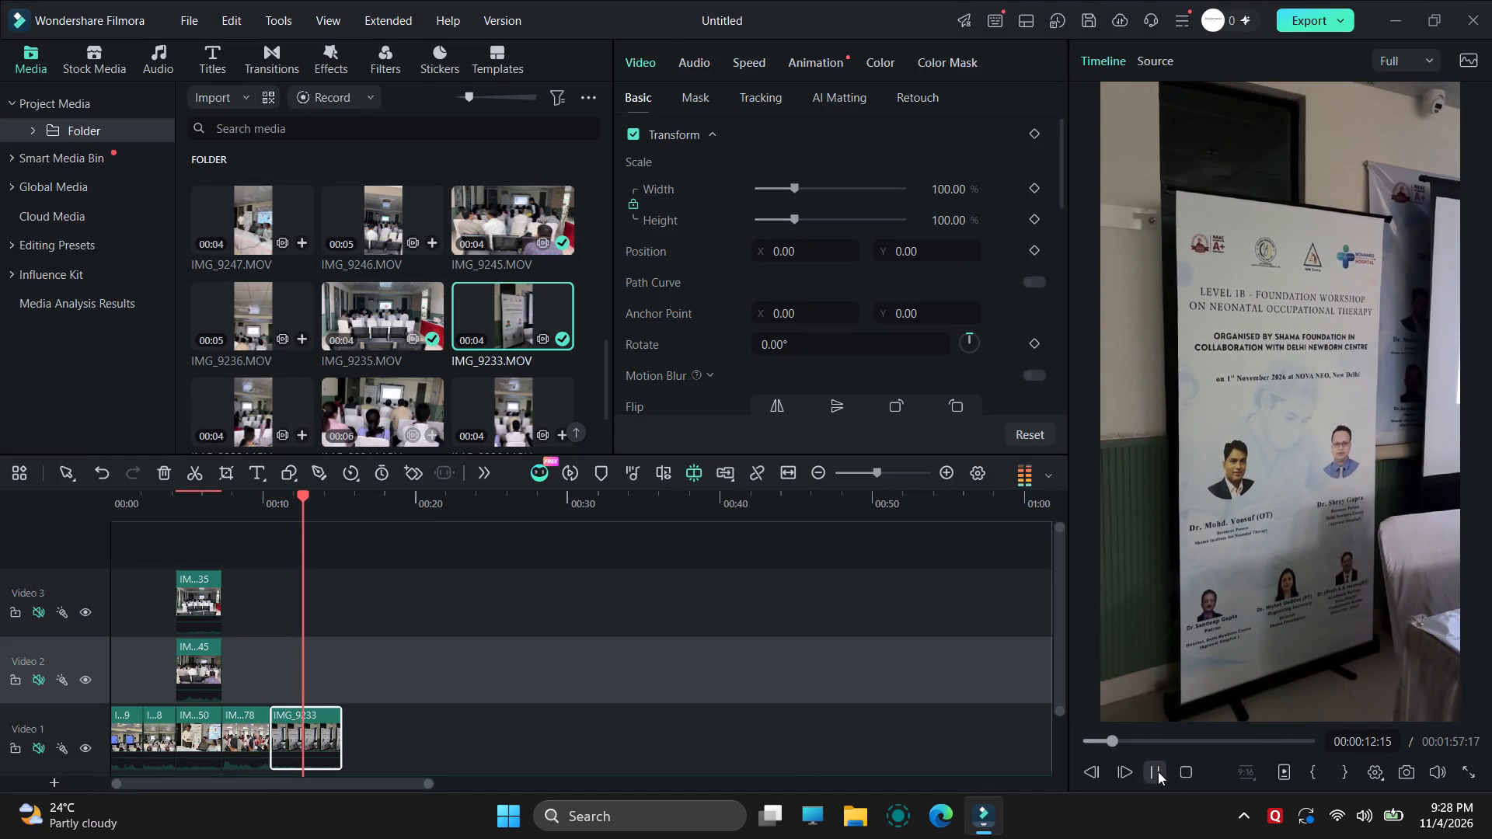
left_click(293, 733)
left_click(309, 569)
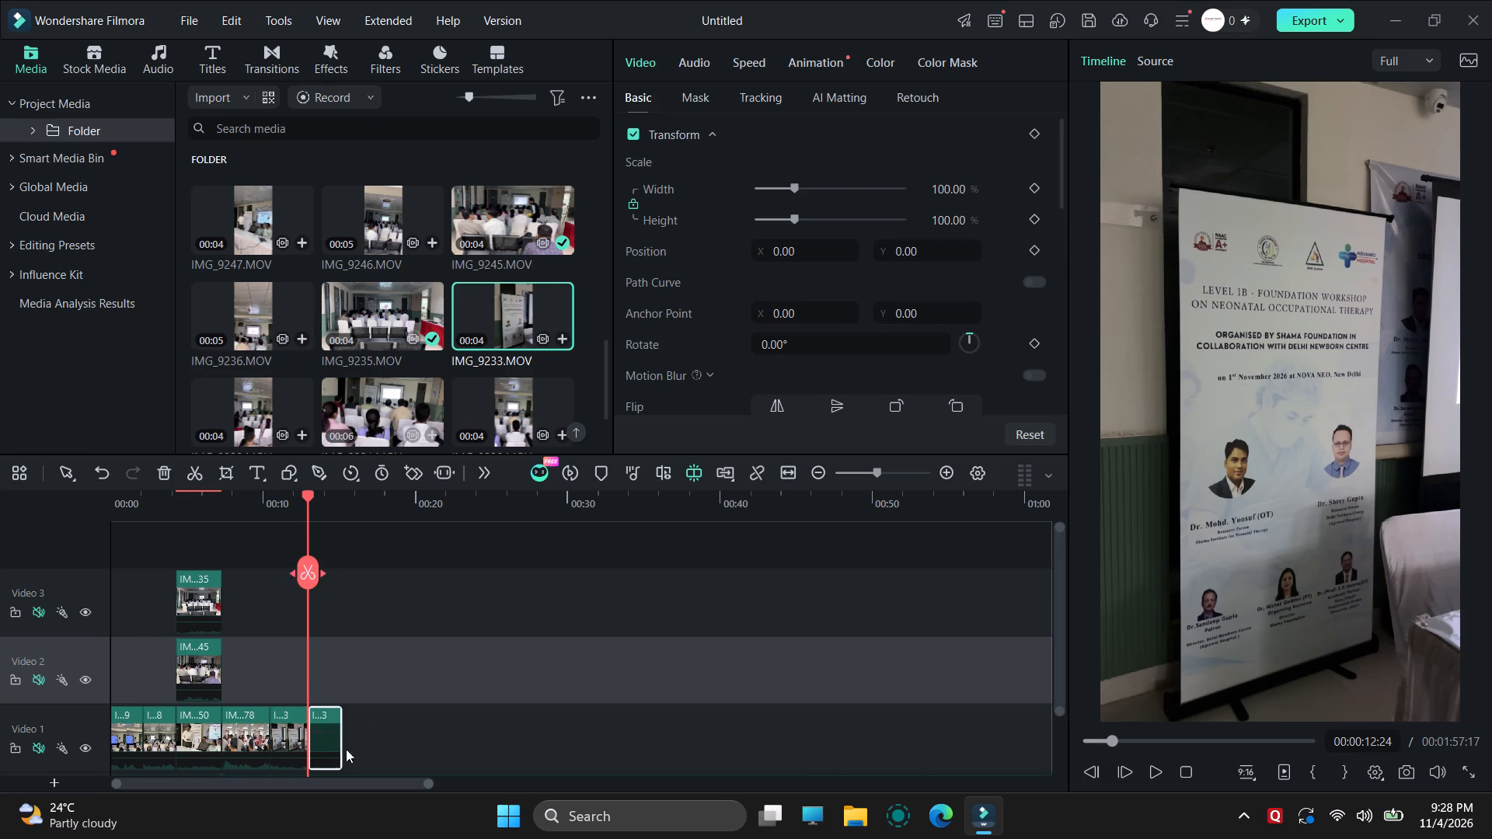
left_click(333, 733)
key("Delete")
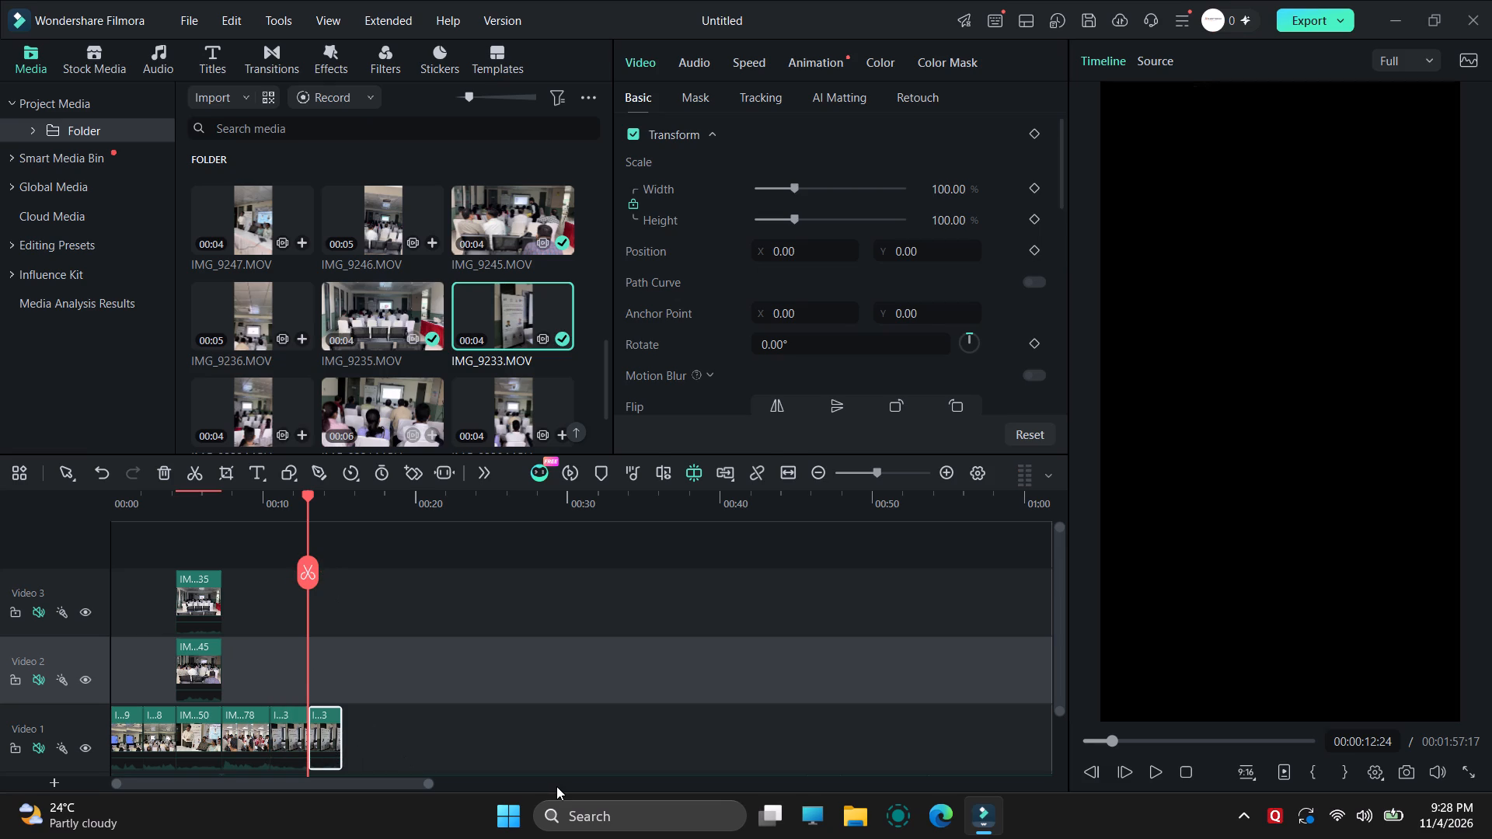
Place IMG_9228.MOV on Video 1 at 00:00:12:24, directly after the trimmed IMG_9233 clip, leaving the project settings unmatched.
scroll(462, 359, "down", 2)
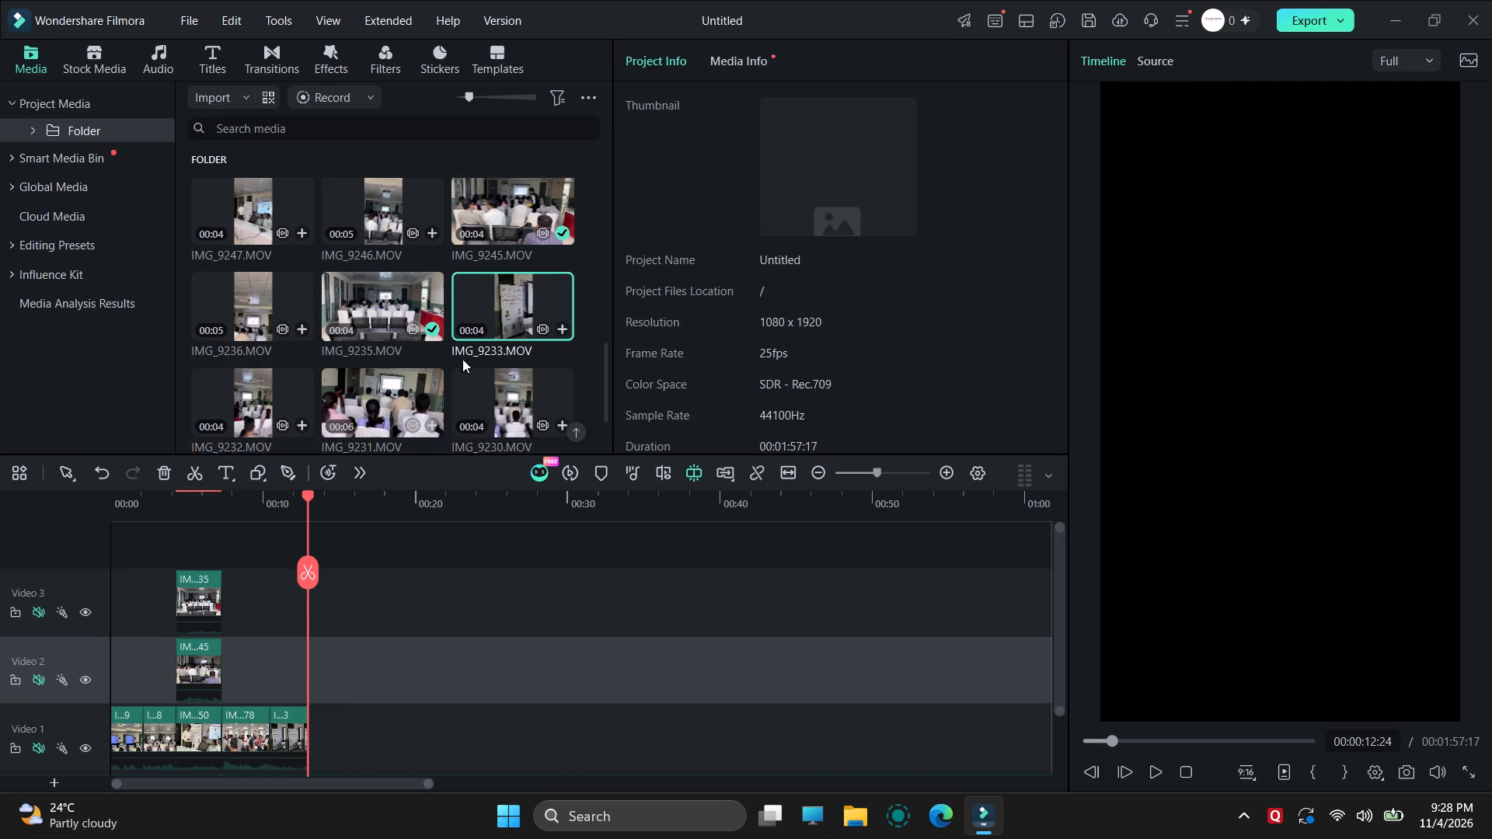
left_click_drag(375, 386, 469, 659)
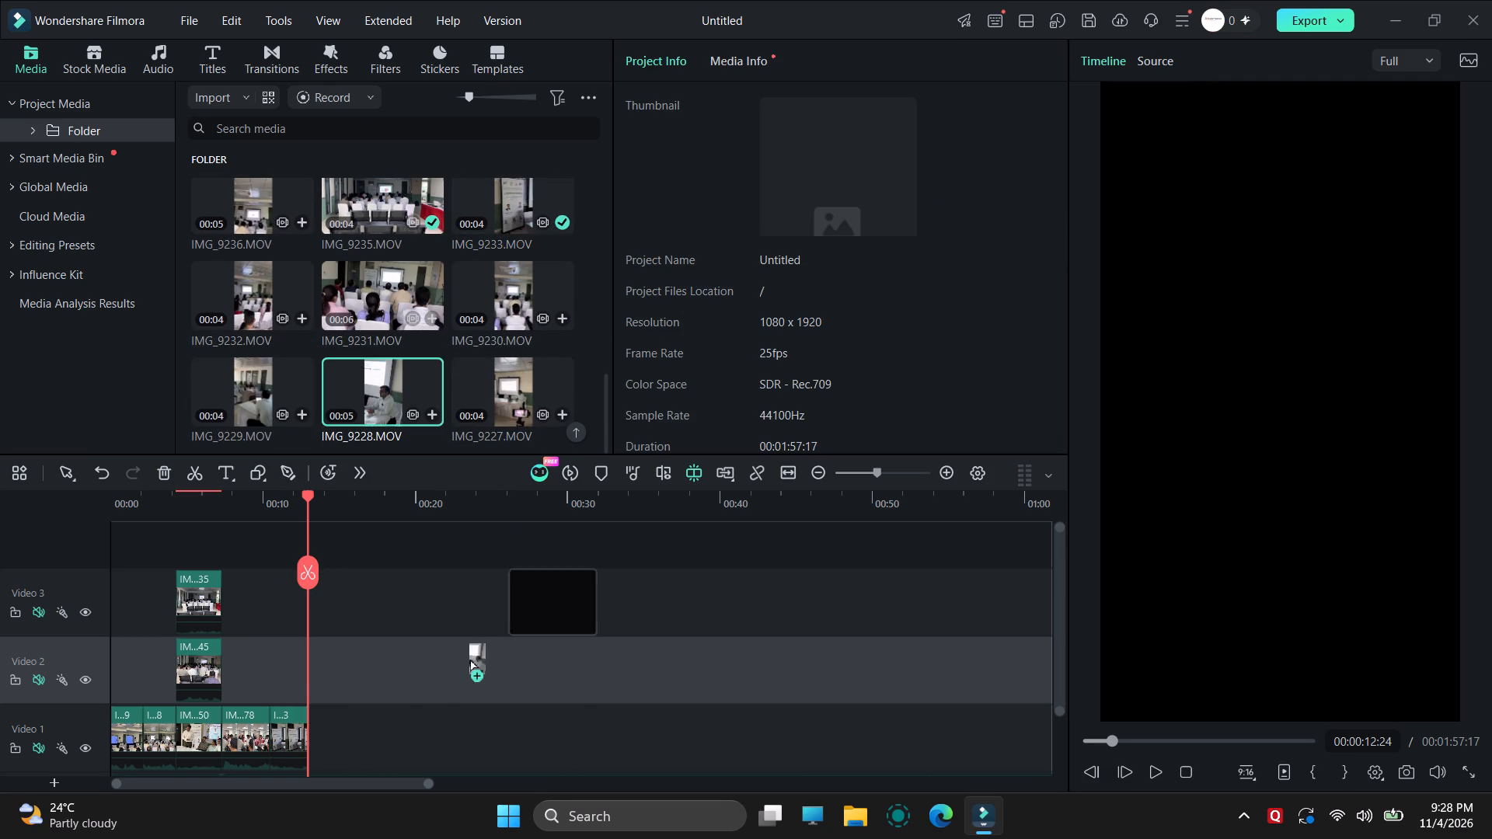
left_click_drag(469, 659, 310, 729)
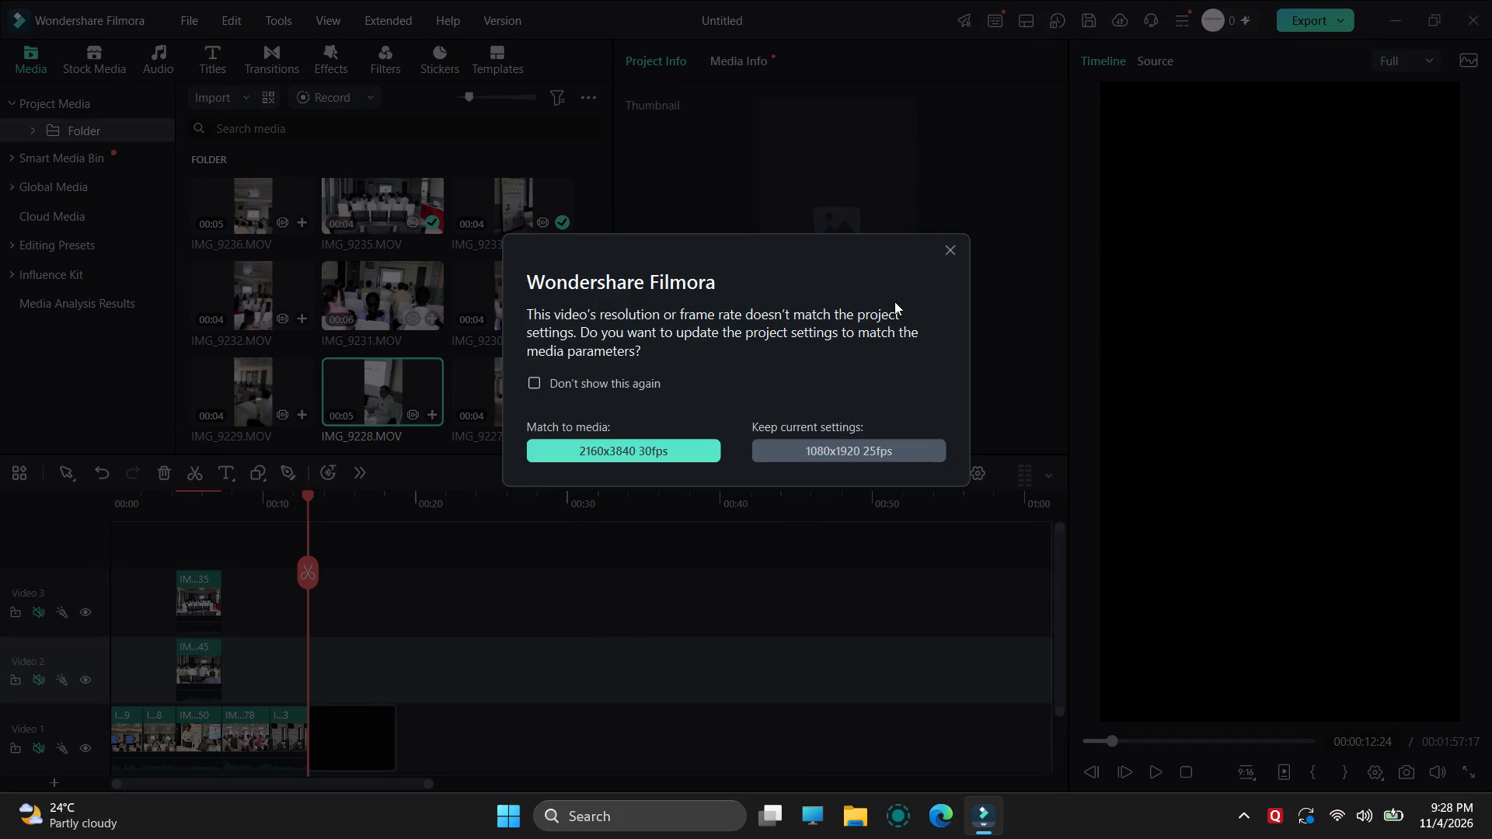
left_click(944, 252)
Play on to 00:00:15:21, split IMG_9228 there and delete the piece after the cut.
left_click(1152, 775)
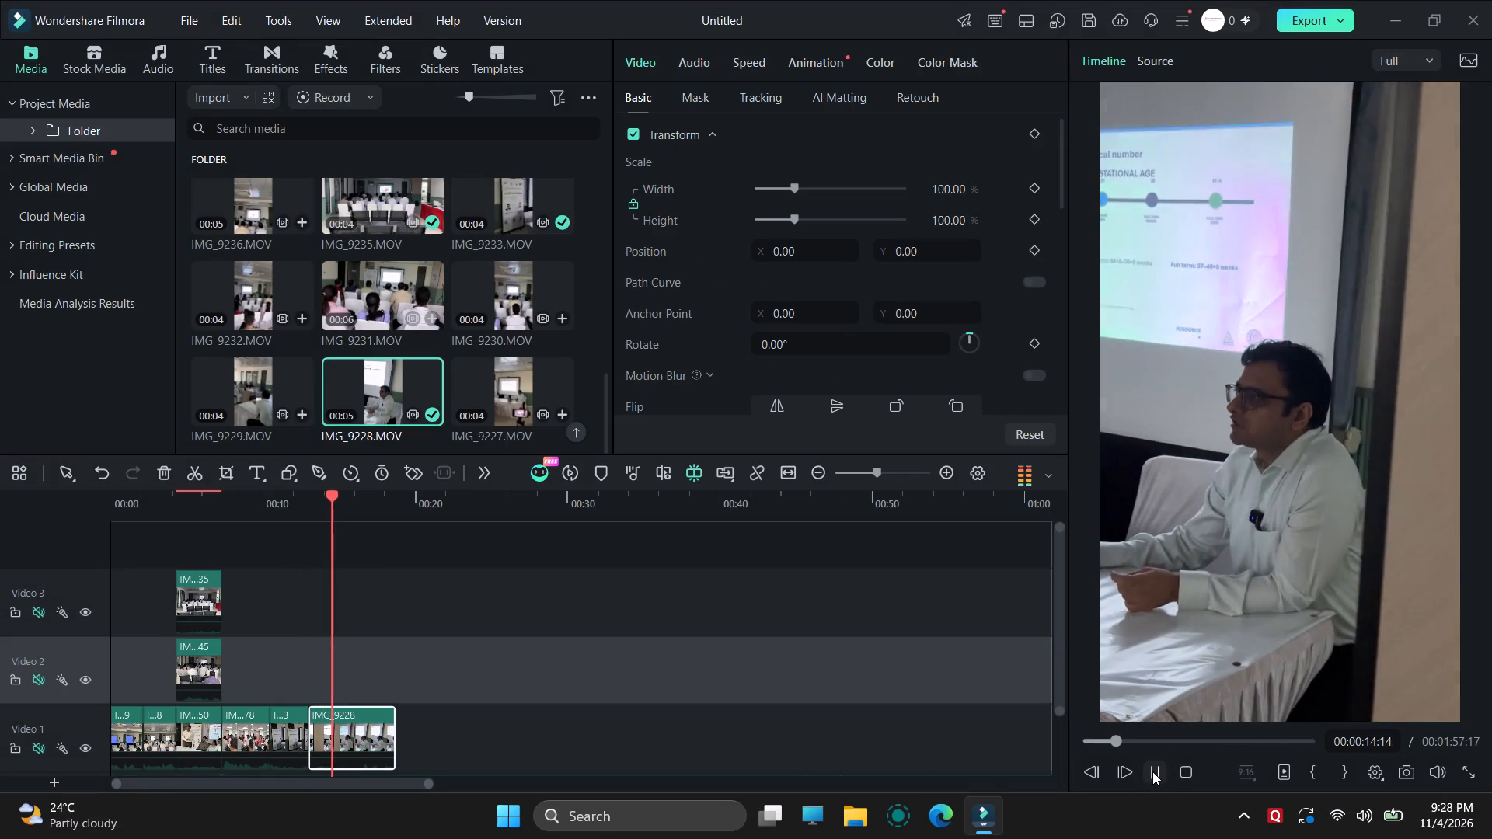
left_click(1152, 769)
left_click(360, 736)
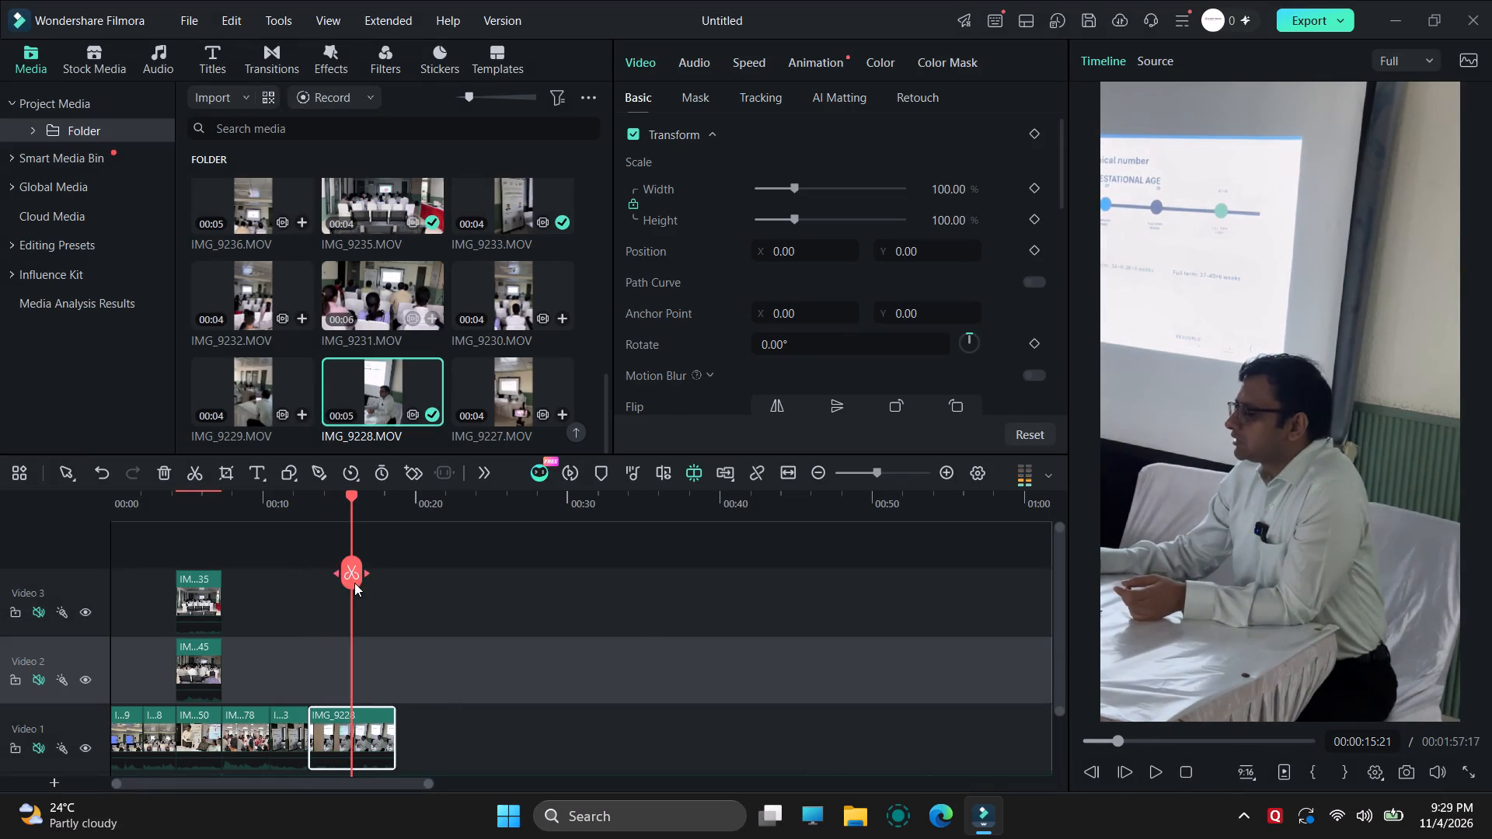
left_click(354, 582)
left_click(374, 737)
key("Delete")
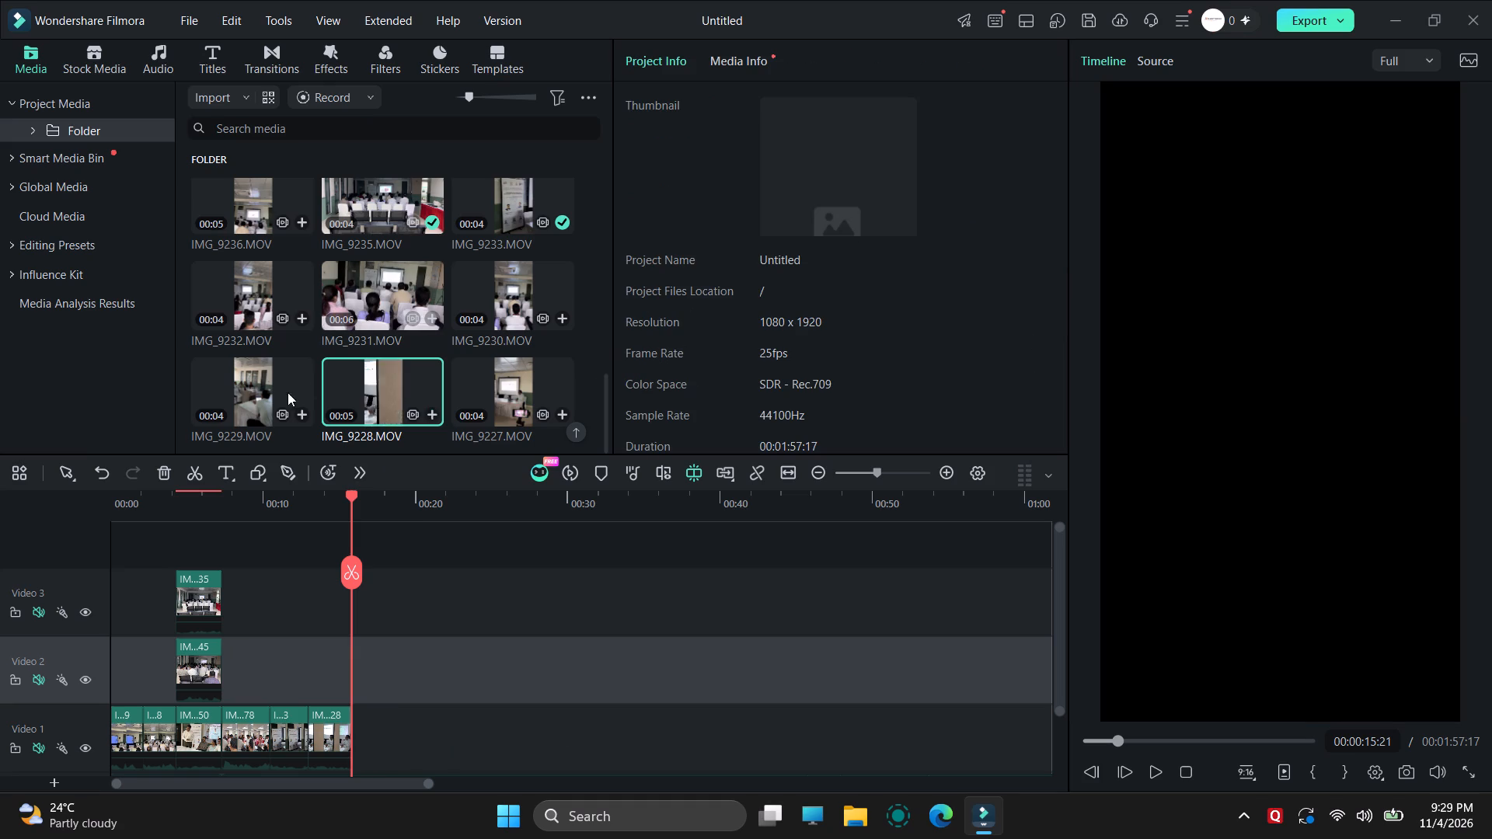
Preview IMG_9229.MOV and place it on Video 1 at 00:00:15:21, directly after the trimmed IMG_9228 clip, leaving the project settings unmatched.
double_click(261, 392)
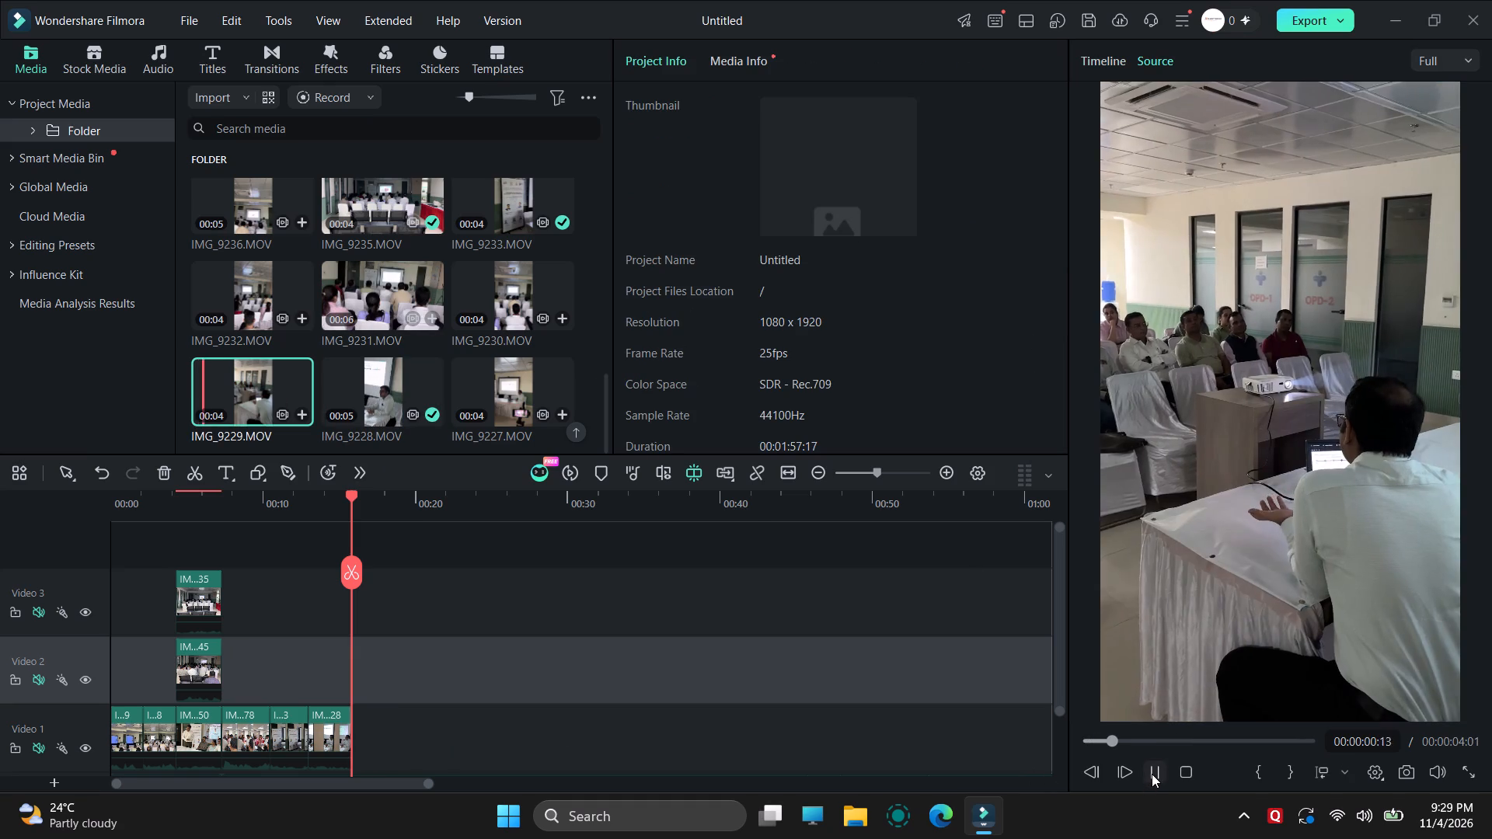
left_click(1152, 774)
left_click_drag(239, 406, 419, 746)
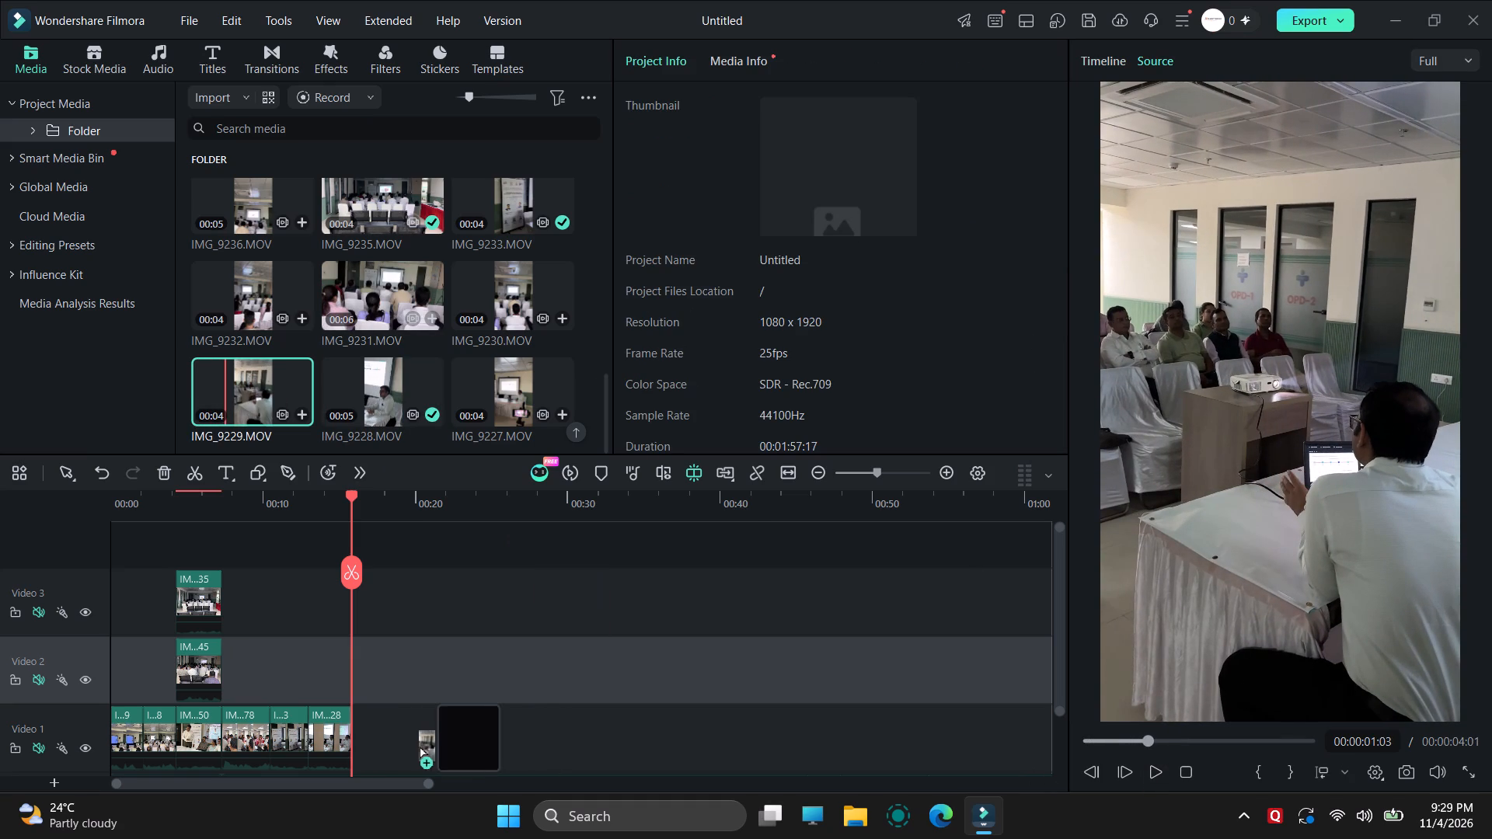
left_click_drag(419, 746, 350, 741)
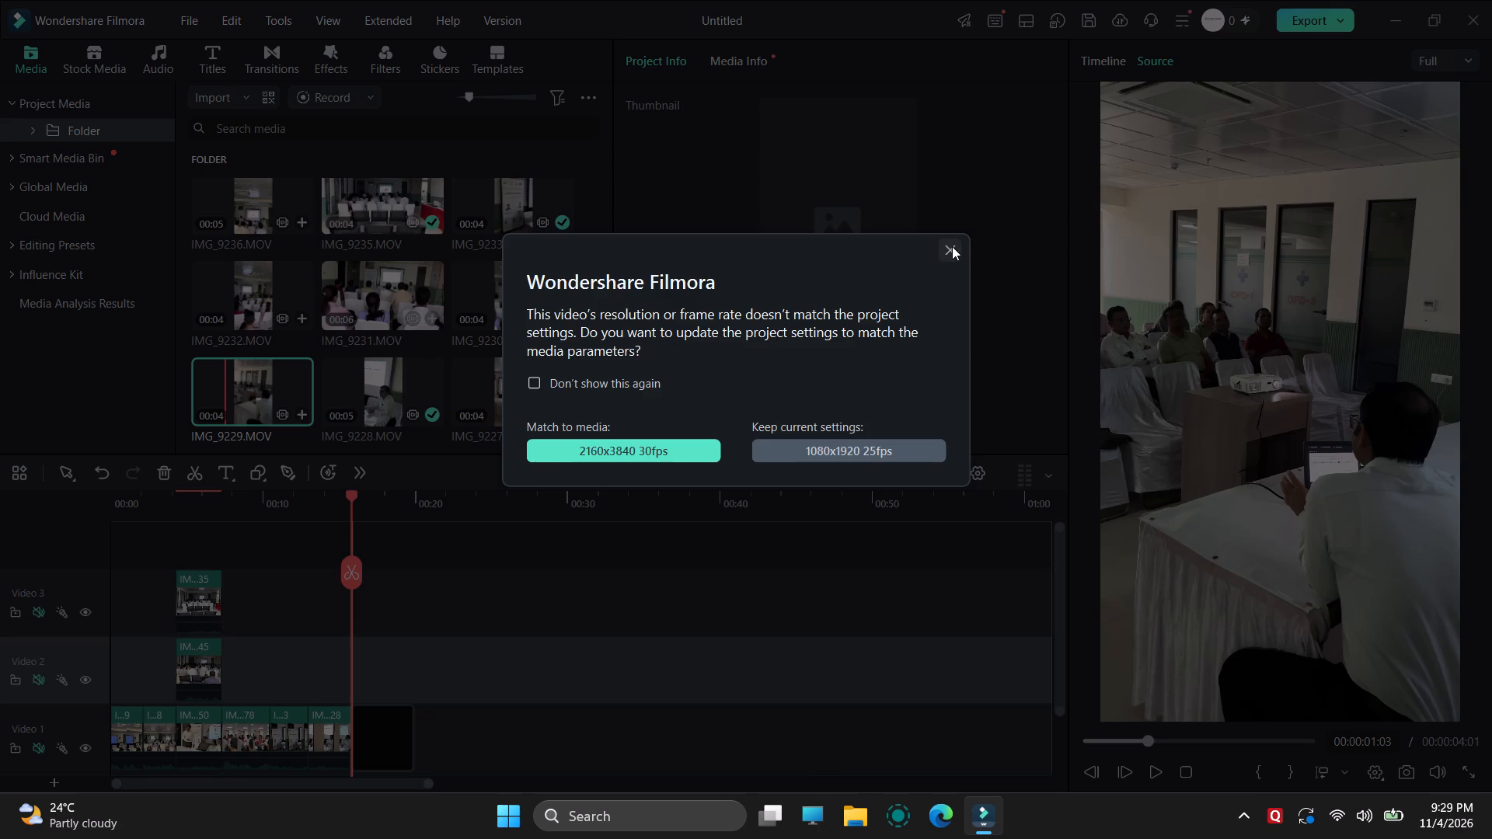
left_click(952, 246)
Play on to 00:00:17:21, split IMG_9229 there and delete the piece after the cut.
left_click(1156, 774)
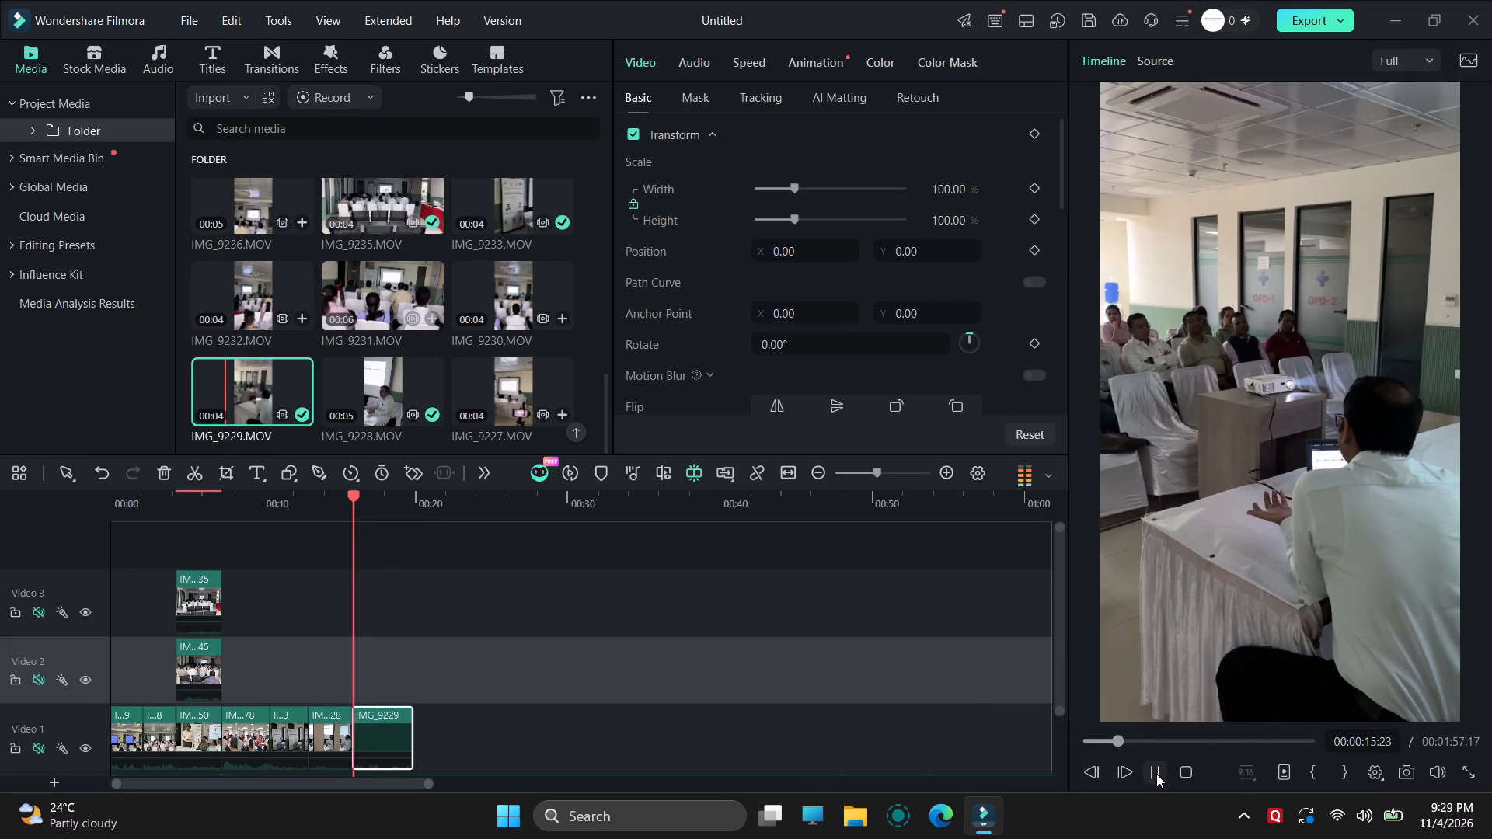
left_click(1156, 774)
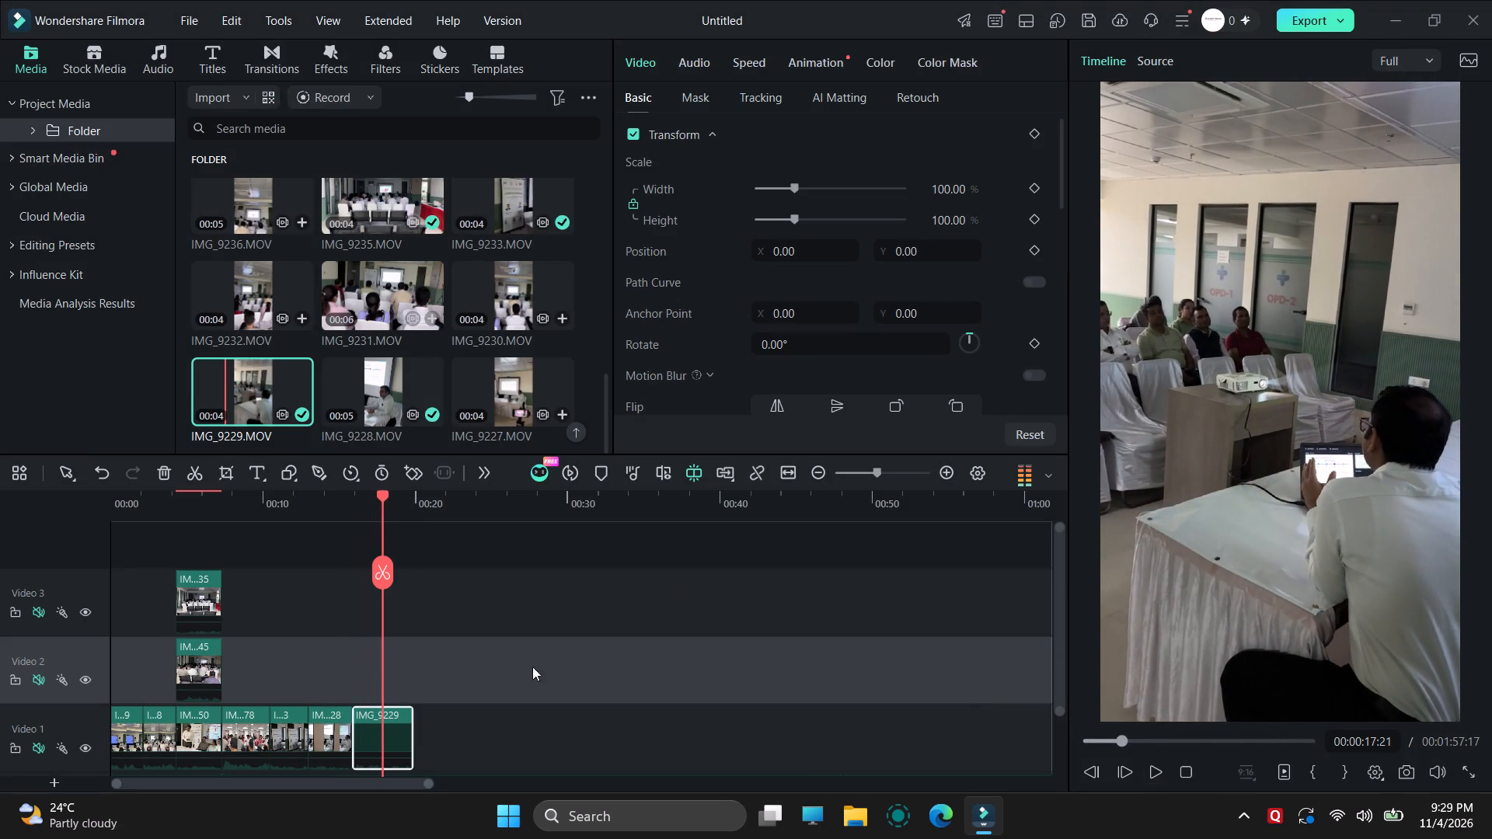
left_click(394, 738)
left_click(380, 579)
left_click(402, 729)
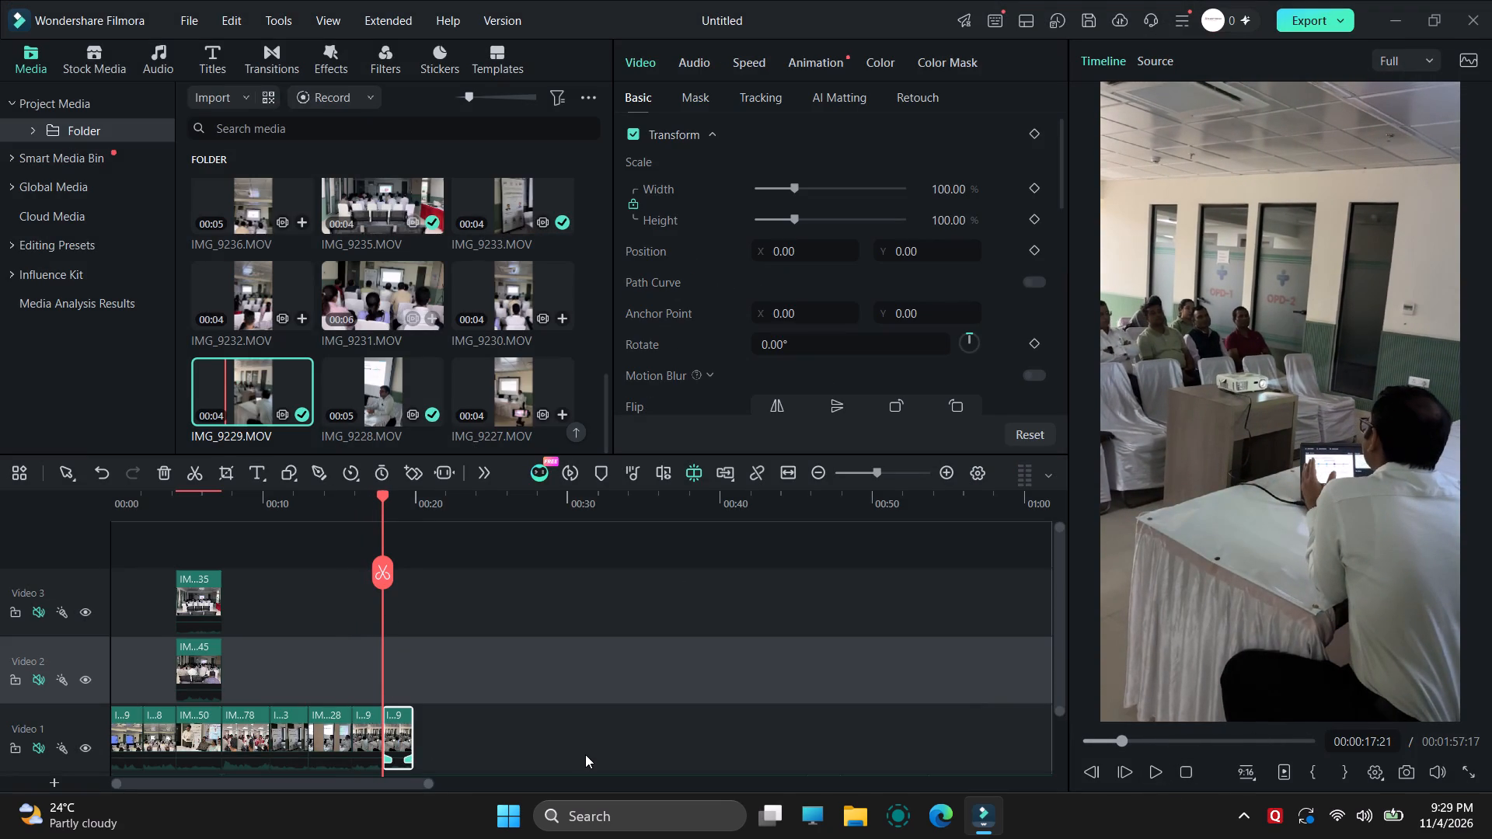
key("Delete")
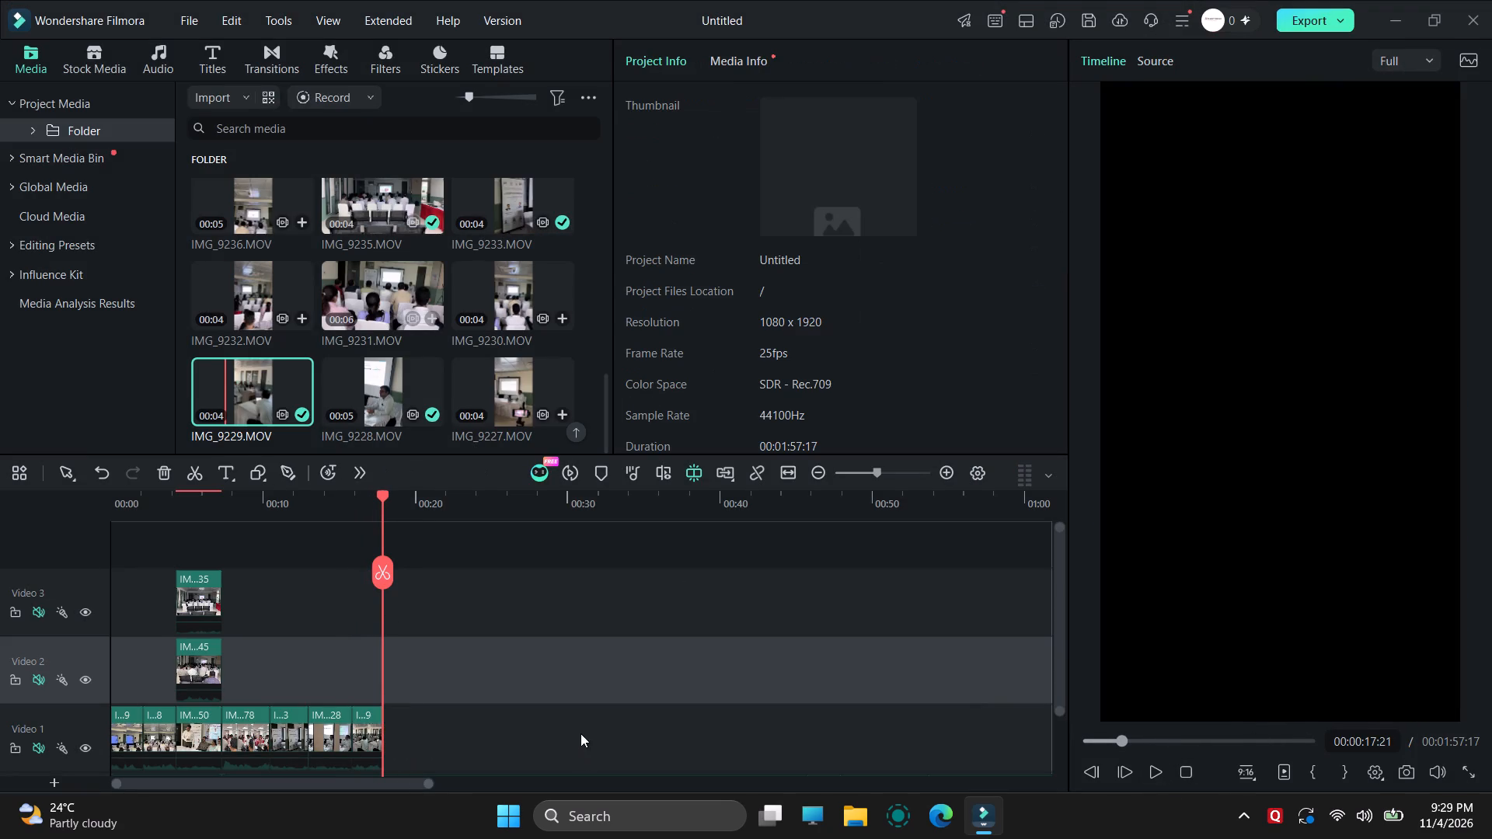
Place IMG_9289.MOV on Video 1 at 00:00:17:21, directly after the trimmed IMG_9229 clip, leaving the project settings unmatched.
scroll(379, 359, "down", 3)
scroll(483, 326, "up", 3)
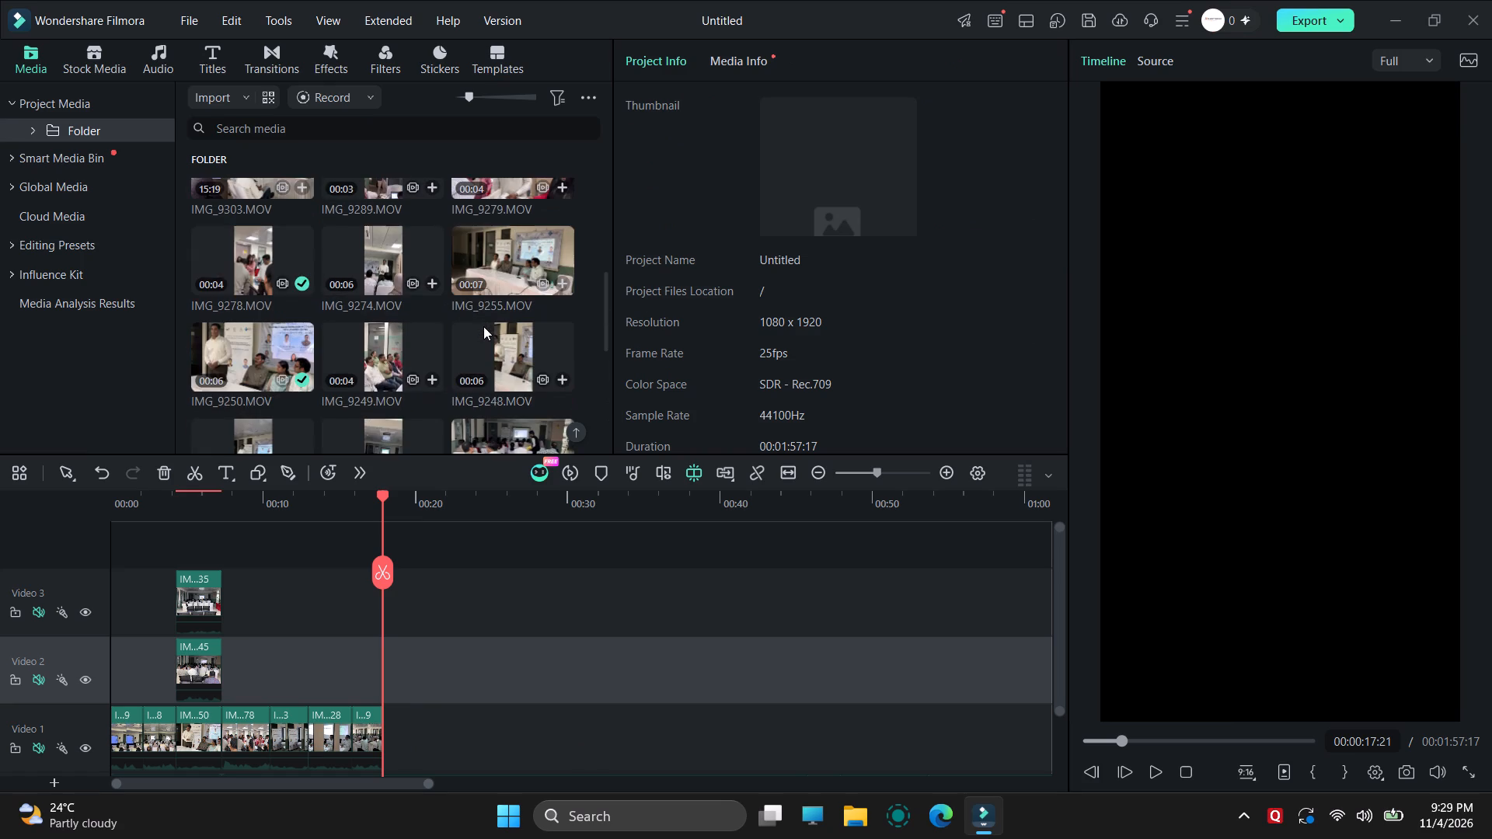
scroll(483, 326, "up", 3)
scroll(483, 326, "down", 1)
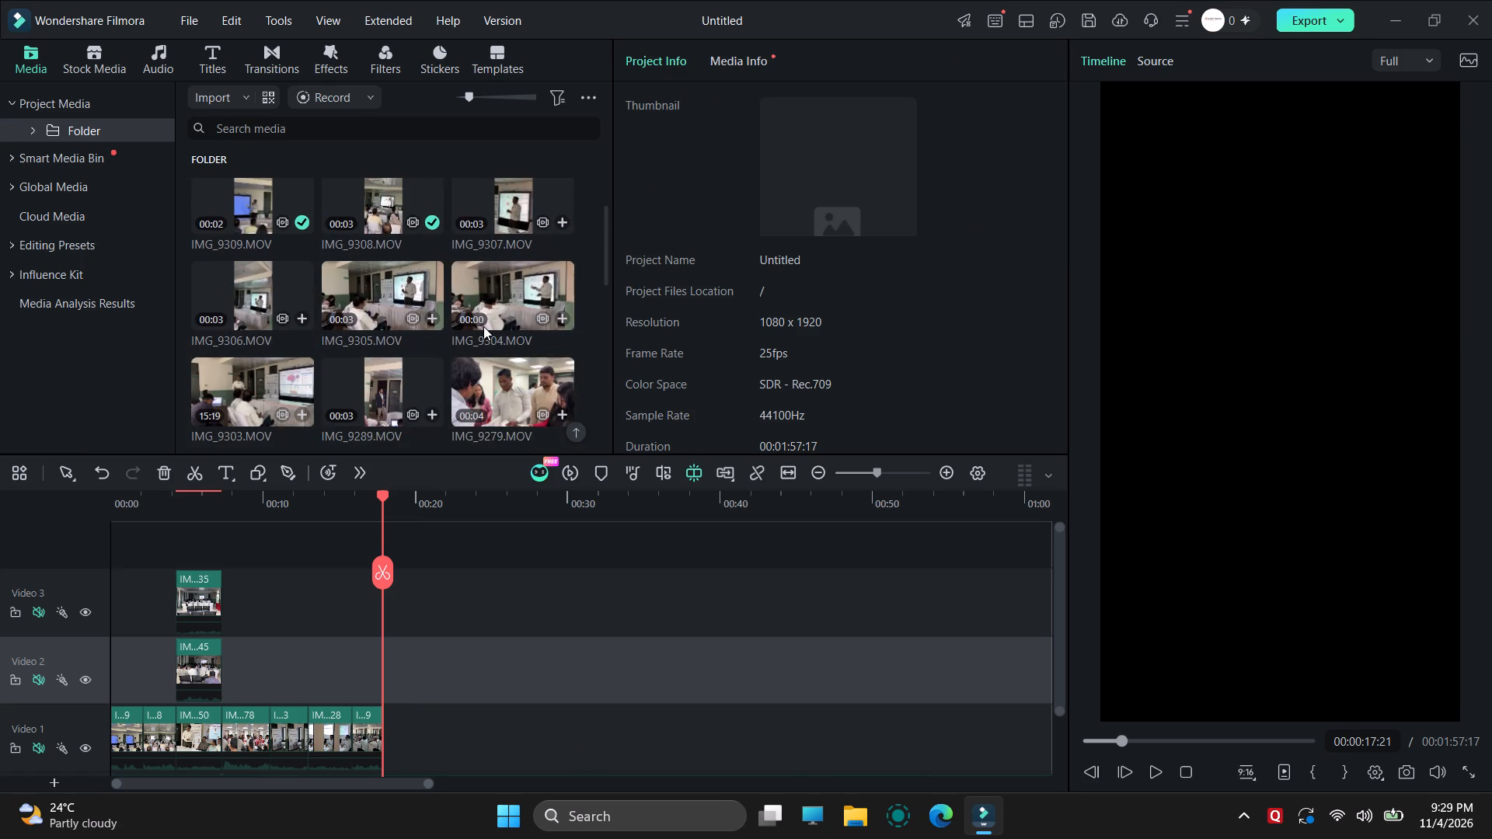
scroll(482, 328, "down", 1)
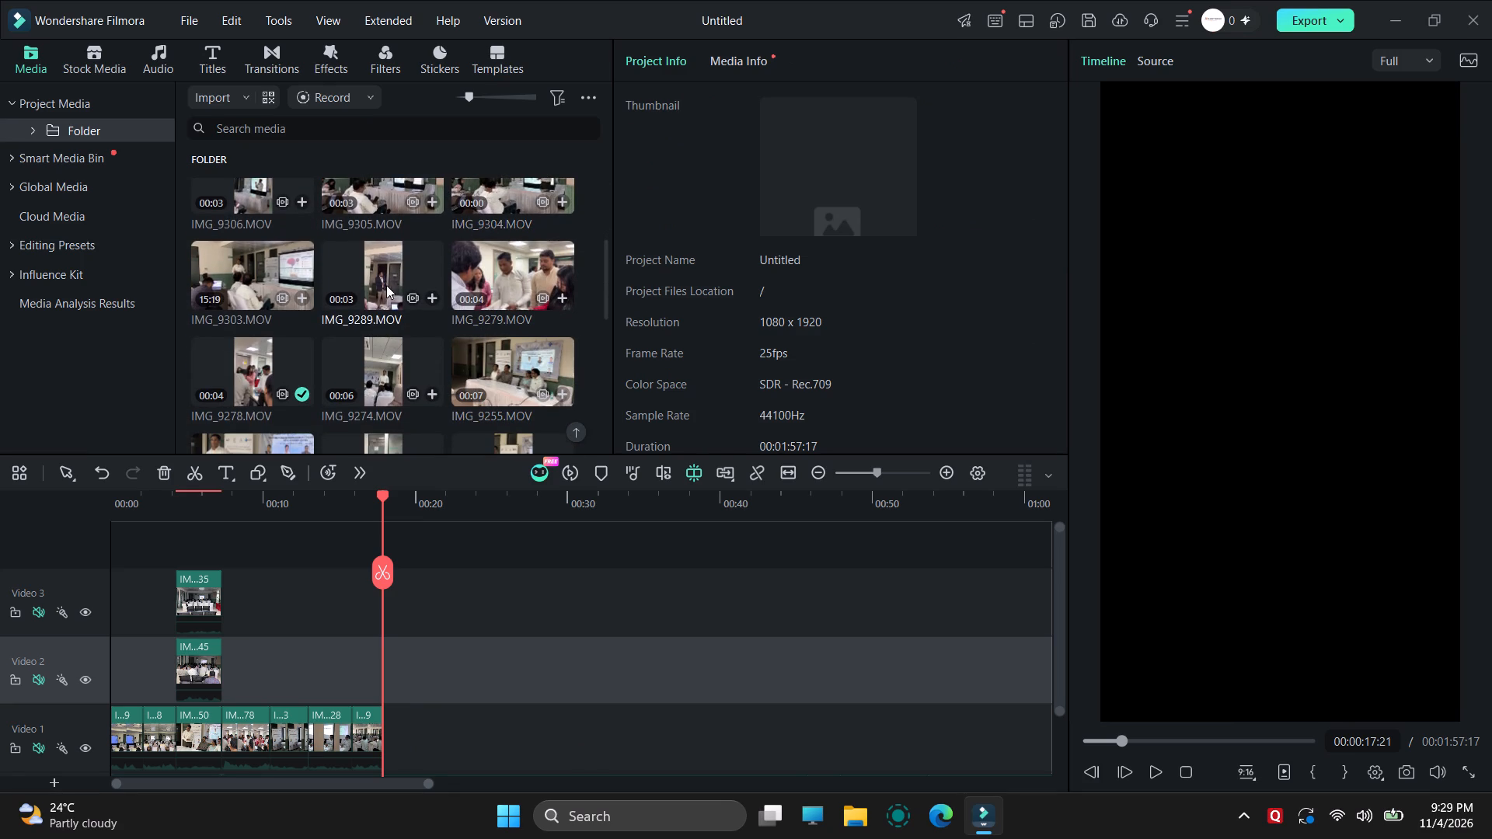
left_click_drag(384, 284, 383, 764)
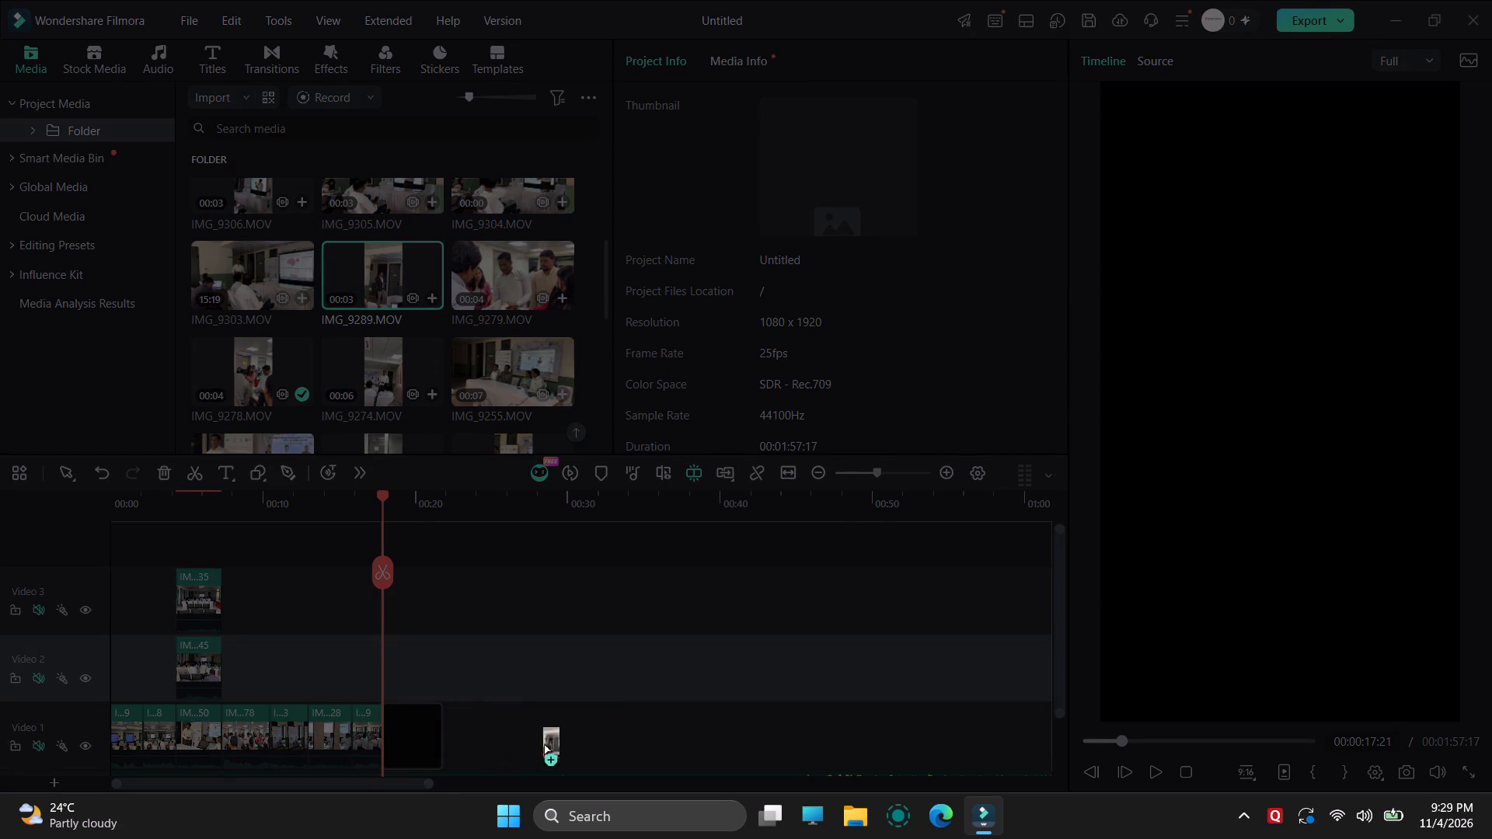
left_click(948, 259)
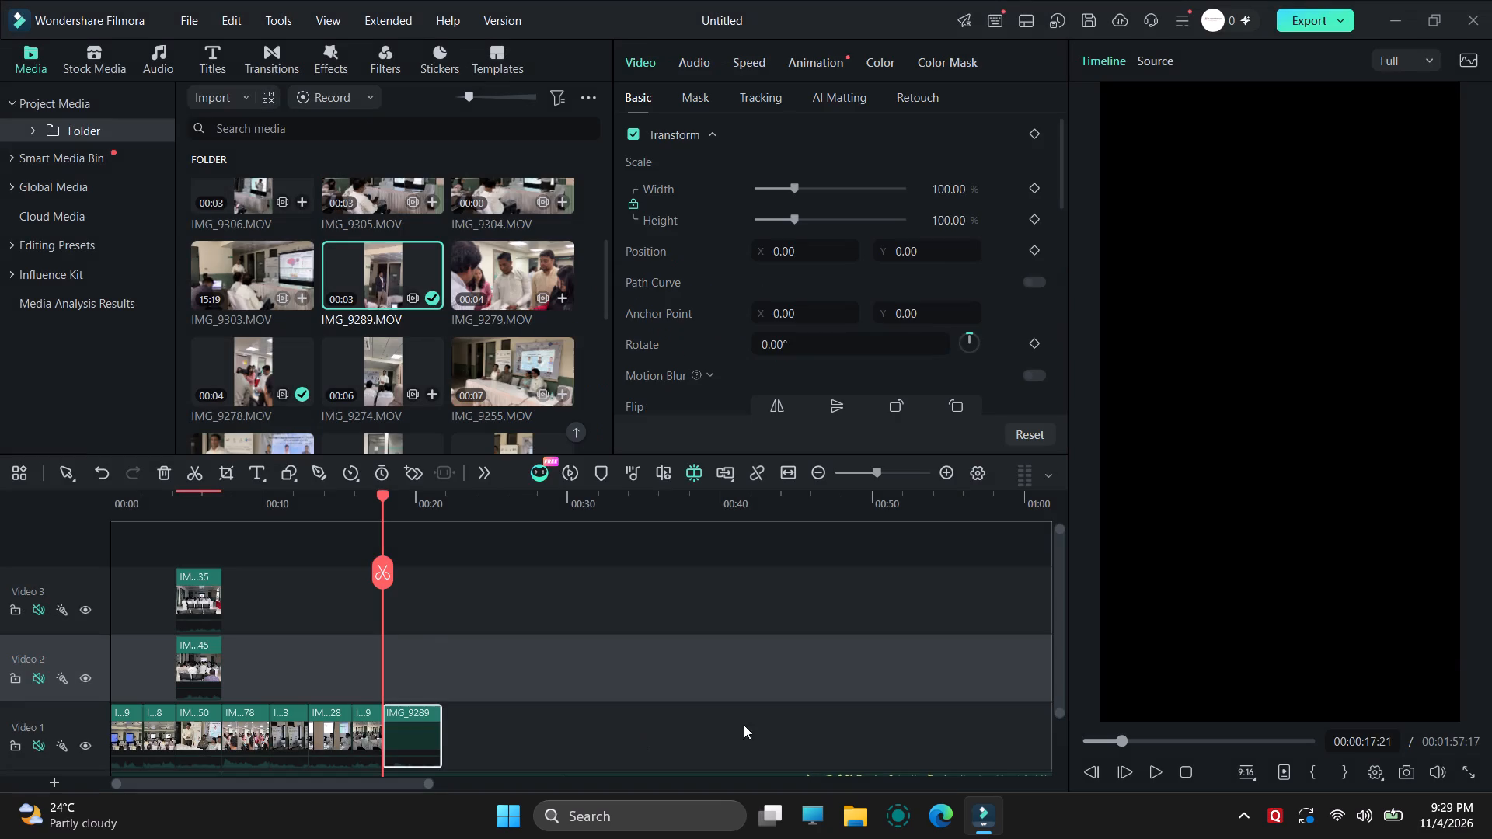
Play on to 00:00:20:23, split IMG_9289 there and delete the short piece after the cut.
left_click(1156, 770)
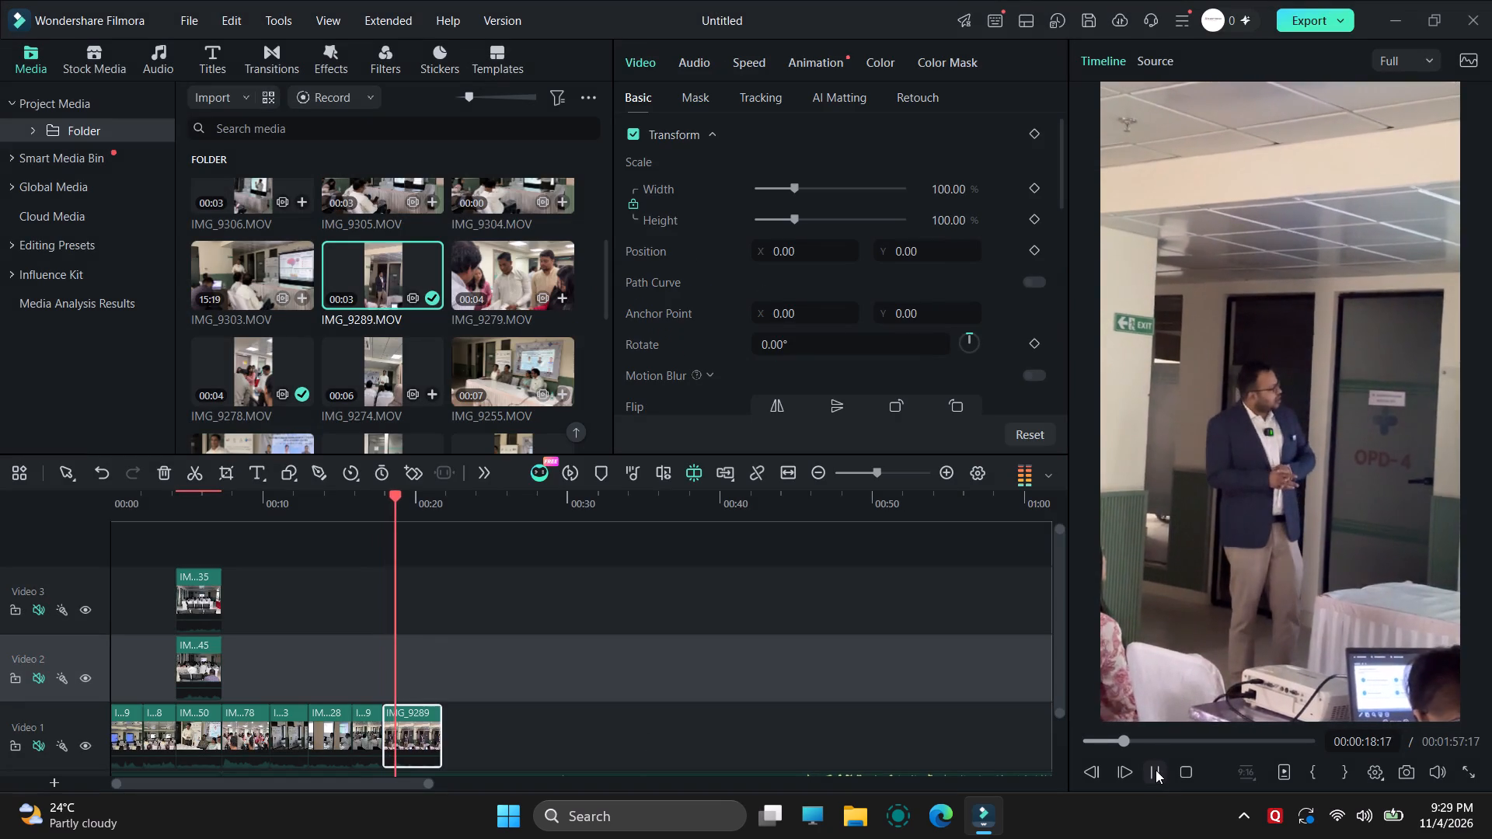
left_click(1156, 770)
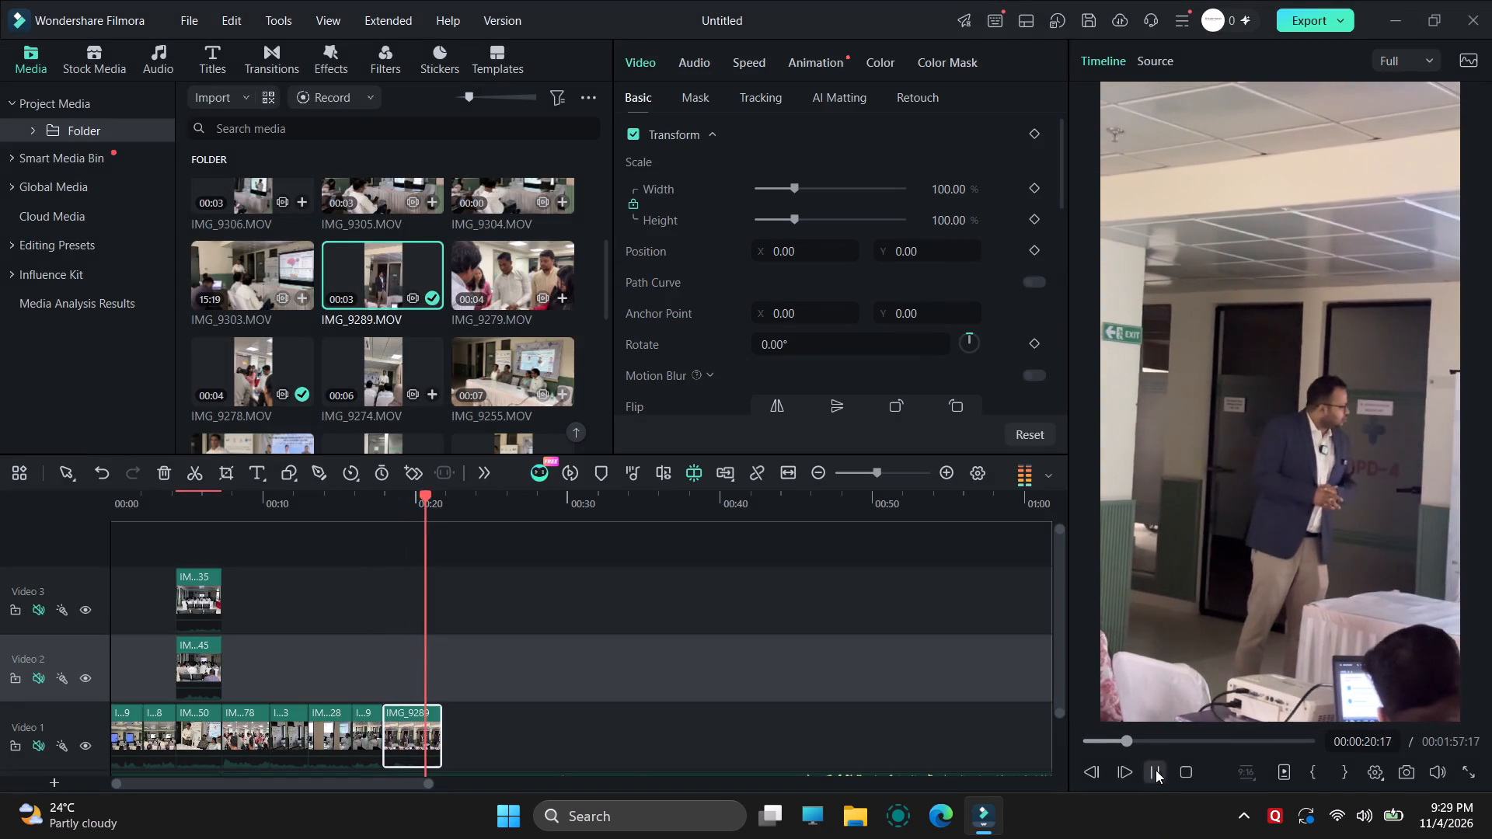
left_click(413, 719)
left_click(436, 570)
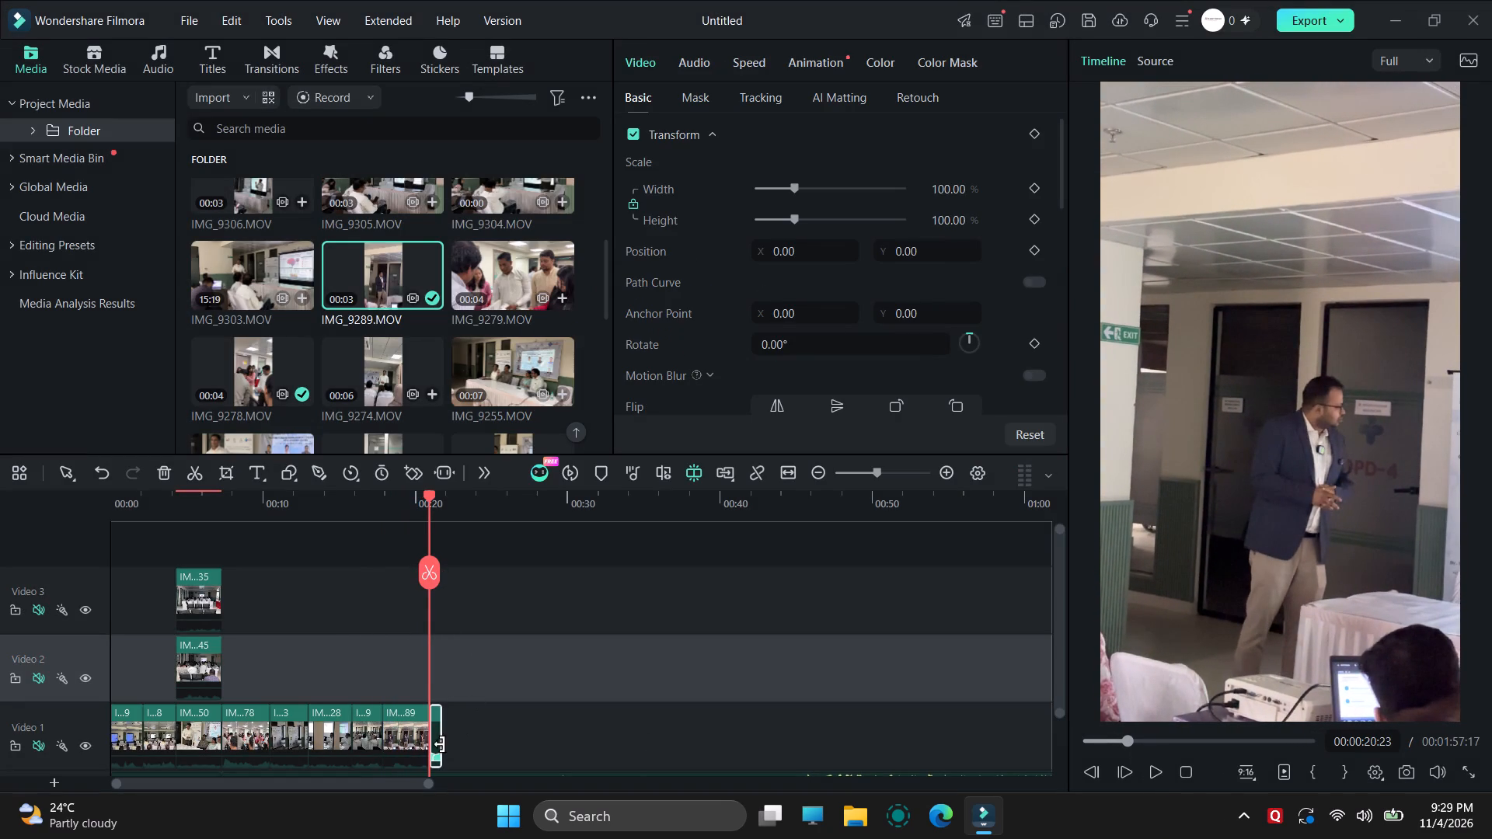
left_click(437, 743)
key("Delete")
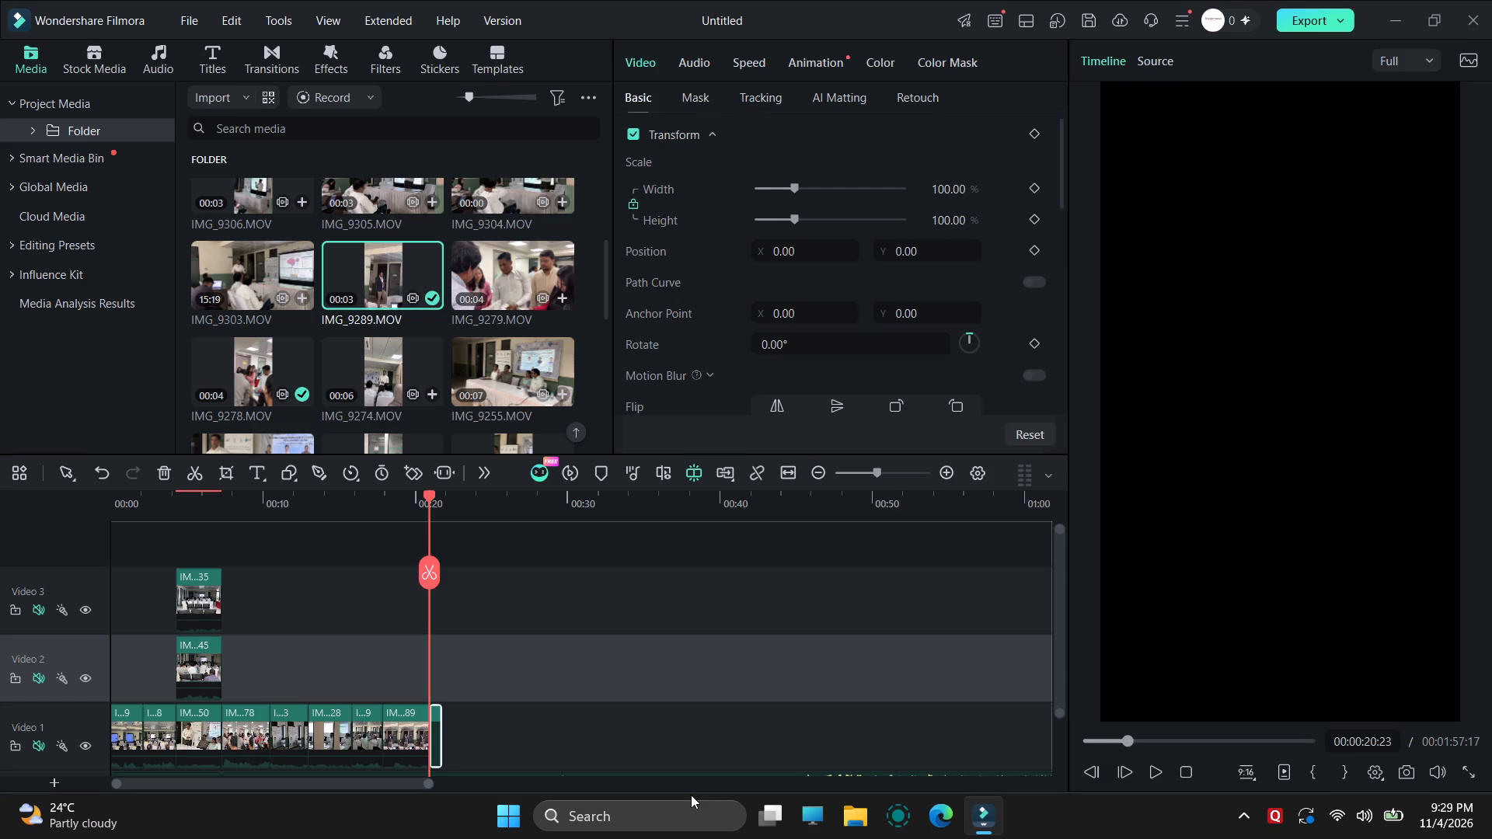
Preview IMG_9310.MOV and place it on Video 1 at 00:00:20:23, directly after the trimmed IMG_9289 clip, leaving the project settings unmatched.
scroll(504, 297, "down", 2)
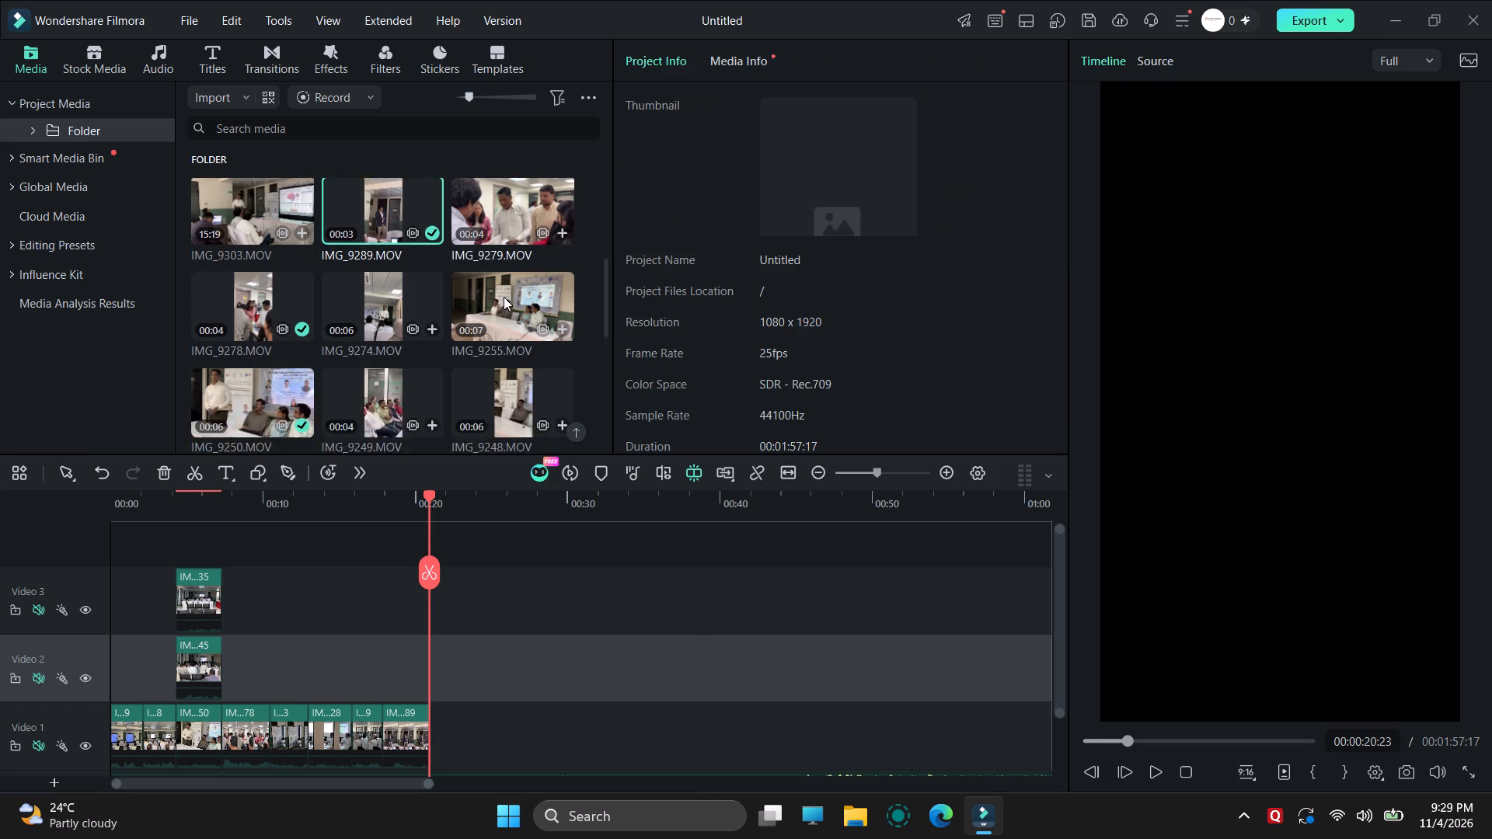
scroll(434, 363, "down", 1)
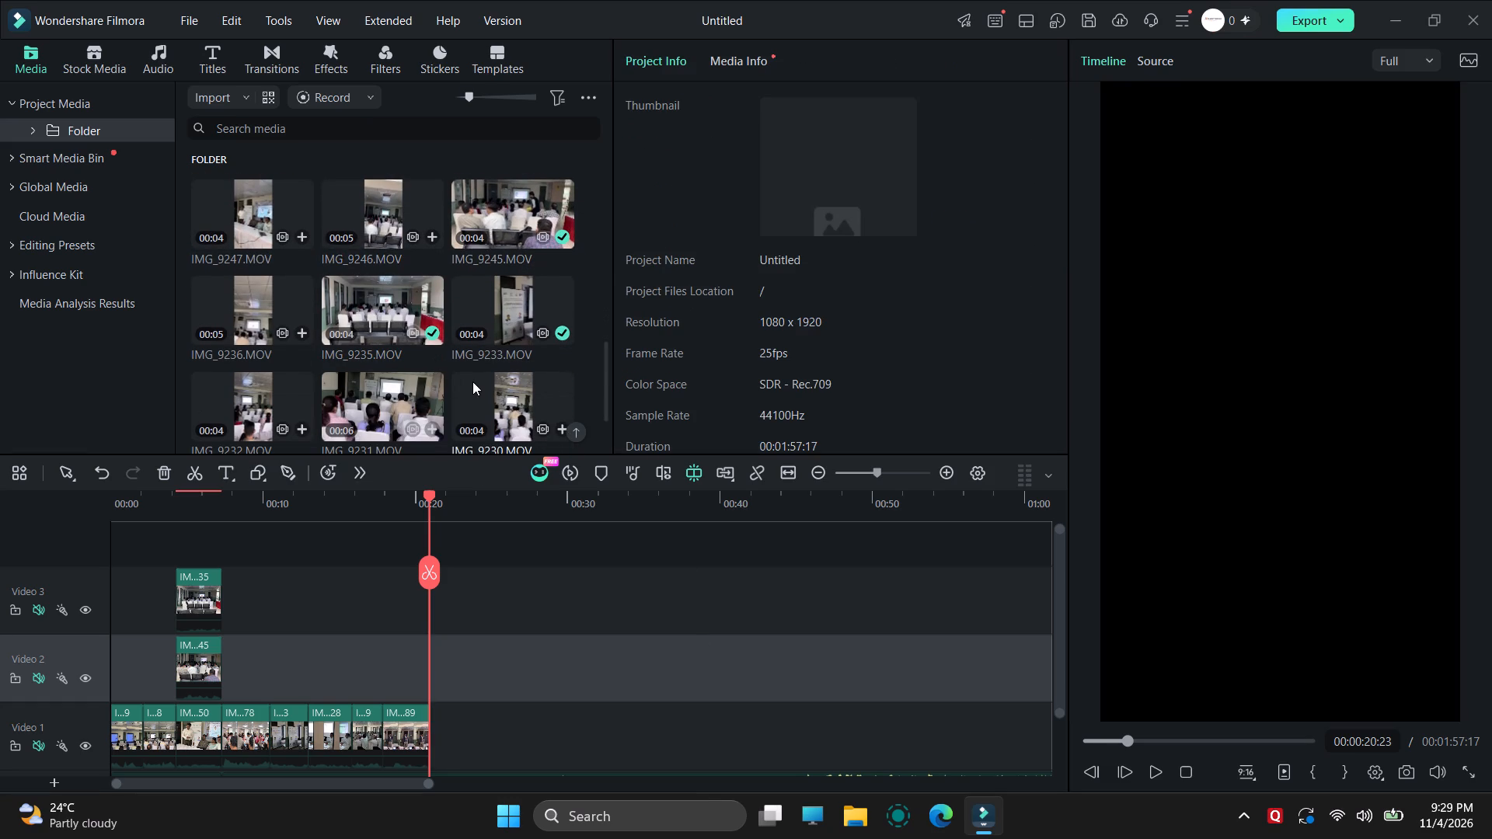
scroll(472, 381, "down", 1)
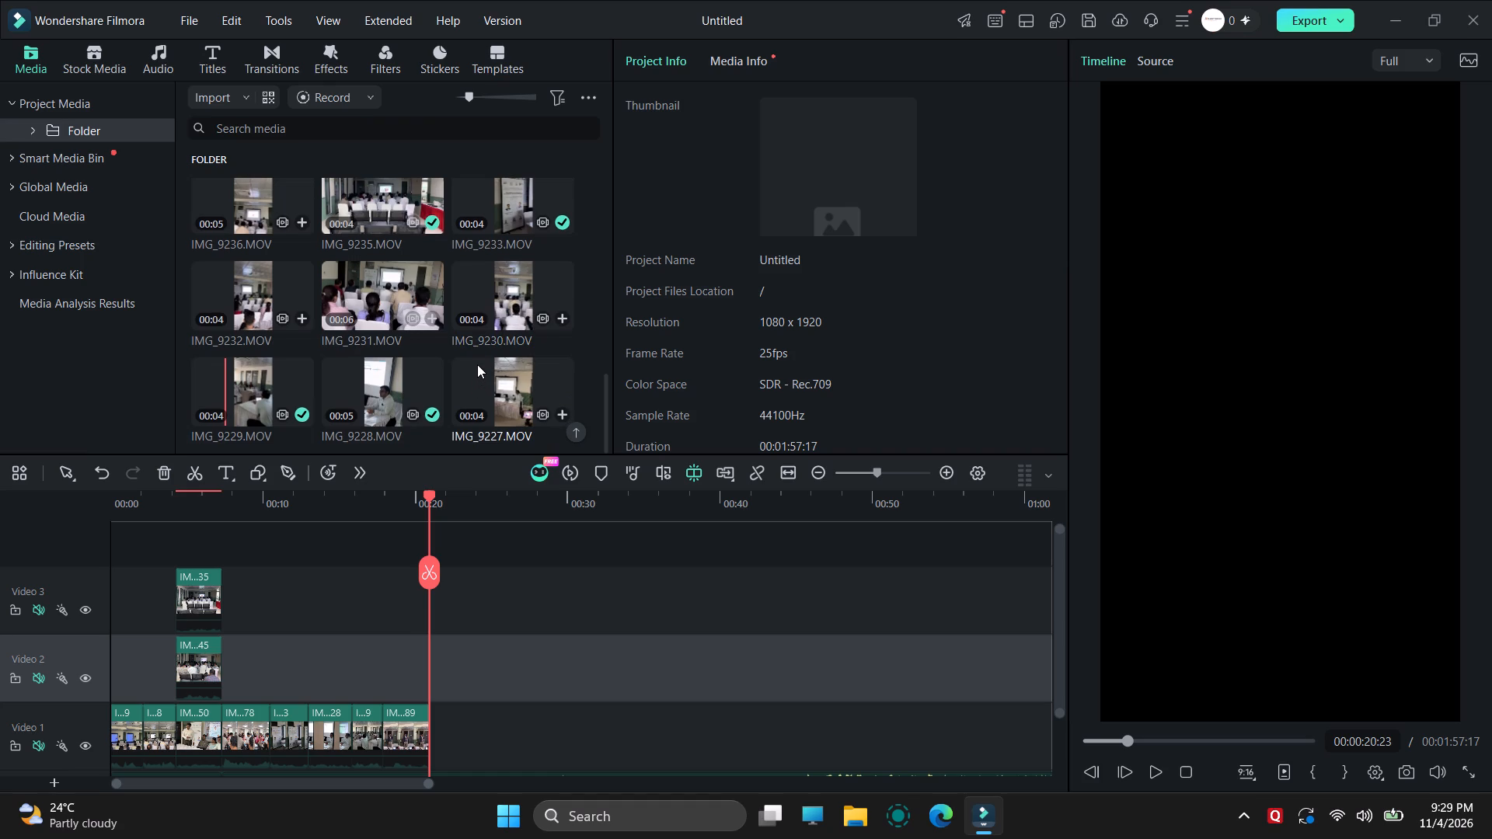
scroll(477, 364, "down", 2)
scroll(426, 342, "up", 2)
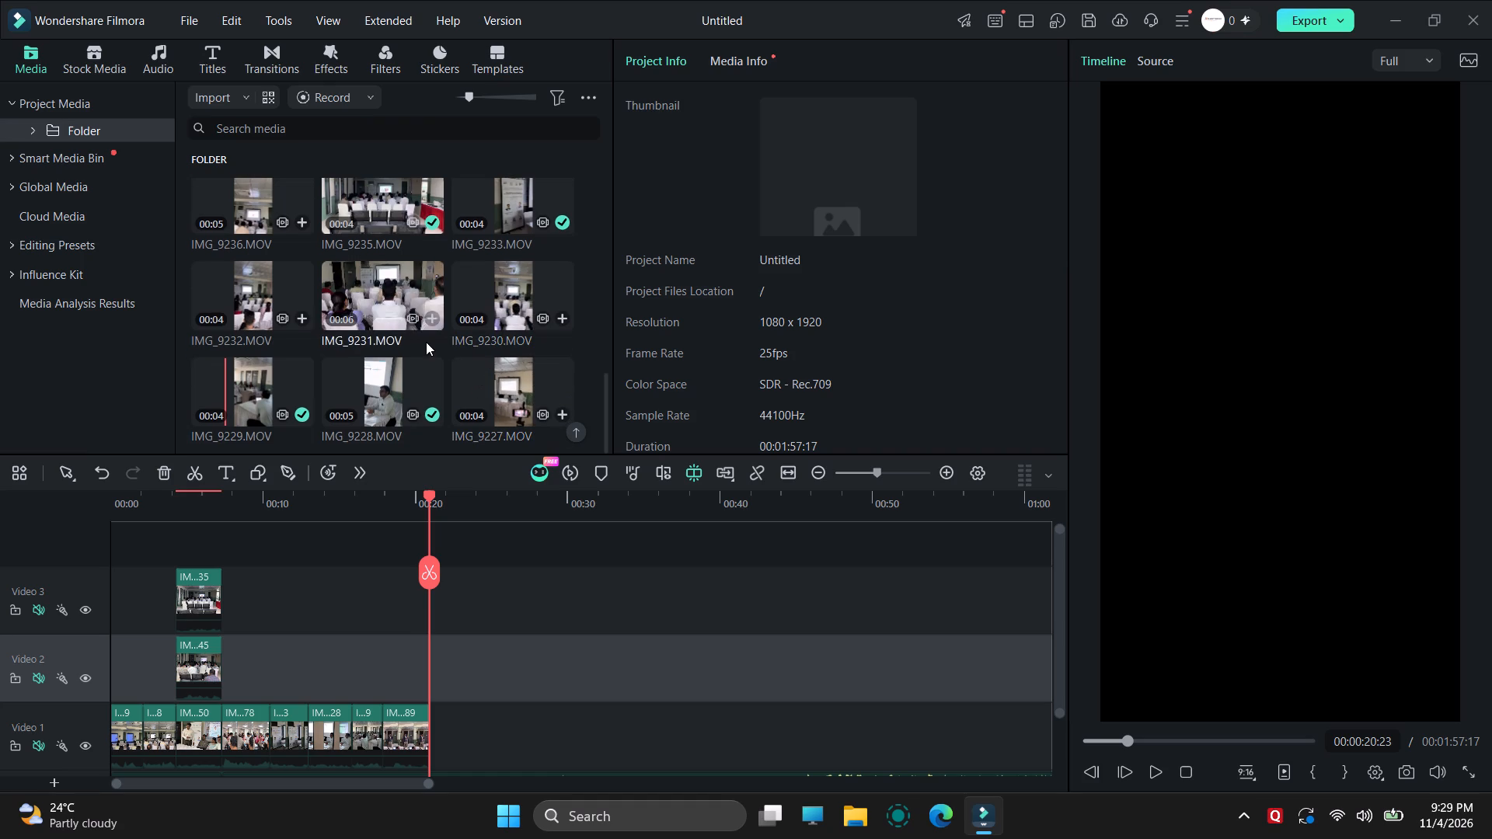
scroll(426, 342, "up", 6)
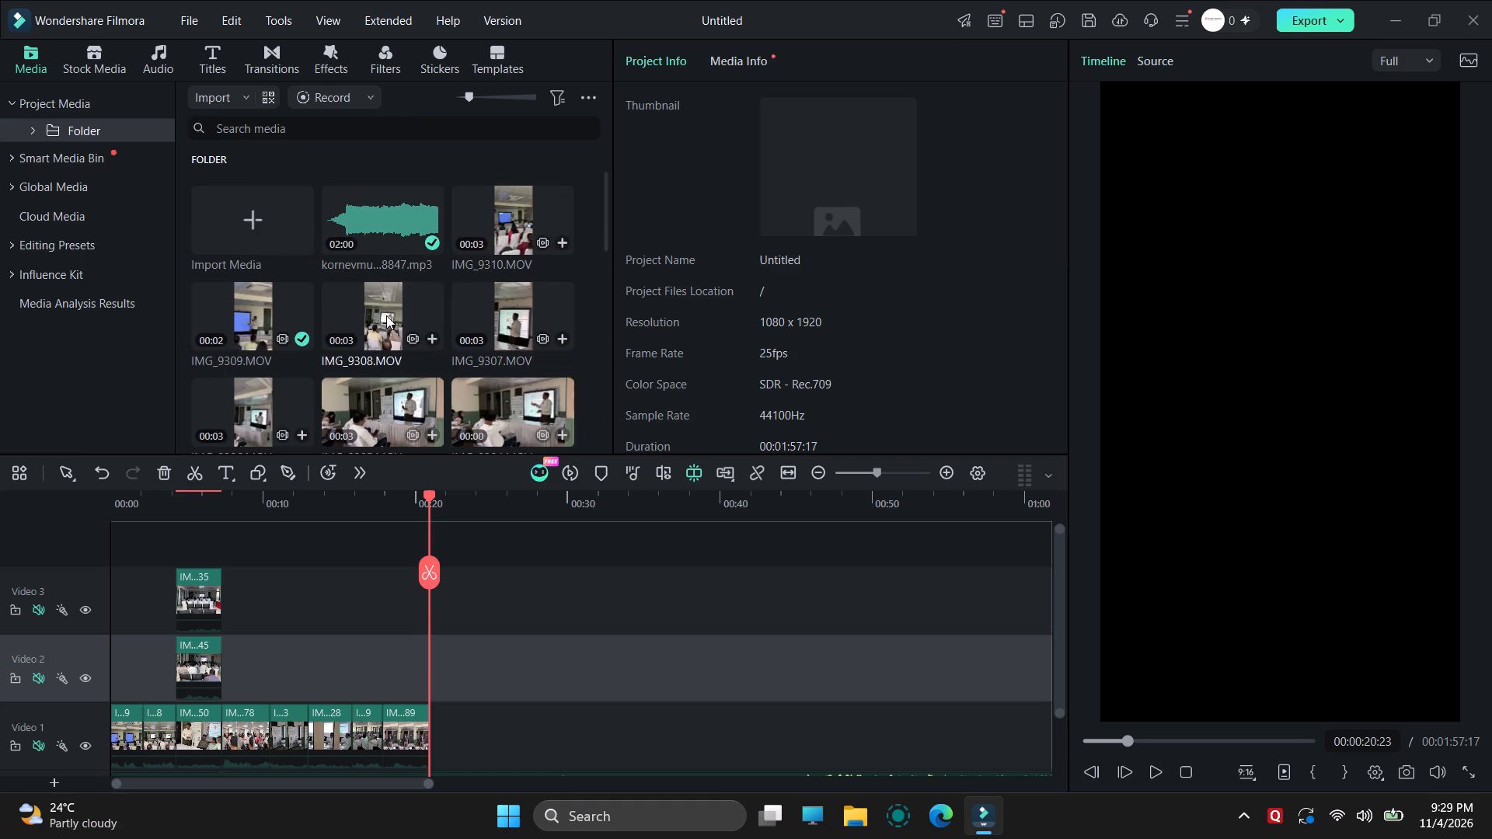
double_click(510, 214)
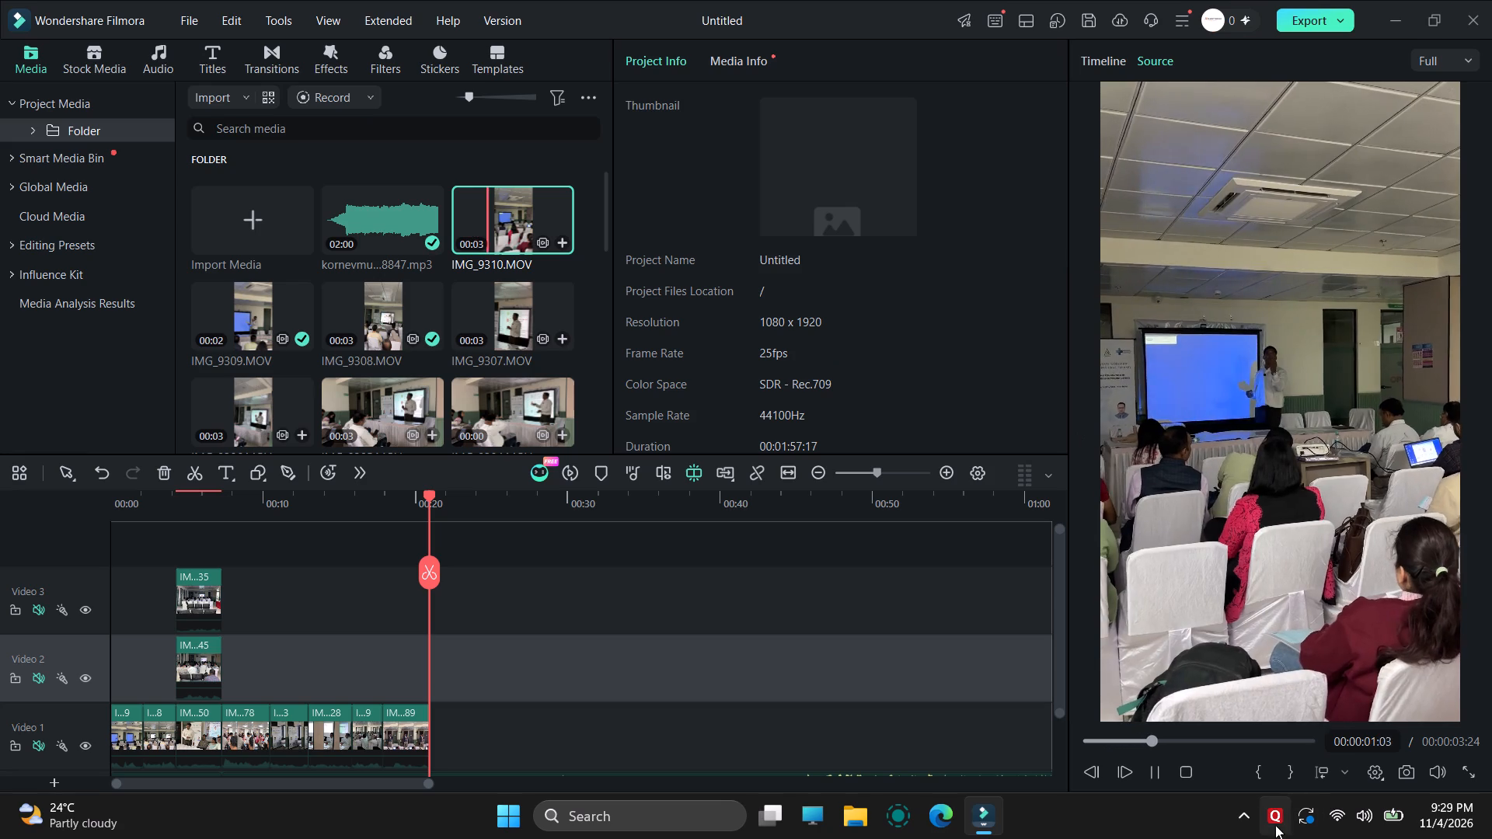
left_click(1156, 769)
left_click_drag(522, 235, 517, 702)
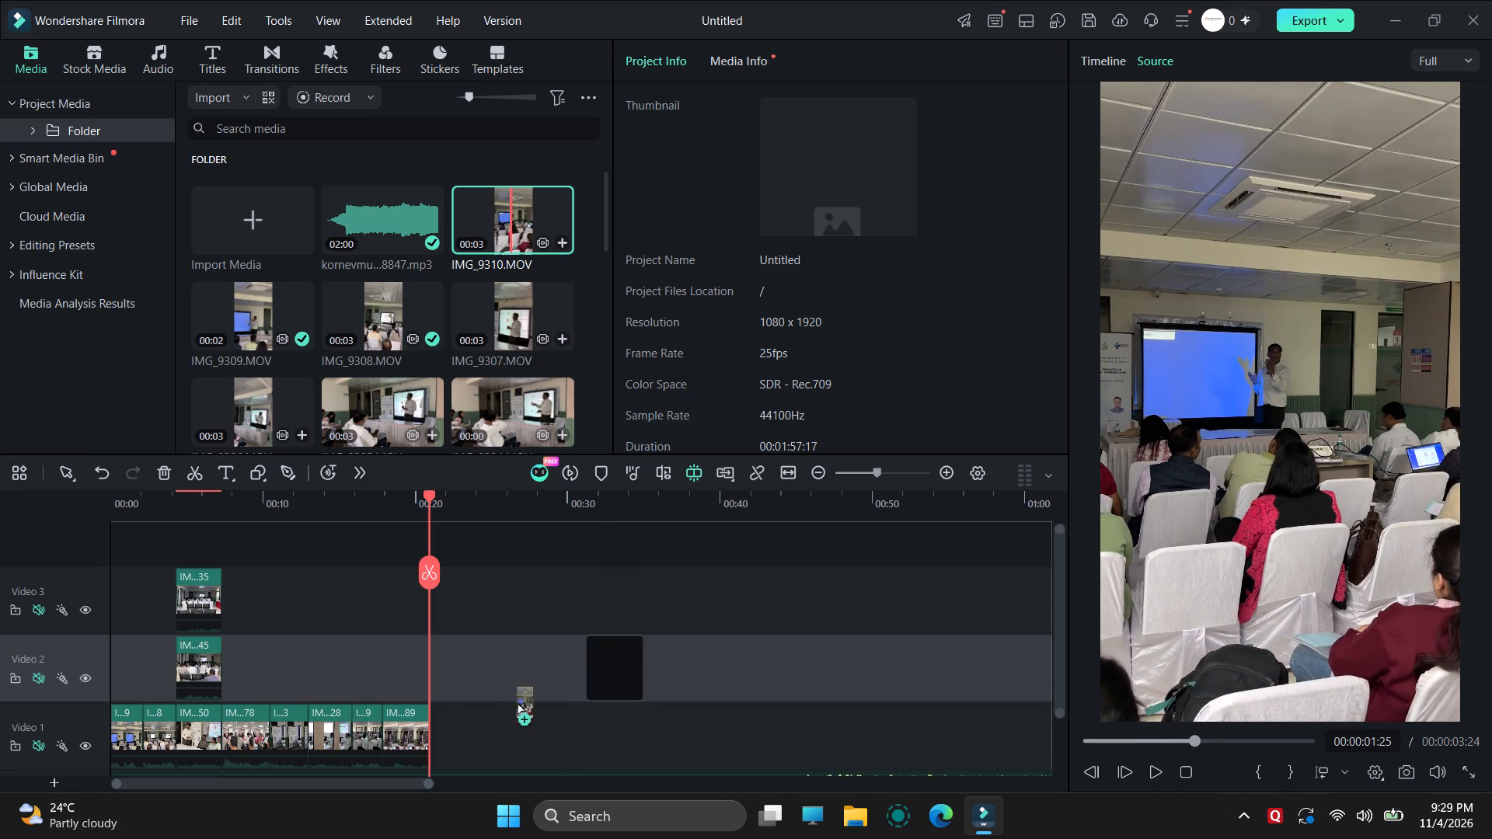
left_click_drag(517, 702, 424, 732)
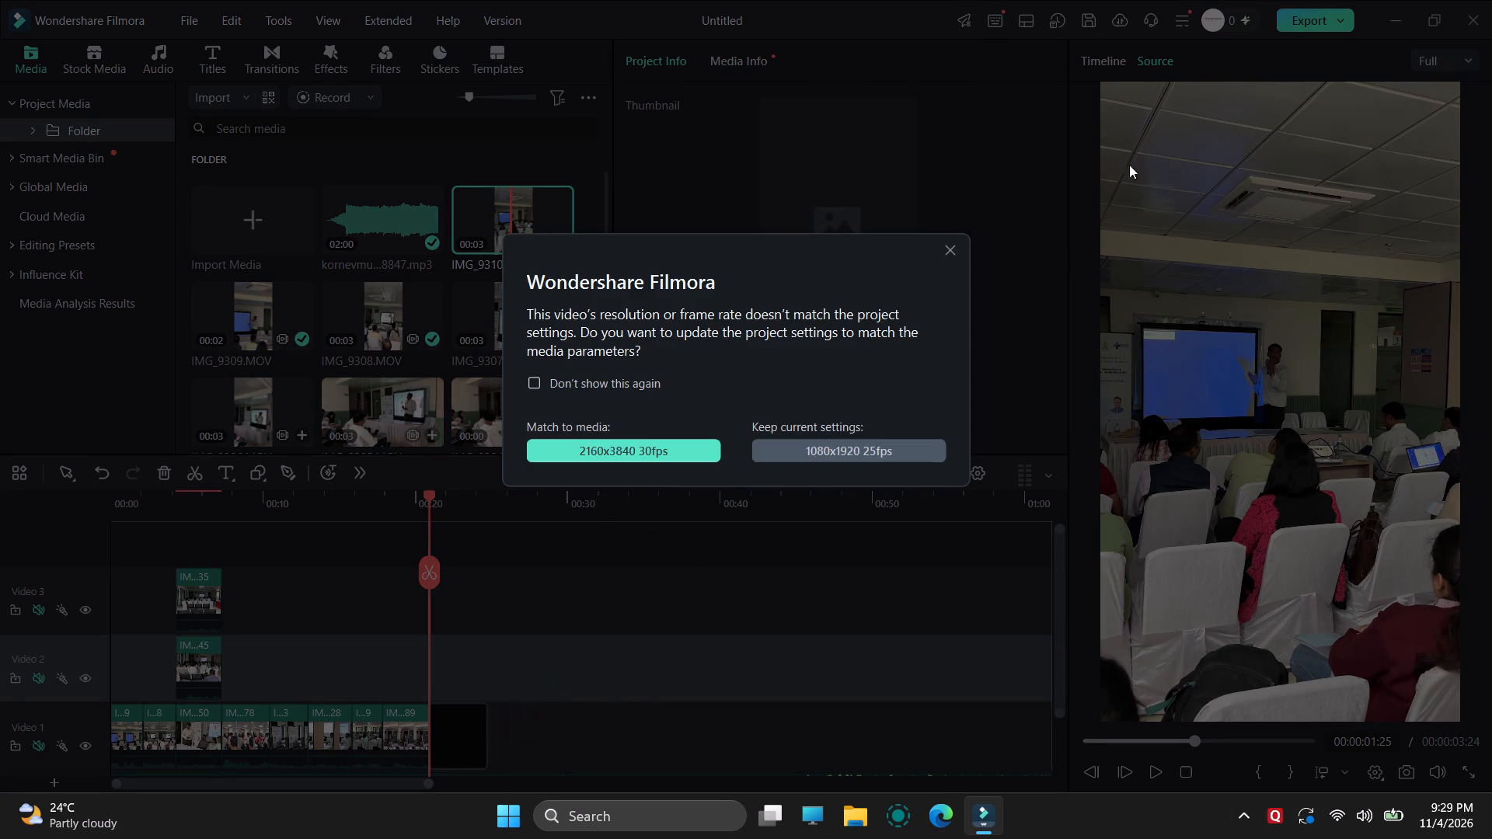
left_click(950, 253)
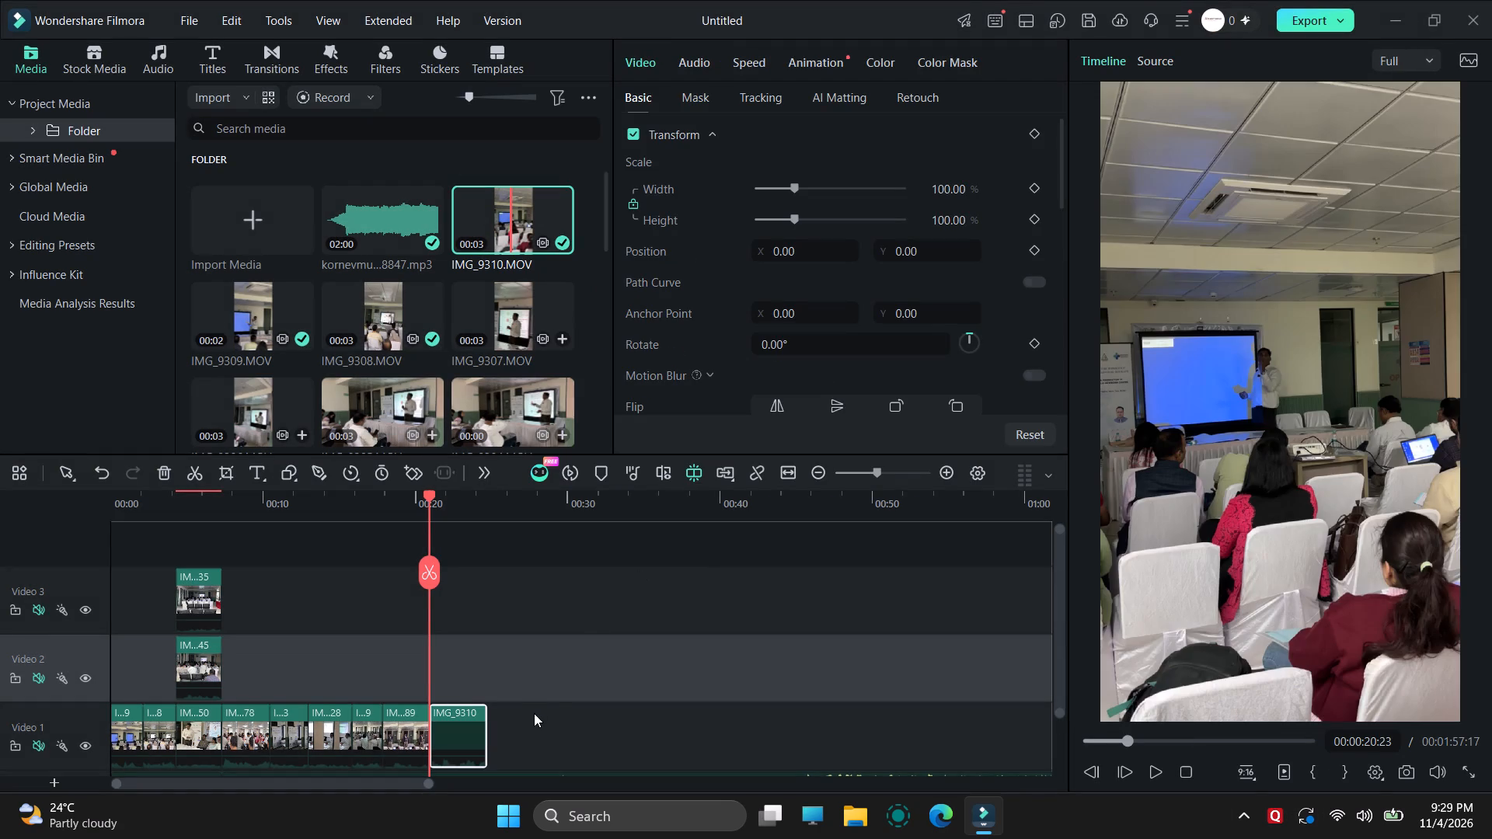
Move IMG_9310 from Video 1 up to a new Video 4 track, starting at 00:00:20:23, and play its beginning.
scroll(598, 712, "up", 2)
left_click_drag(465, 753, 457, 562)
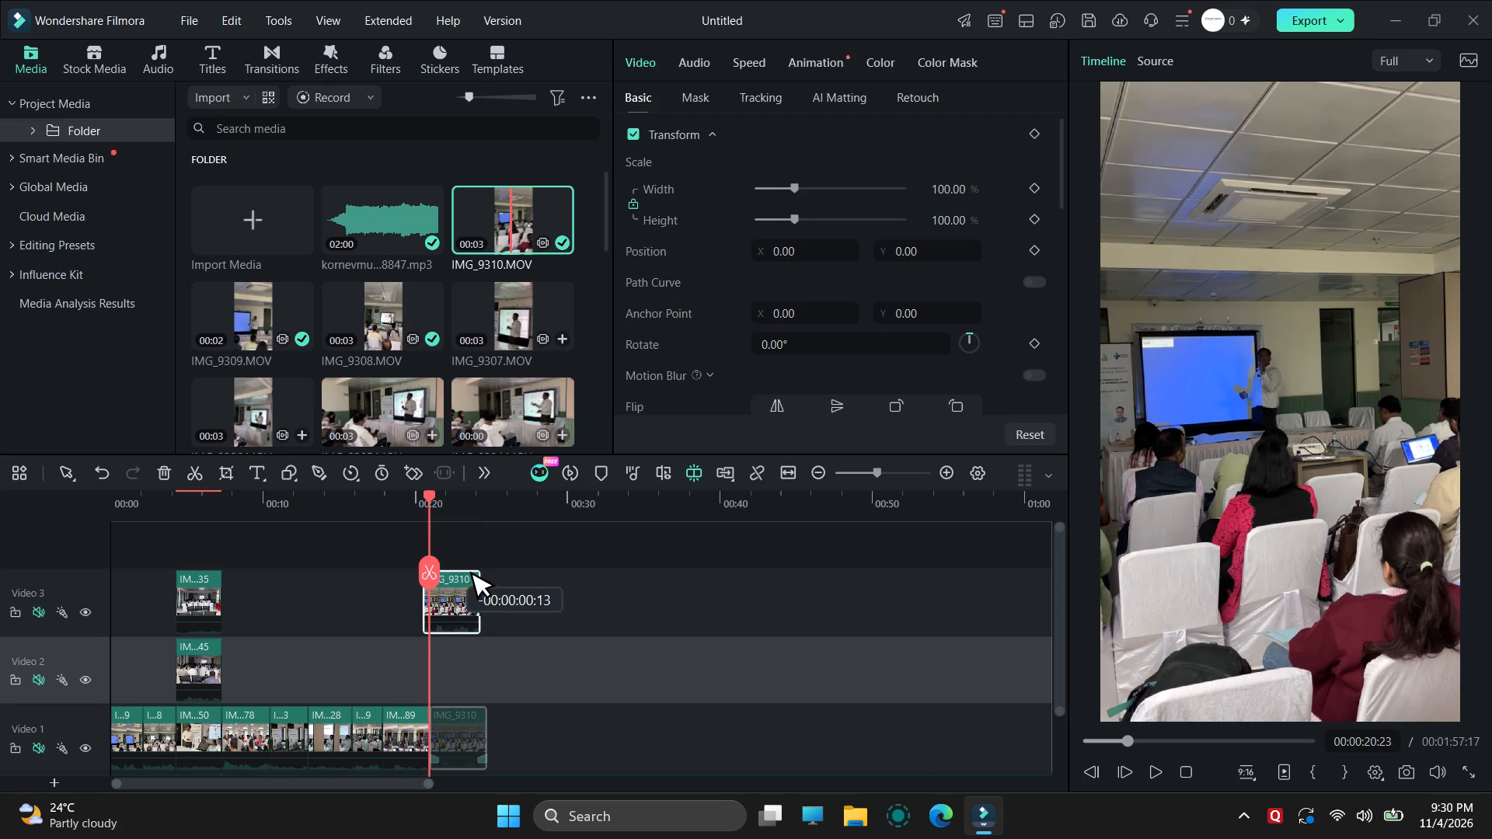
left_click_drag(457, 562, 461, 545)
left_click(1148, 771)
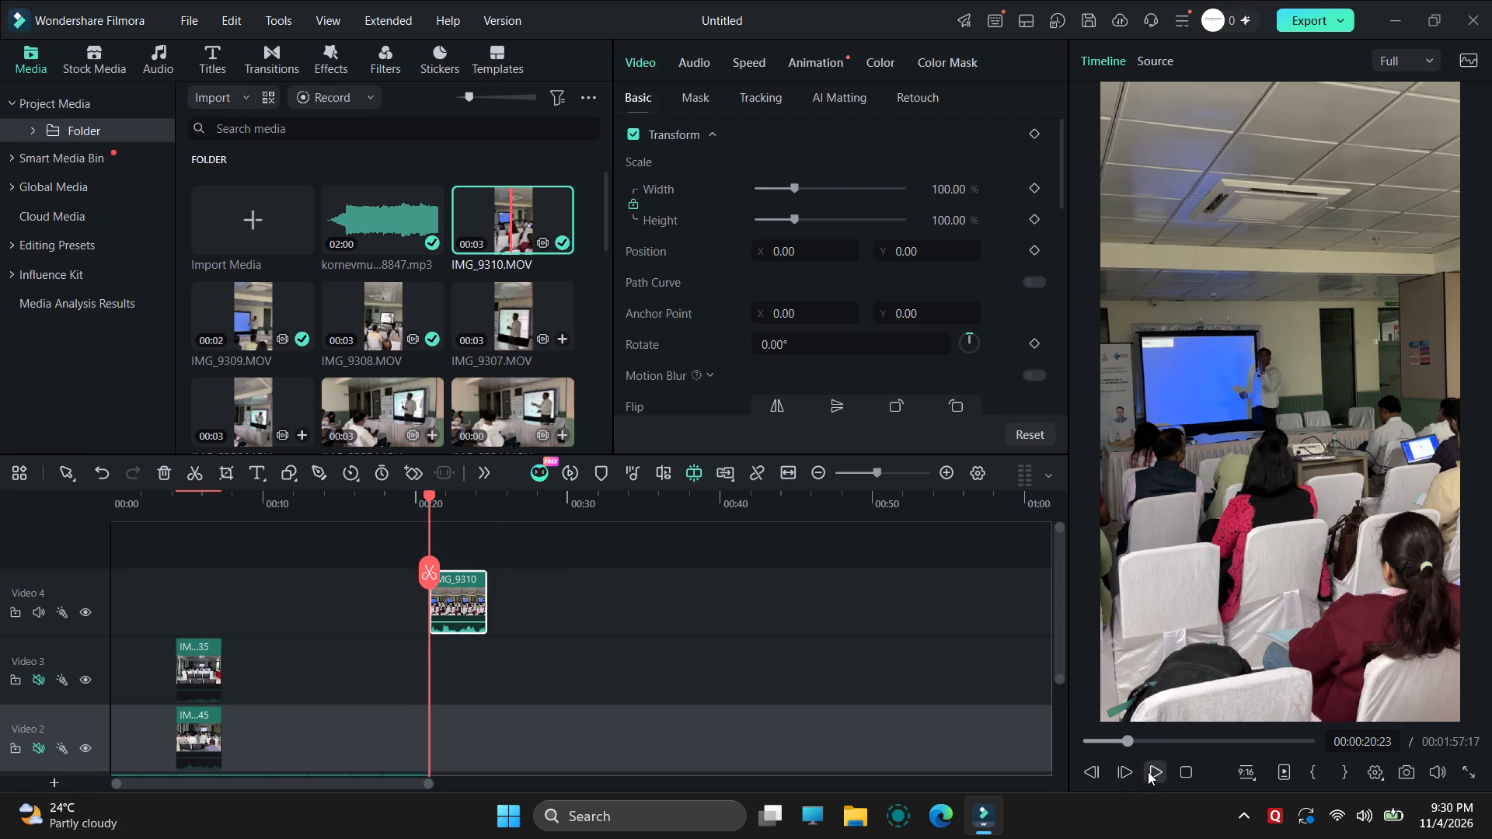
left_click(1155, 771)
Return the playhead to 00:00:20:23, the start of IMG_9310, and split the epic music on Audio 1 there.
scroll(361, 632, "down", 2)
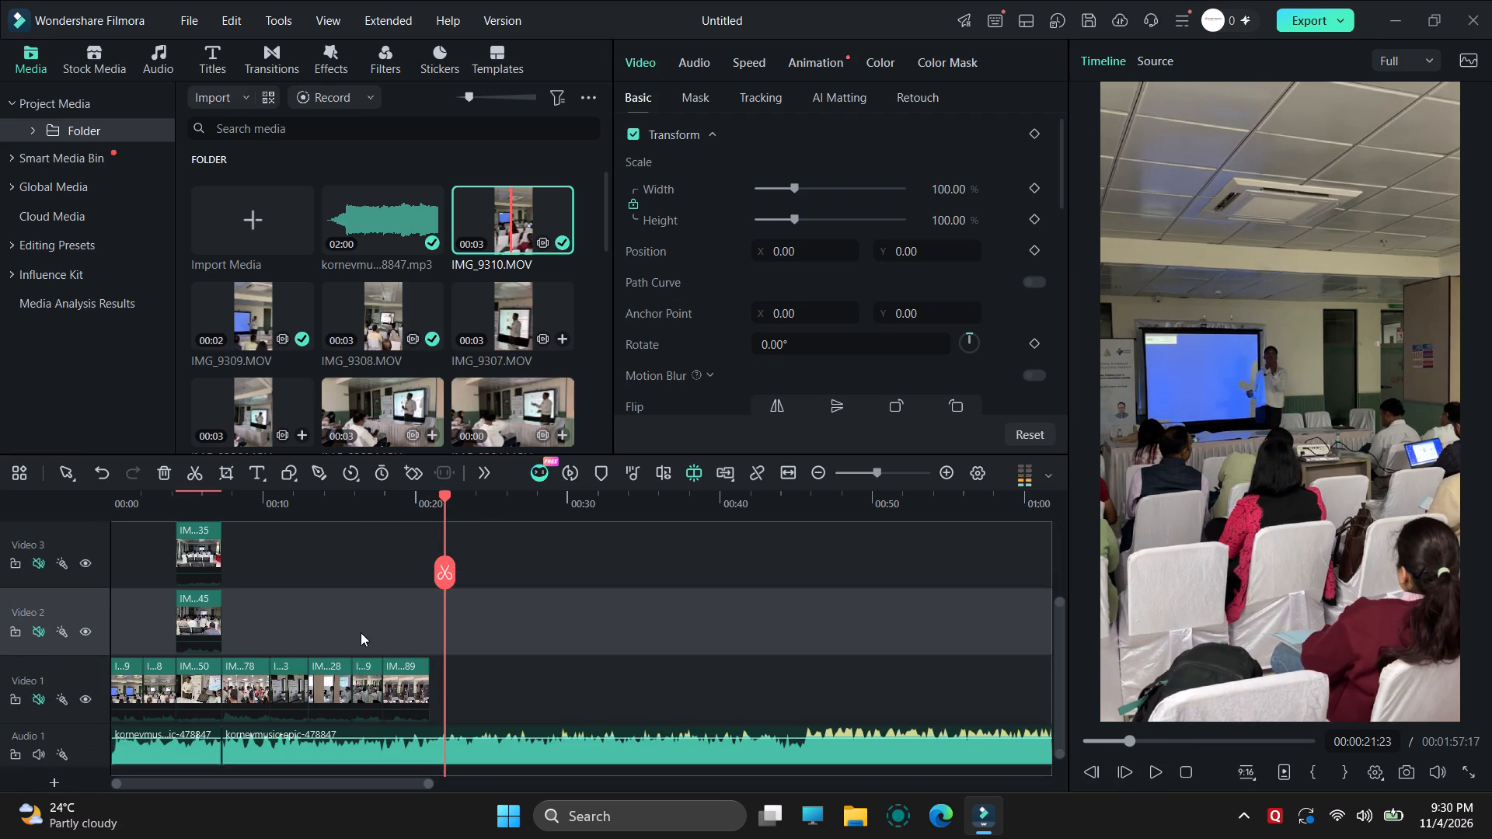
left_click_drag(443, 492, 431, 496)
left_click(435, 759)
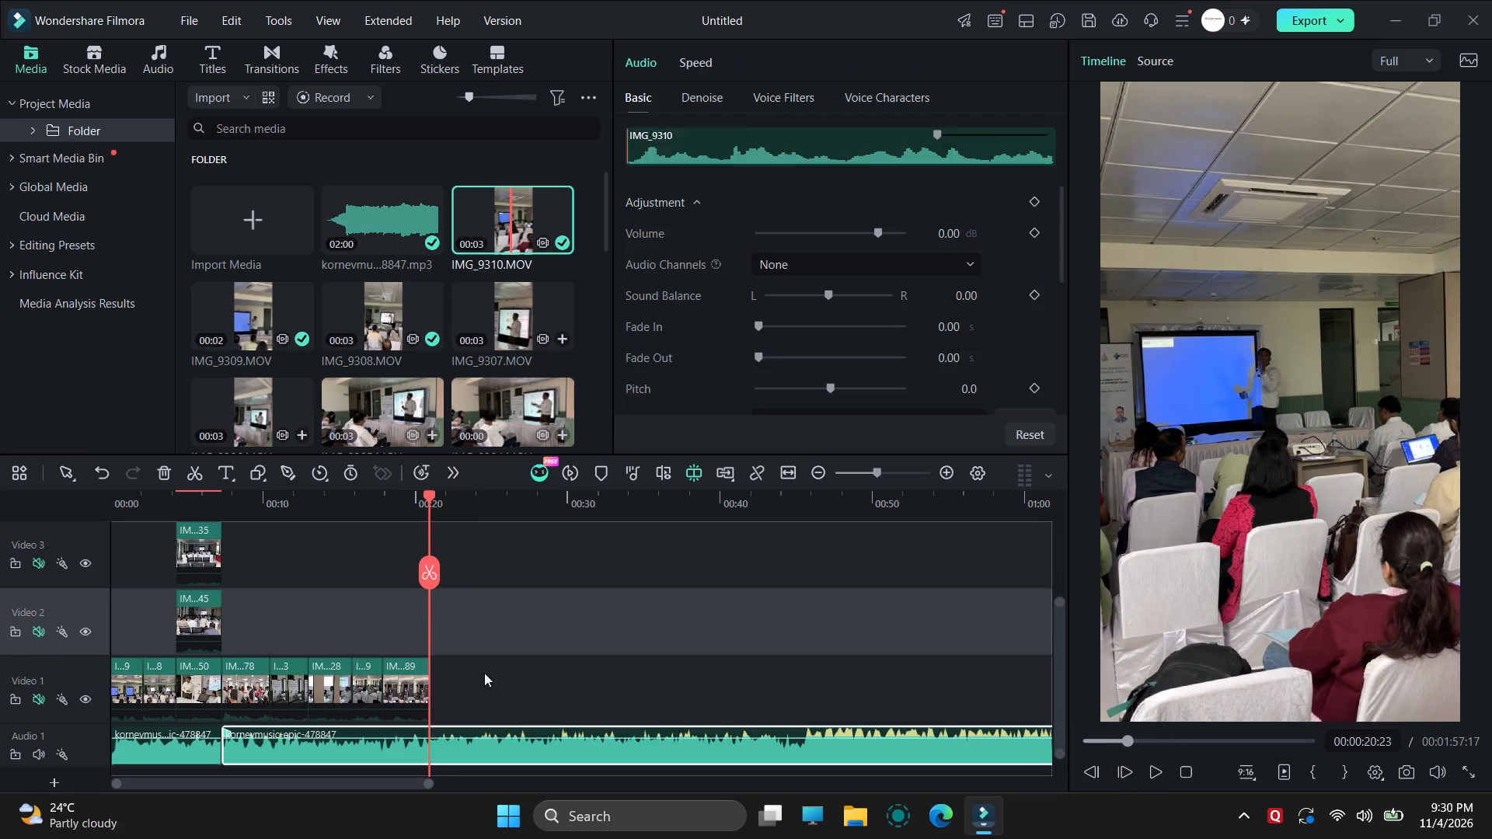
left_click(427, 564)
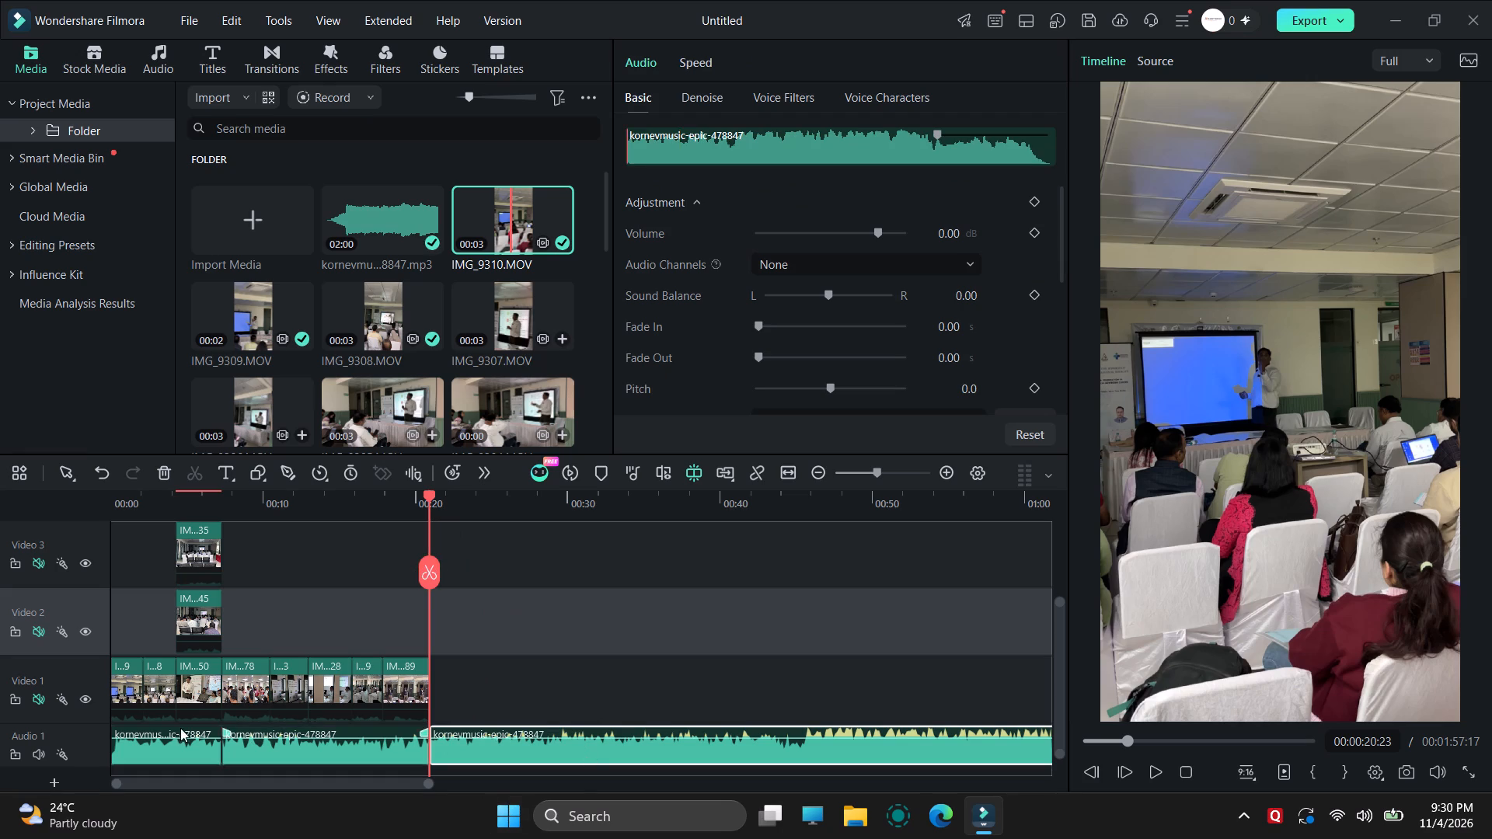
Play on to 00:00:24:19, the end of IMG_9310, and split the epic music there as well.
left_click(166, 751)
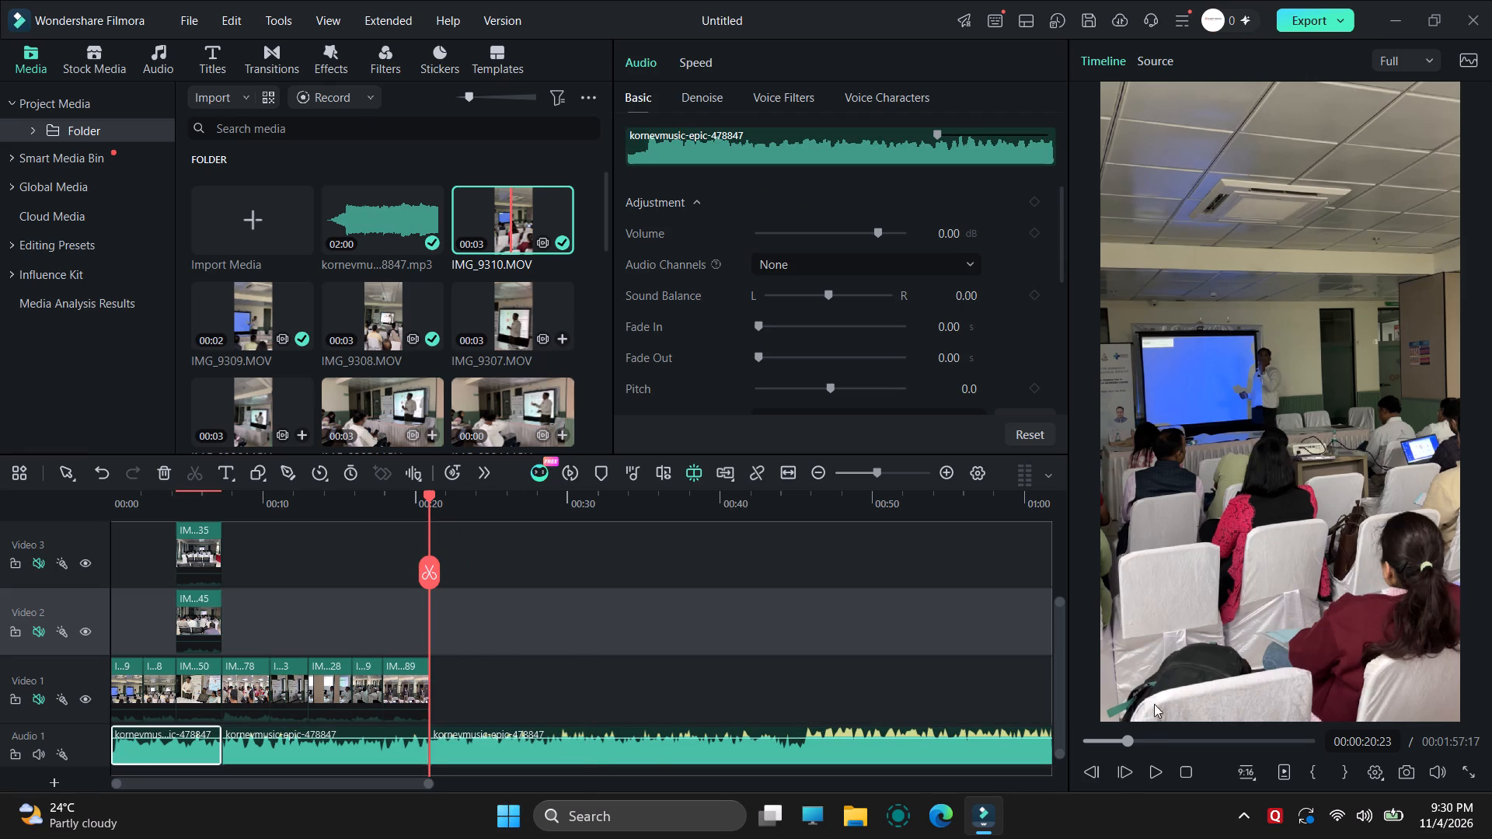
left_click(1156, 777)
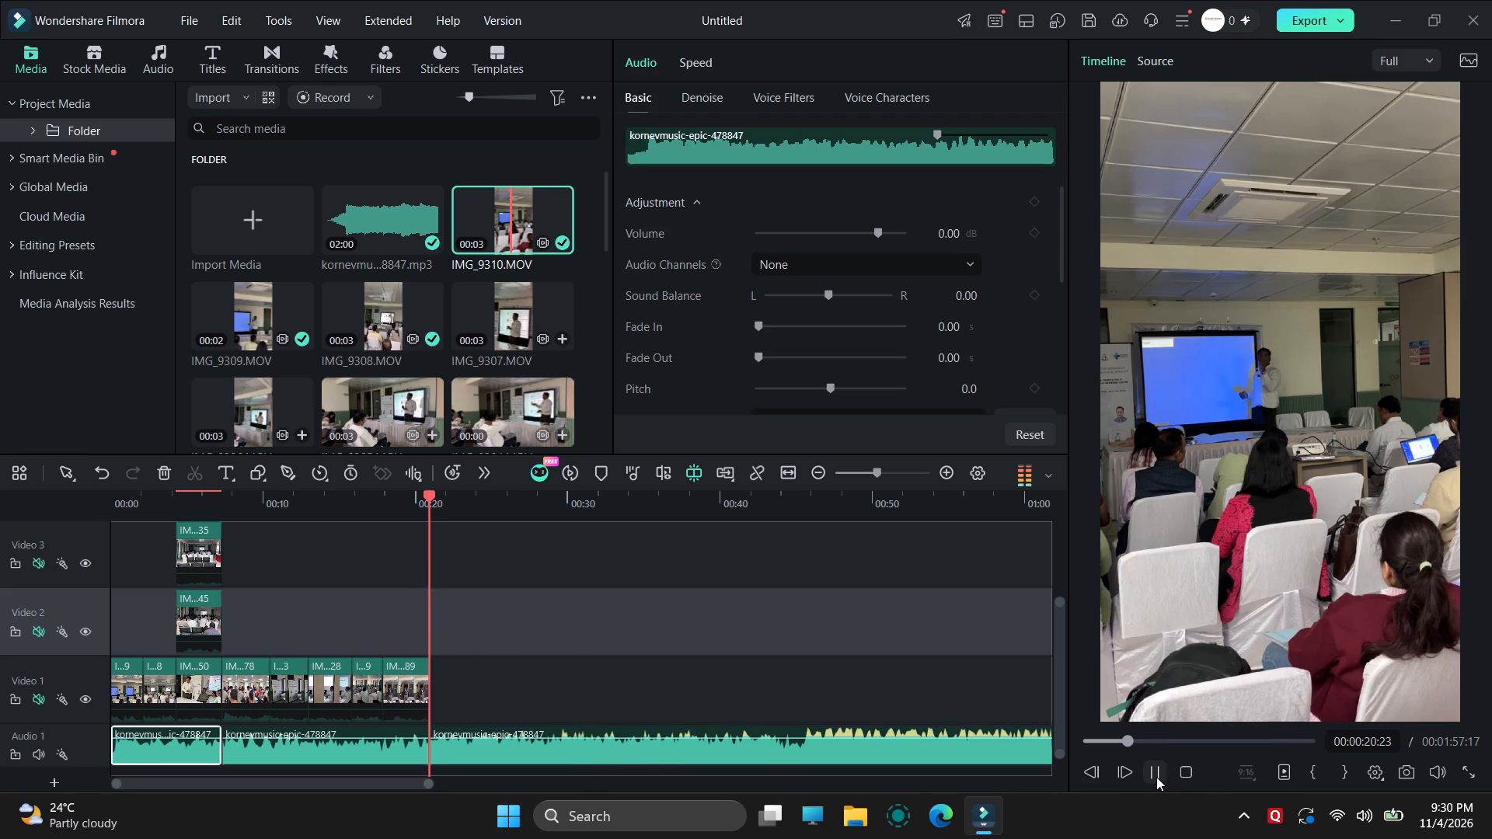
scroll(762, 683, "up", 2)
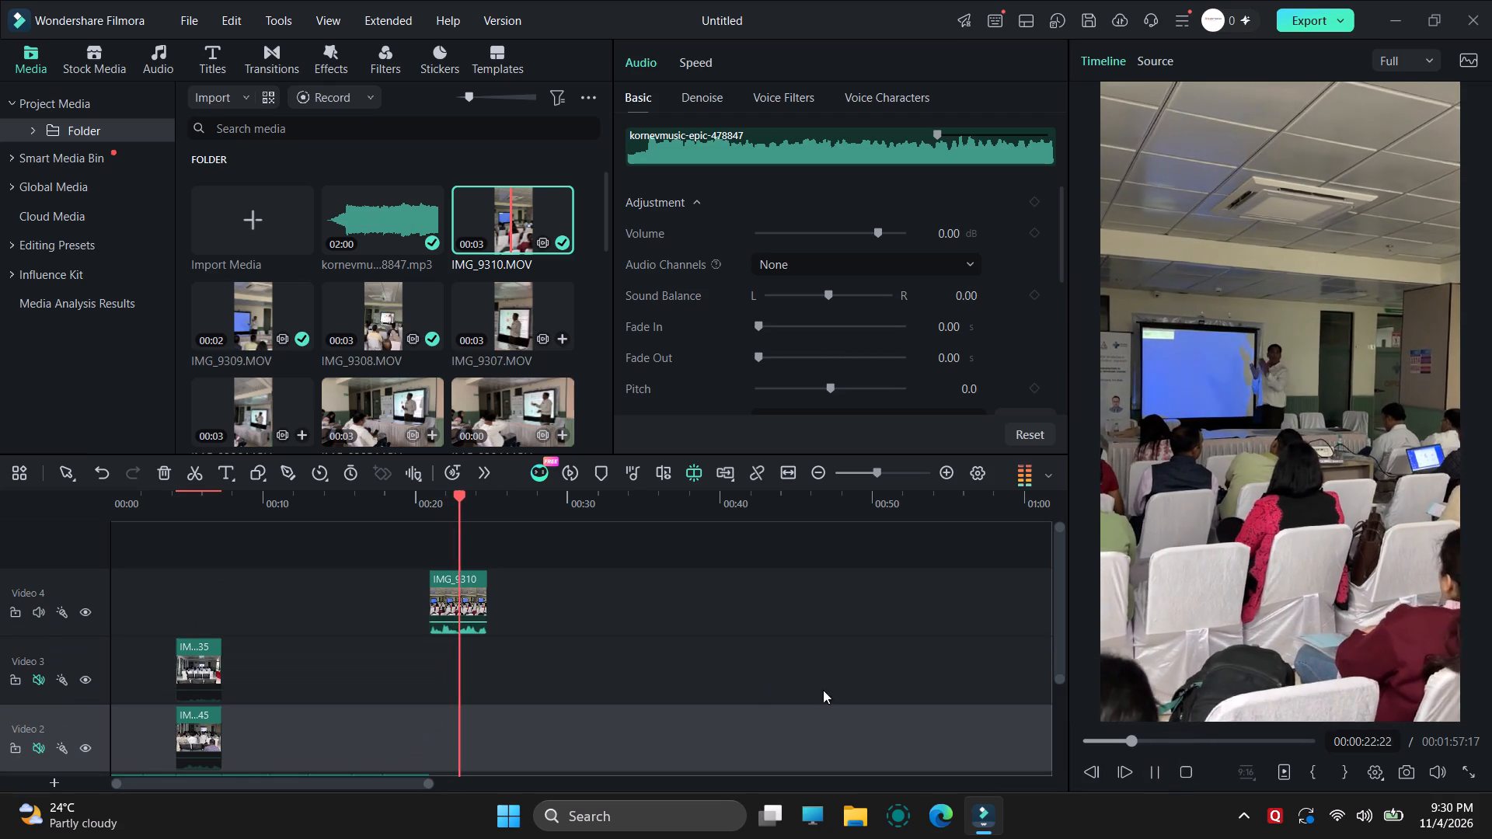
left_click(1152, 767)
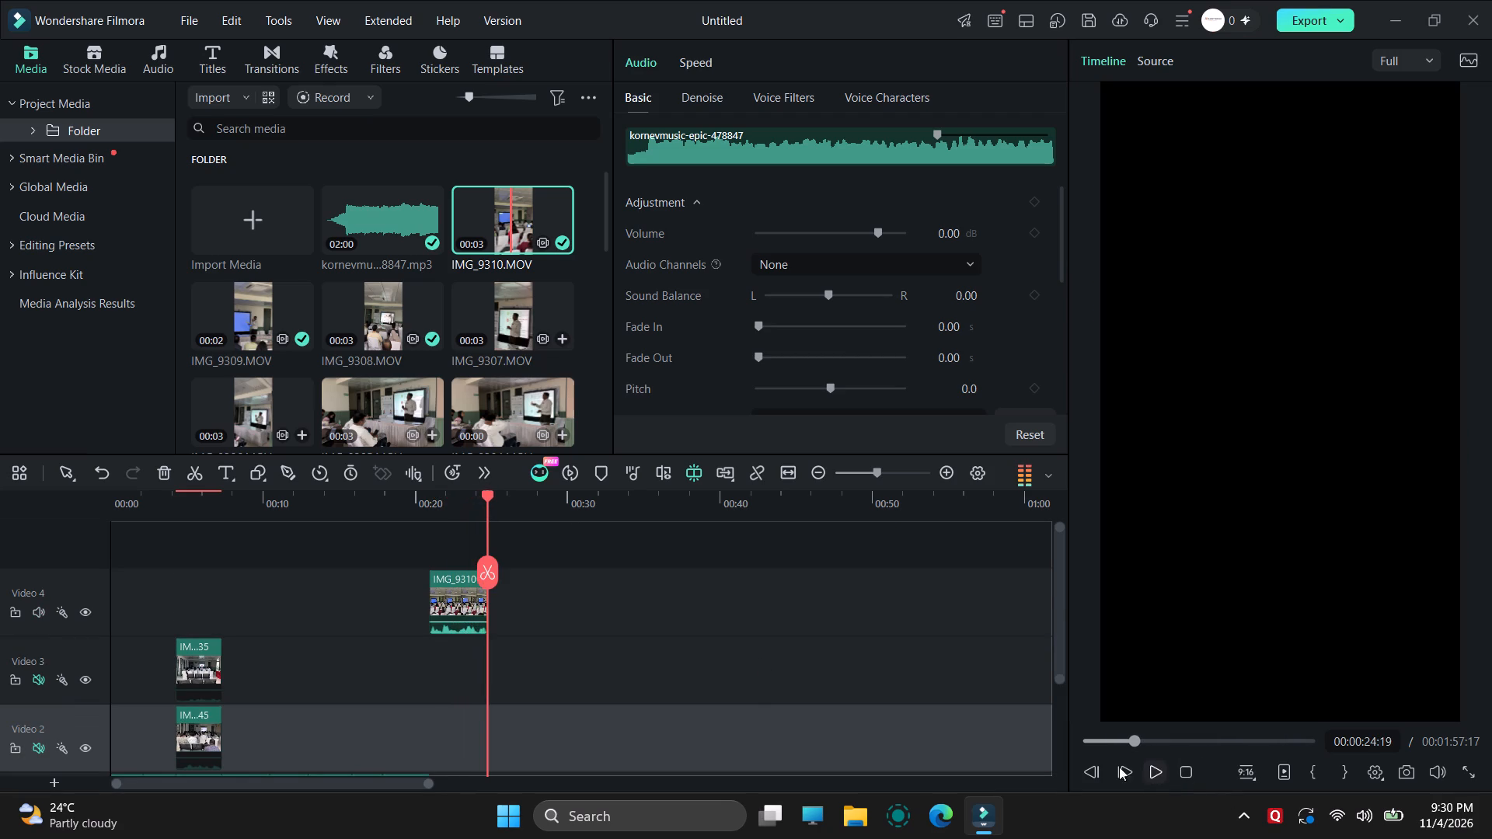
scroll(642, 622, "down", 4)
left_click(500, 721)
left_click(491, 571)
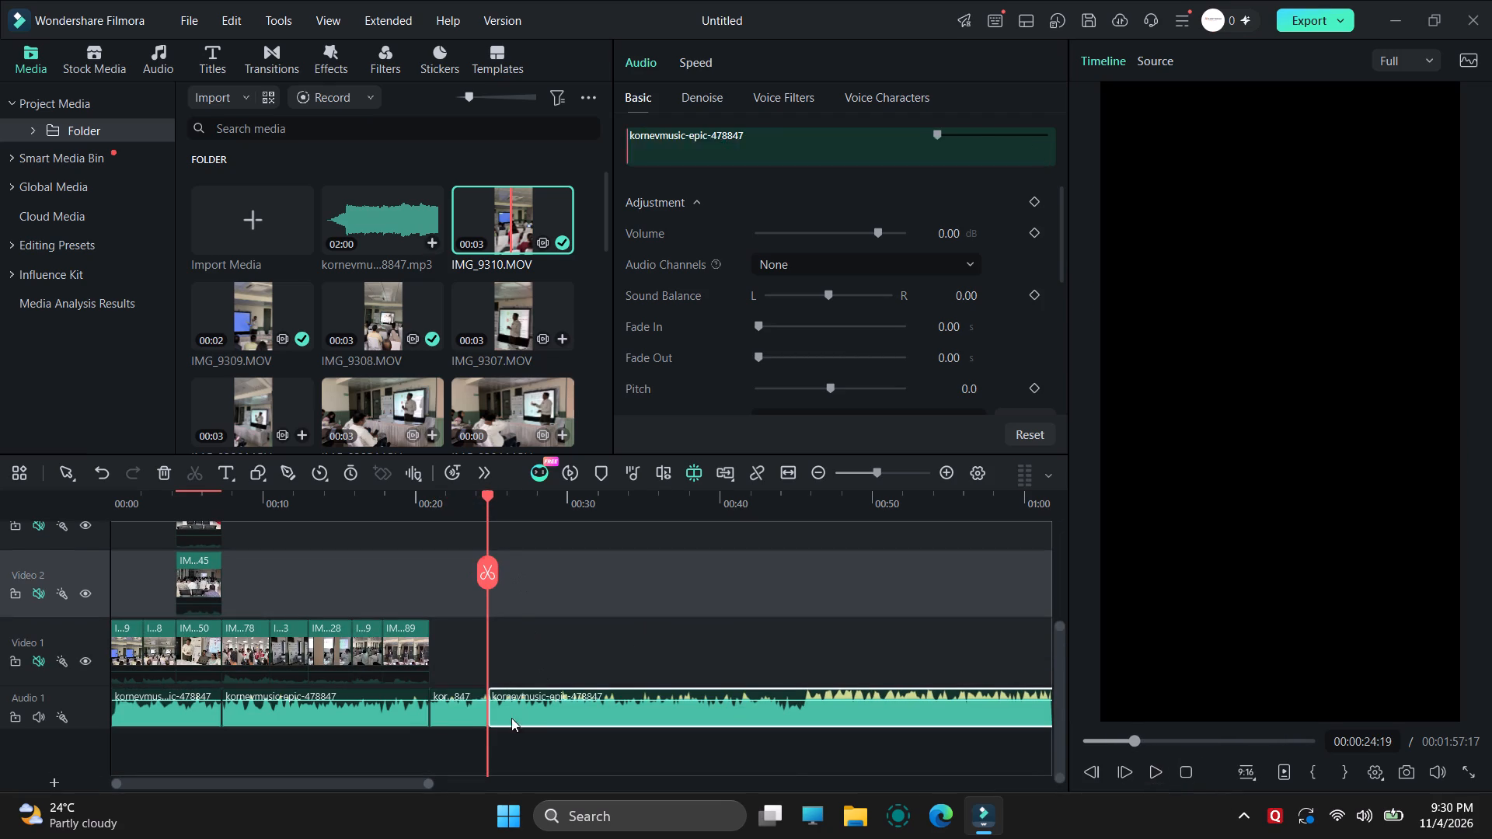
Lower the volume of the short music piece under IMG_9310 to -18.92 dB and play the section from 00:00:19:00.
left_click(460, 722)
left_click_drag(877, 232, 866, 232)
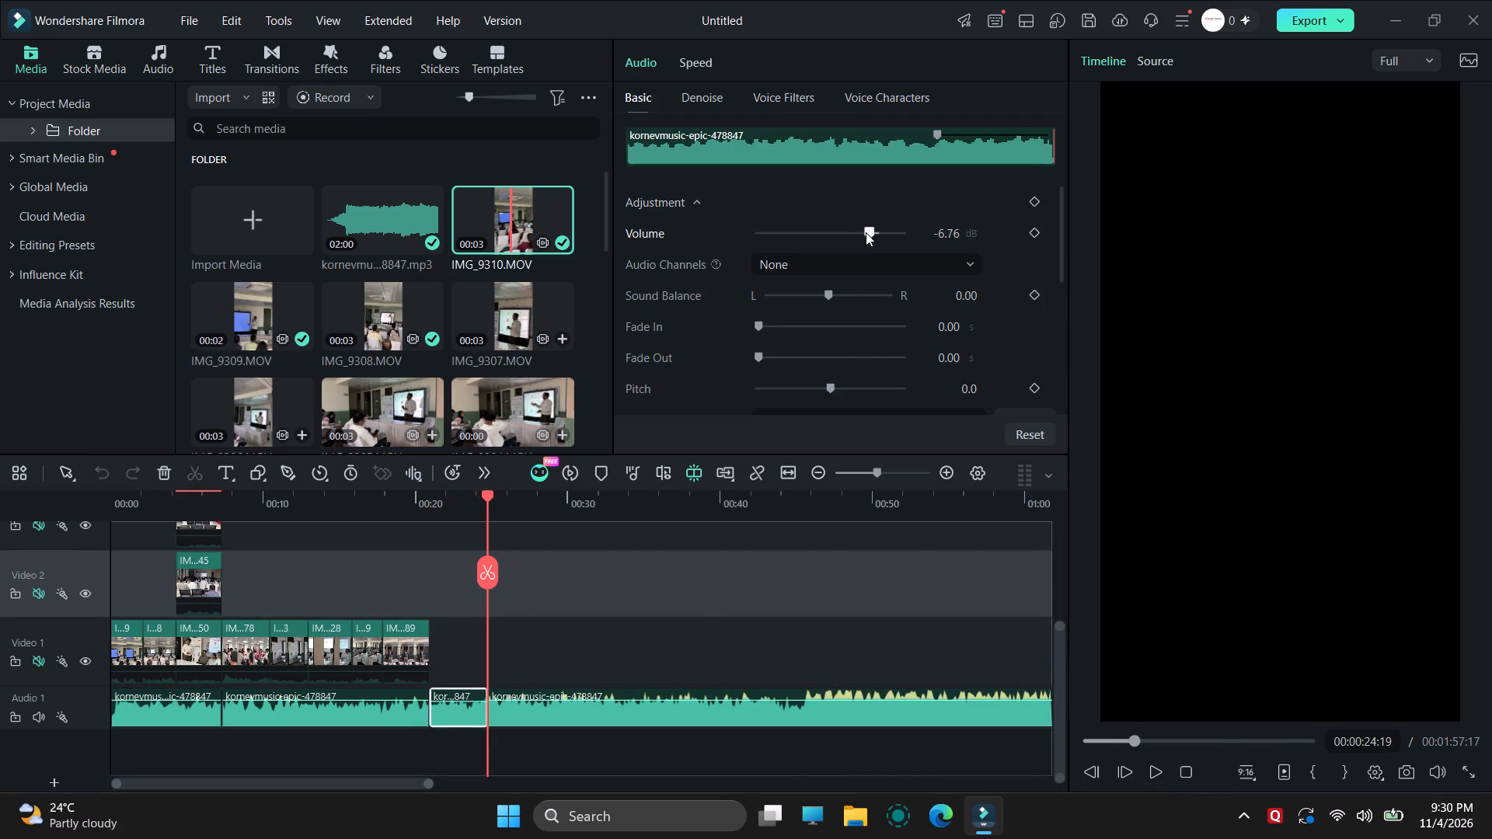
left_click_drag(866, 232, 856, 232)
left_click(401, 500)
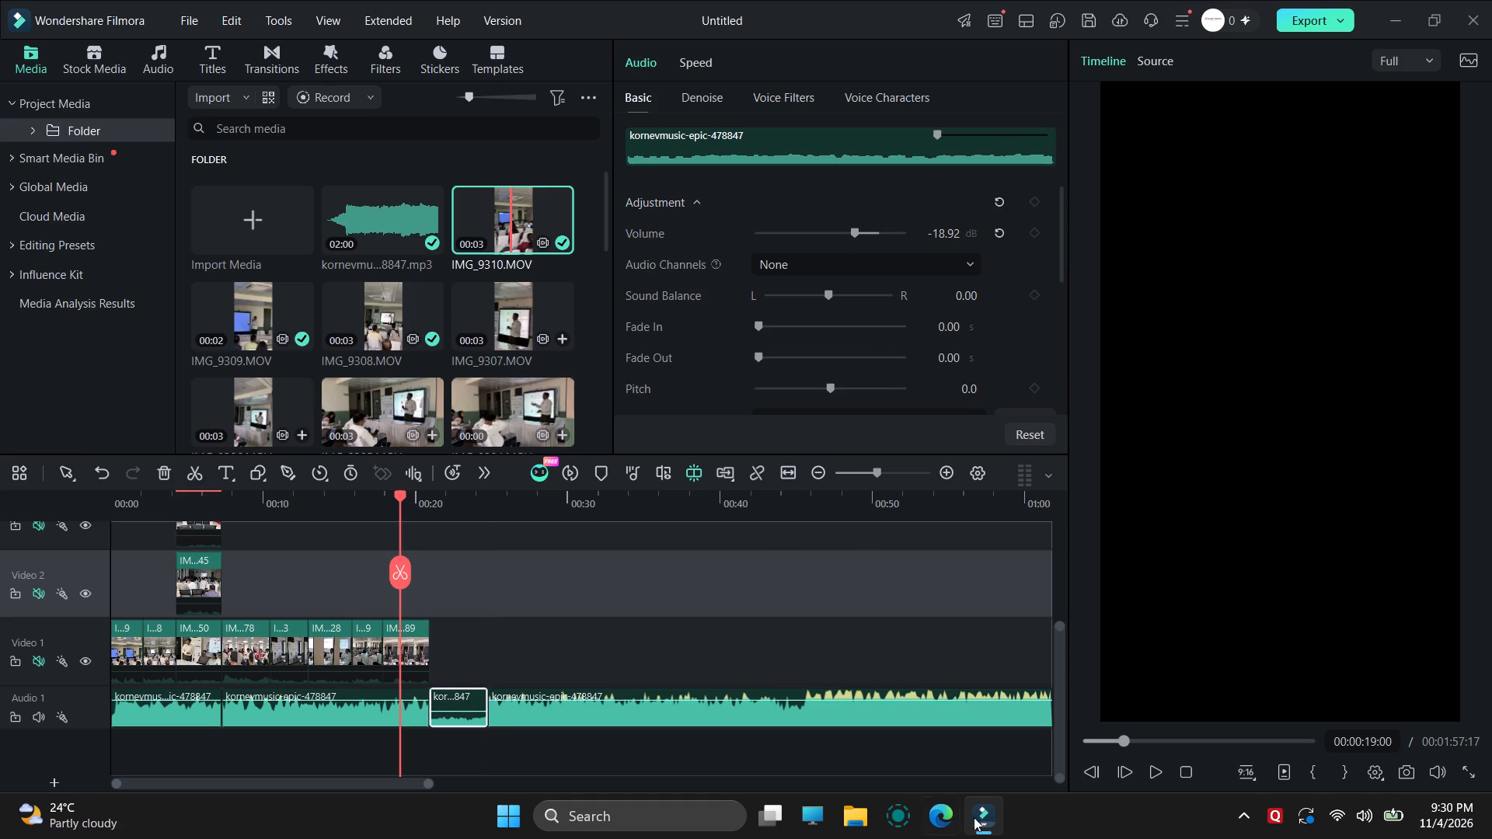
left_click(1153, 768)
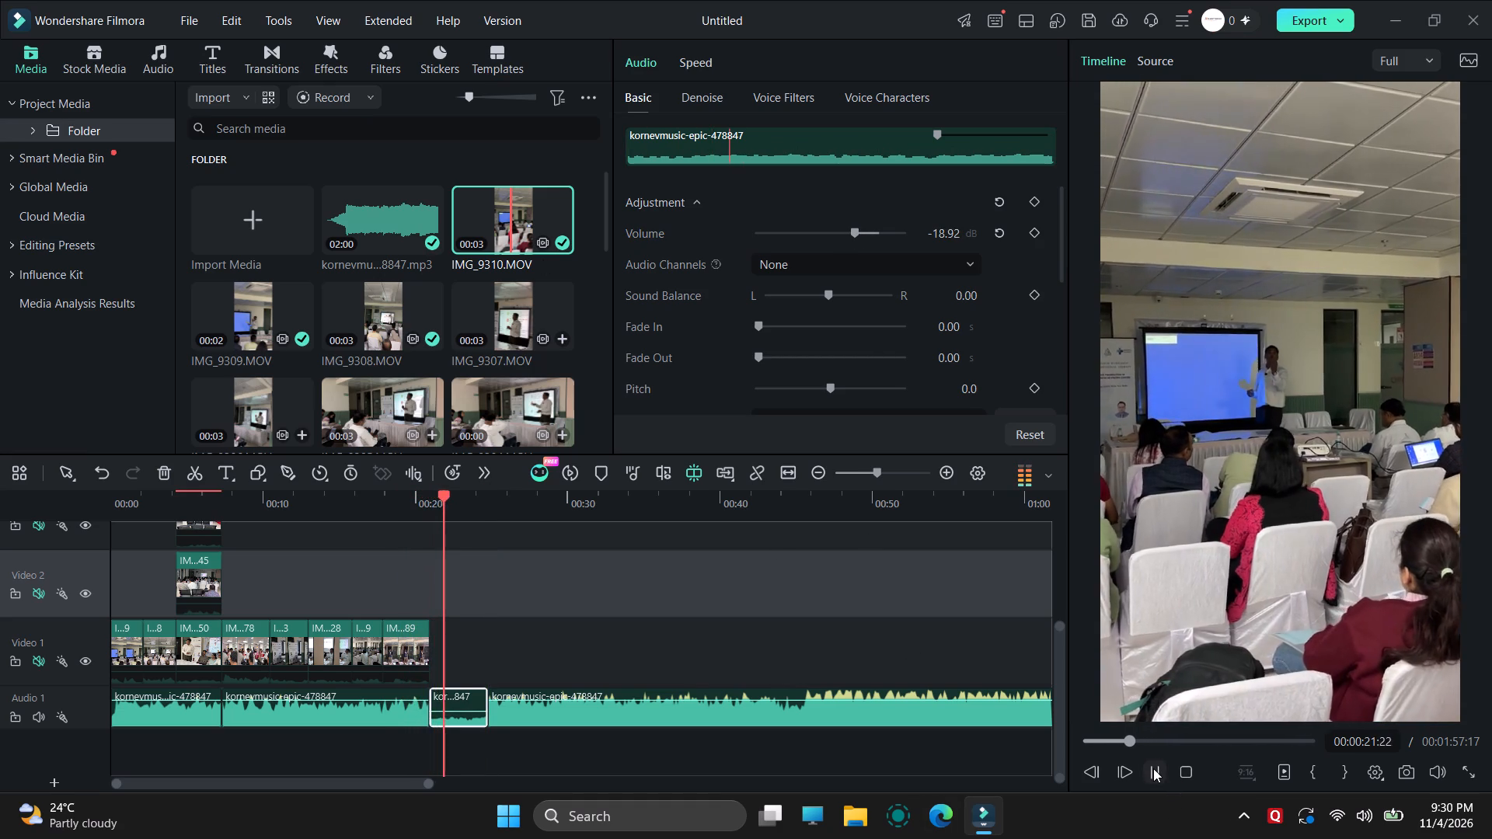
left_click(1153, 768)
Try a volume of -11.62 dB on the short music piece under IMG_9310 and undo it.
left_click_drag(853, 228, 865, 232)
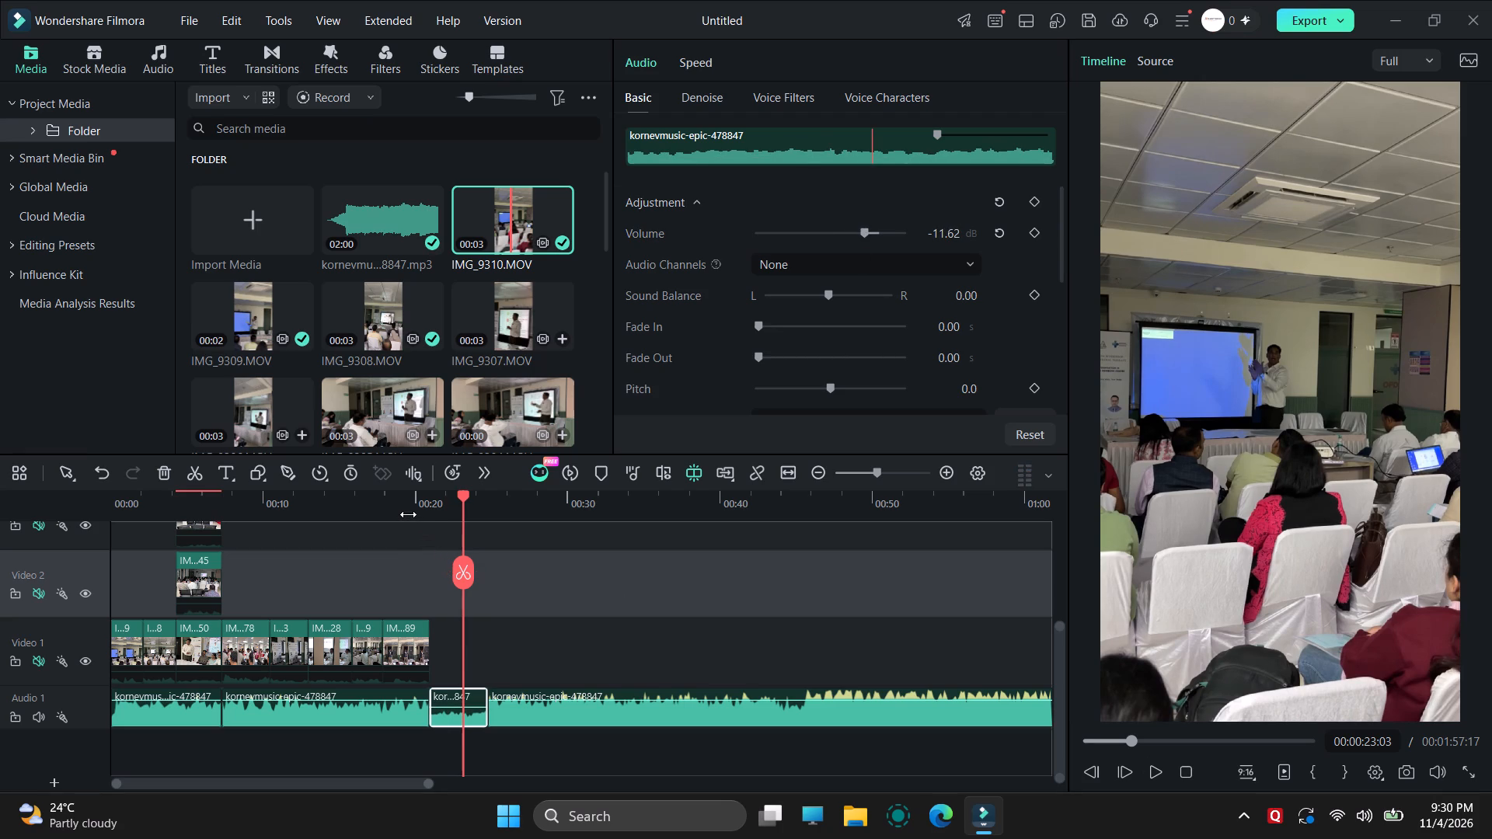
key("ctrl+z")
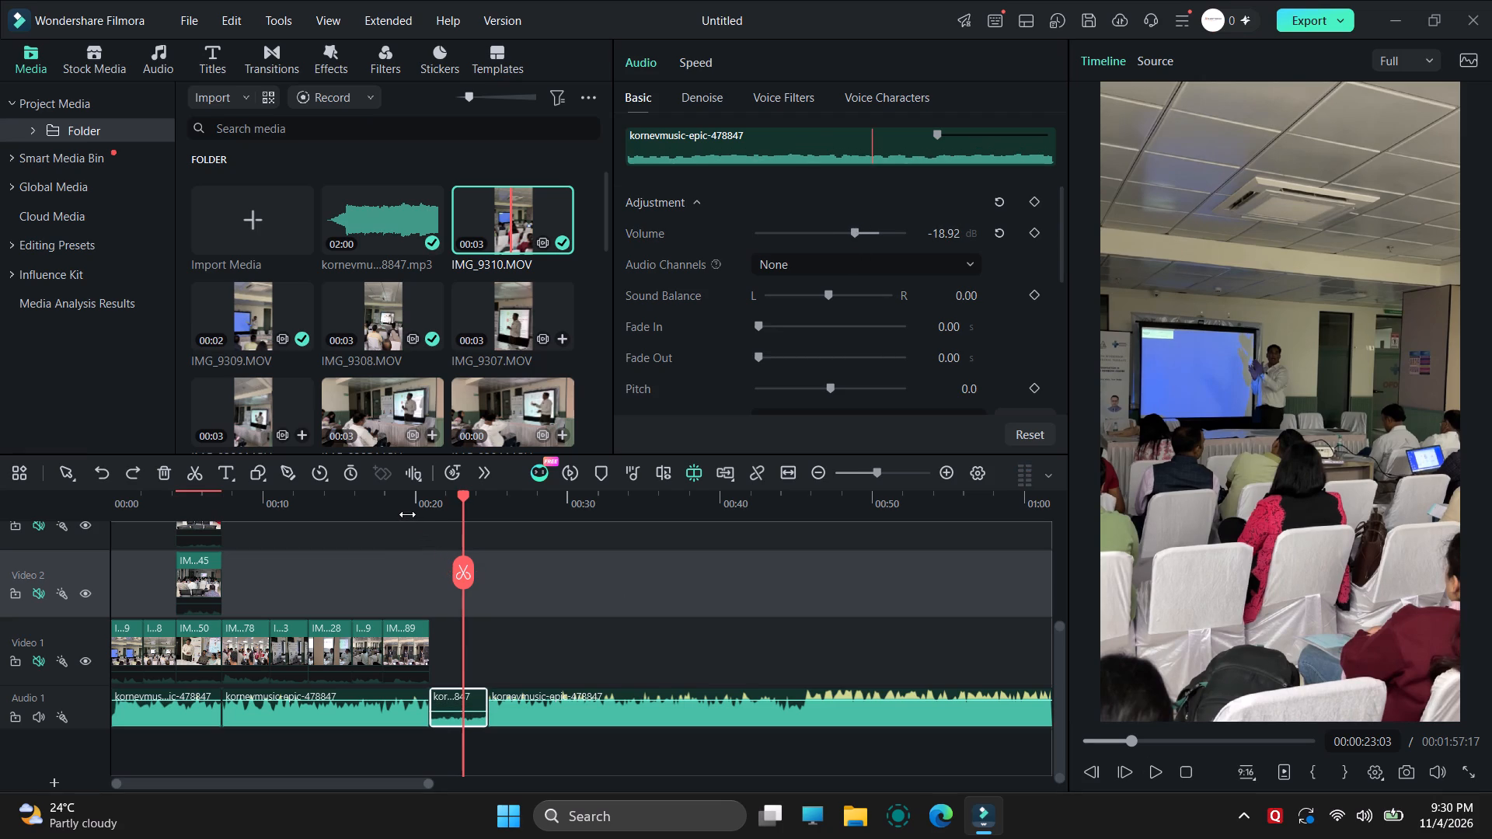
Raise the audio volume of the IMG_9310 clip on Video 4 to 11.08 dB.
scroll(537, 527, "up", 2)
left_click(440, 551)
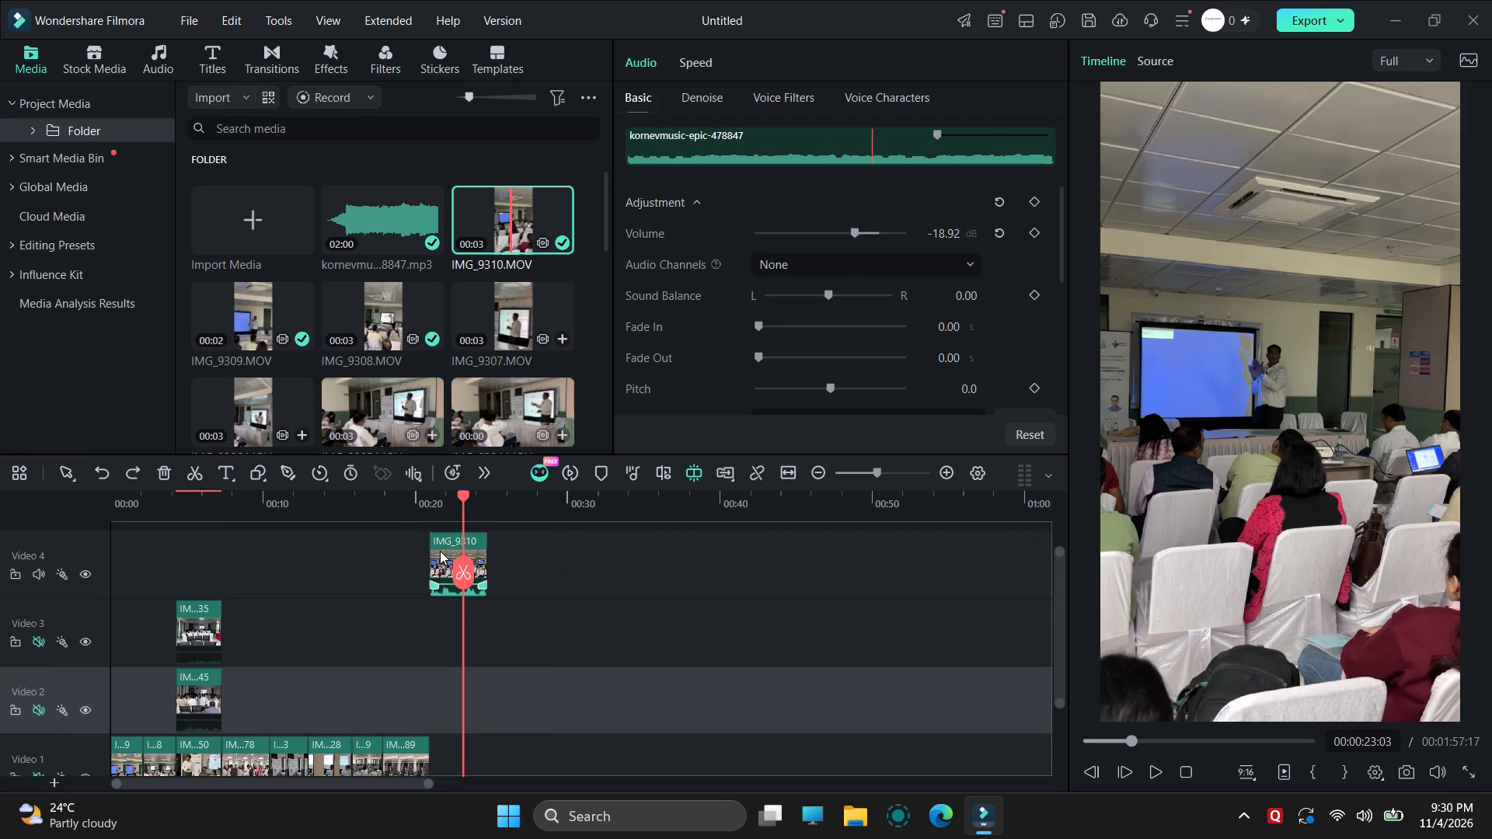
left_click(693, 68)
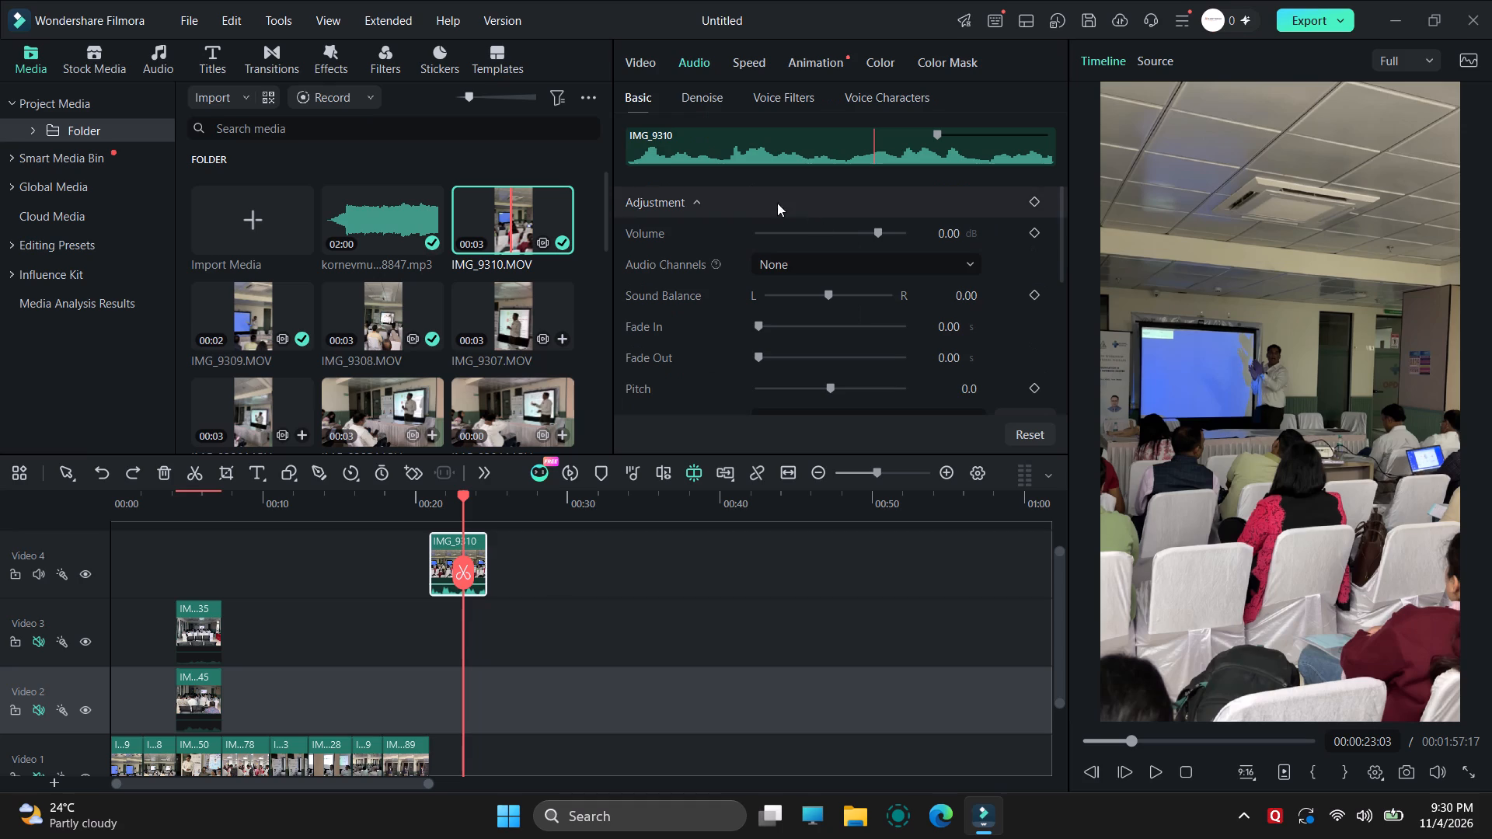
left_click_drag(879, 231, 892, 231)
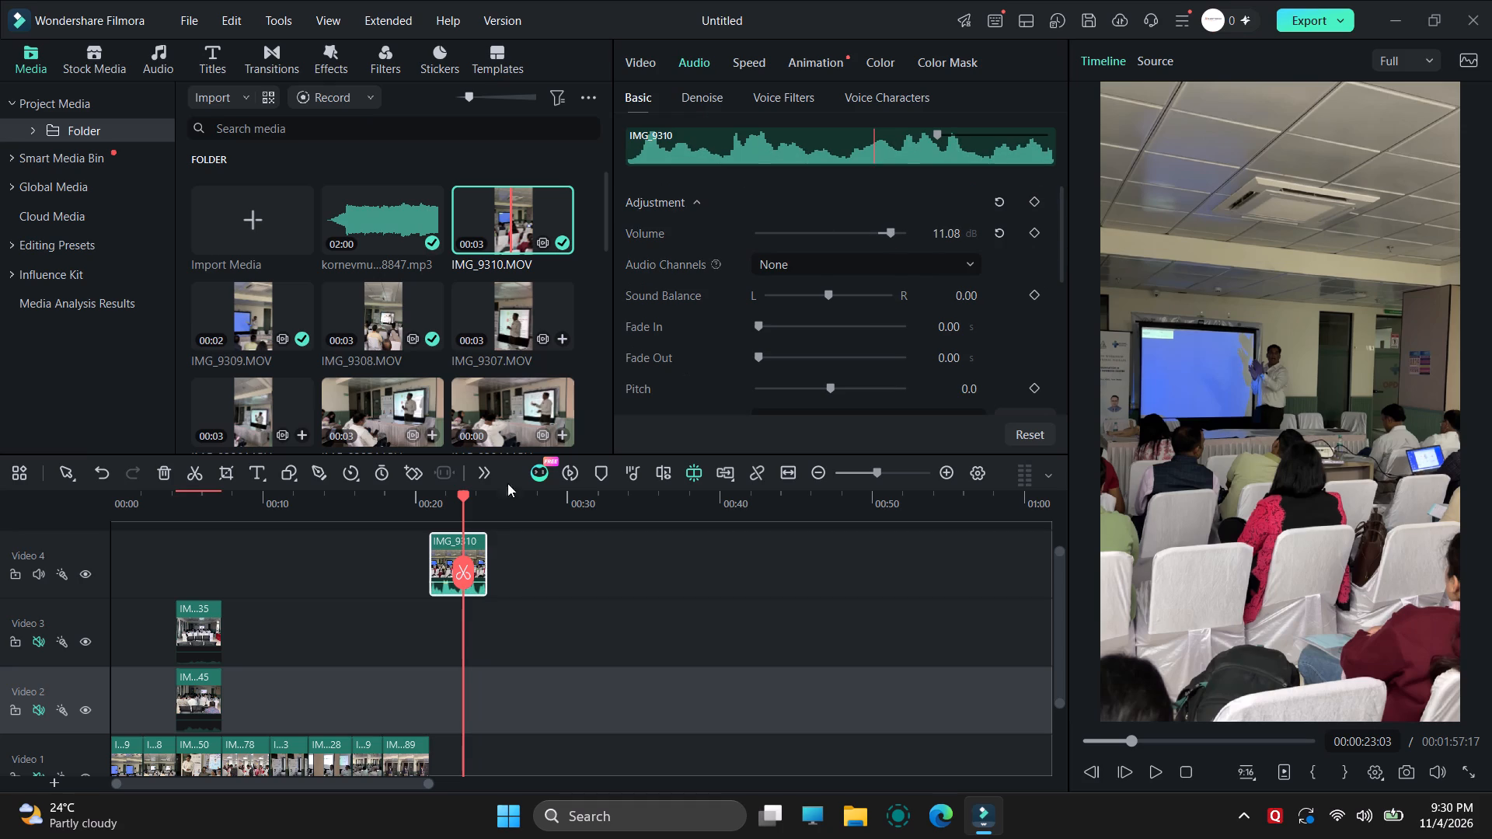
Play from just before IMG_9310 past its end to check its sound against the lowered music.
left_click(402, 503)
left_click(1160, 774)
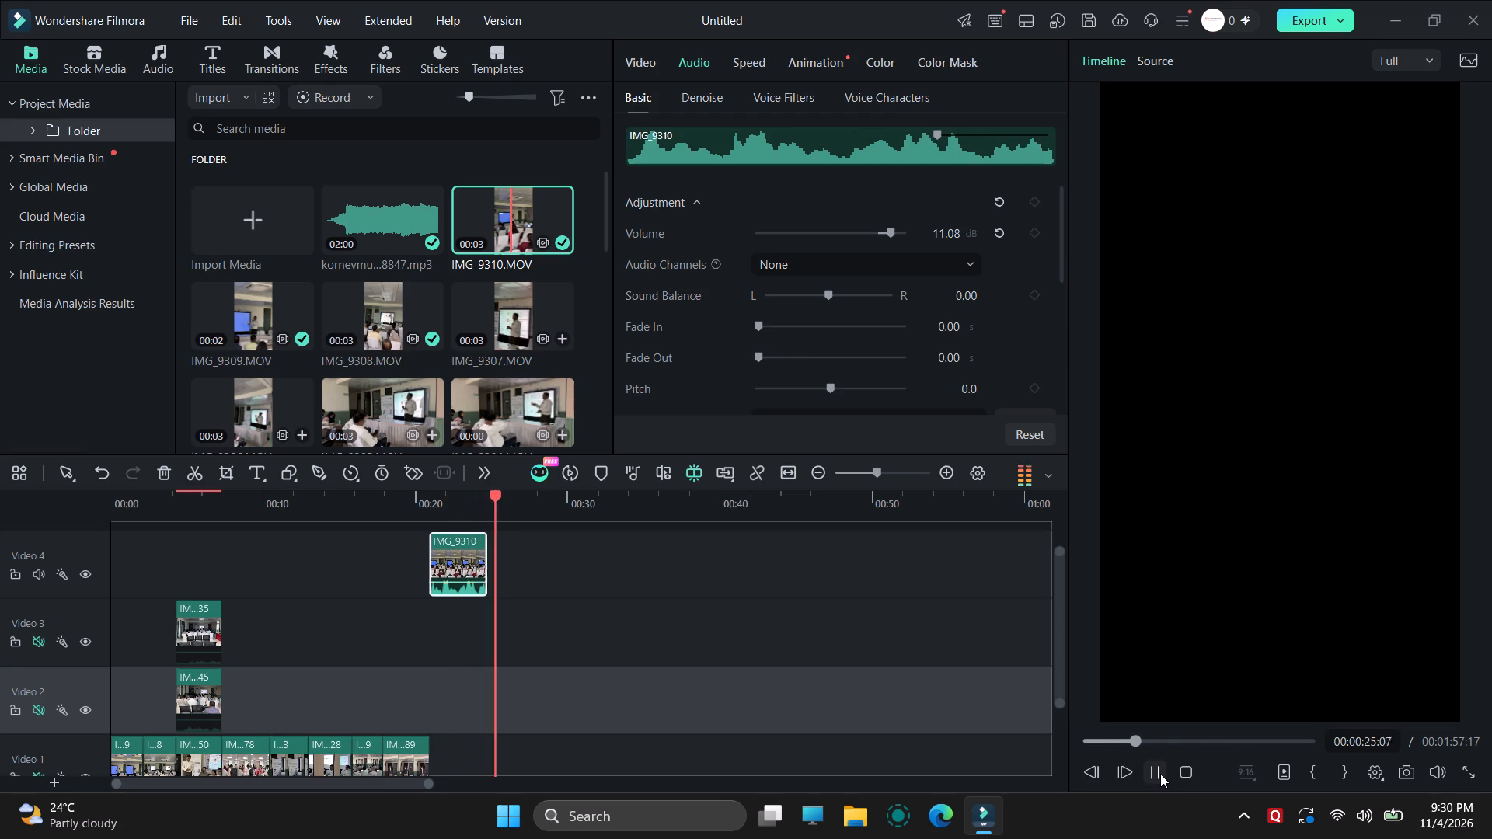
left_click(1160, 774)
scroll(798, 628, "down", 1)
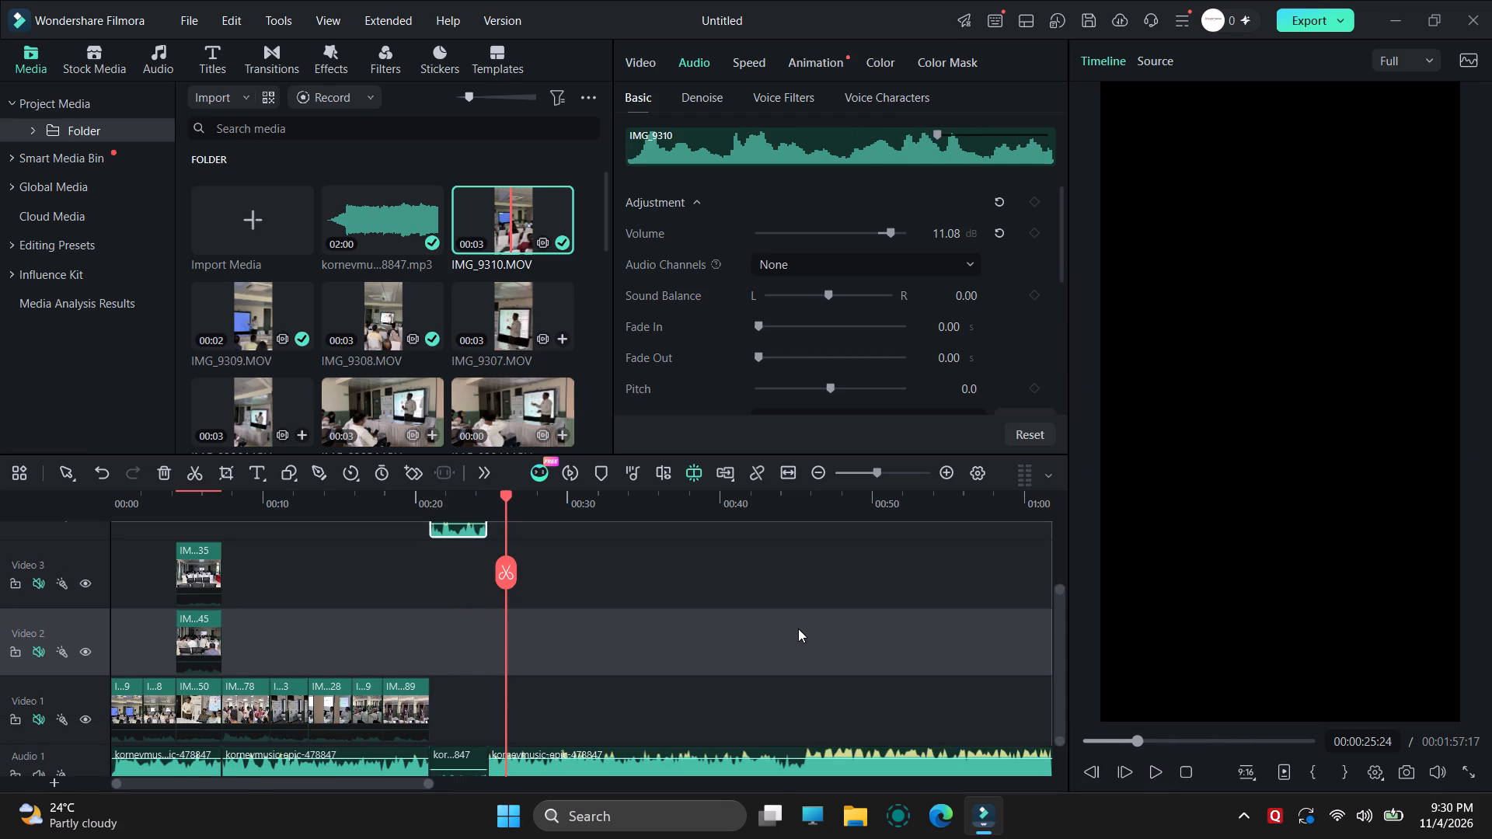
scroll(798, 628, "up", 1)
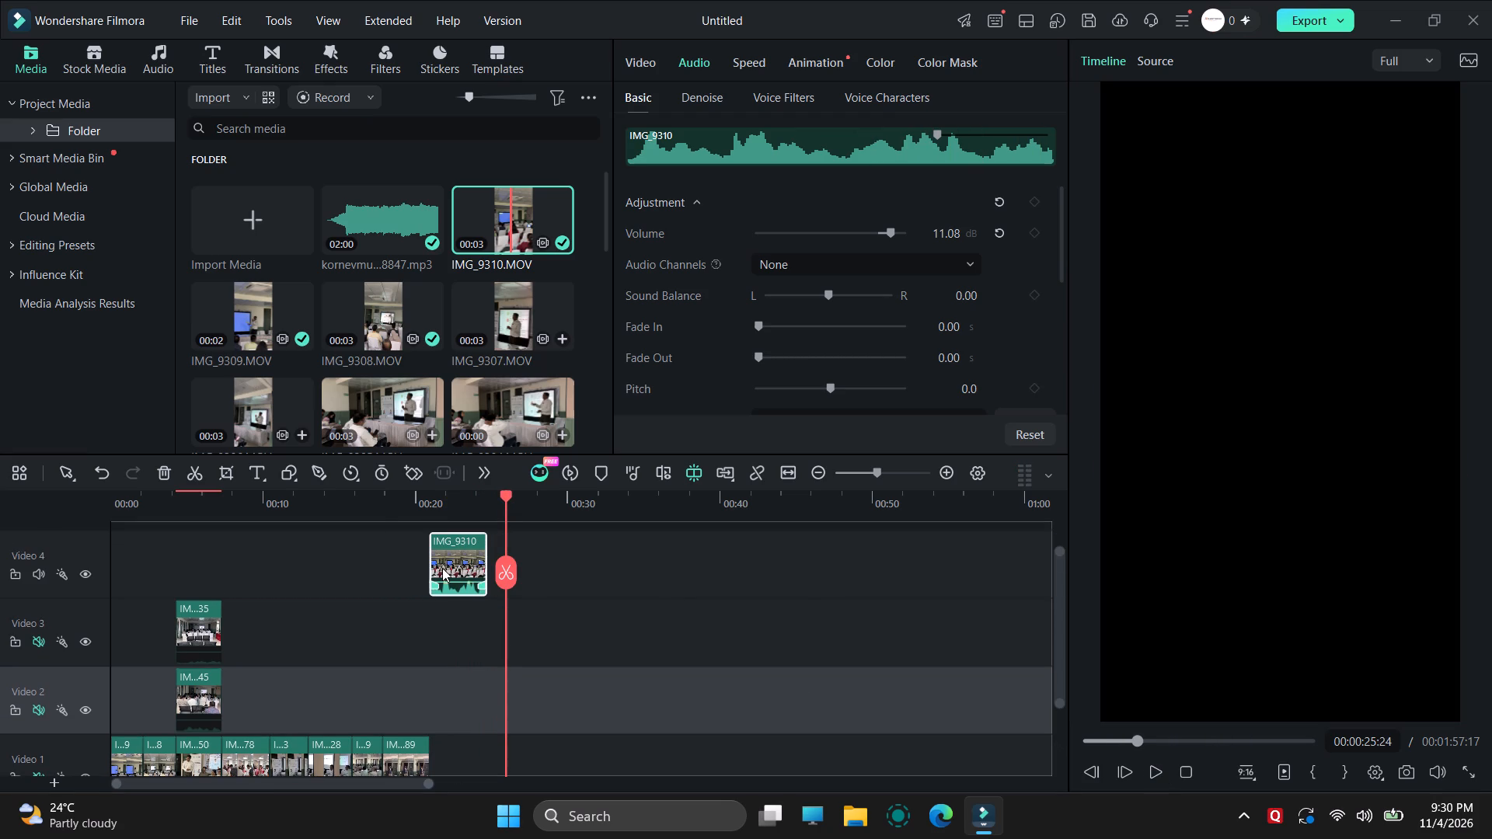
scroll(611, 628, "down", 1)
scroll(611, 628, "up", 1)
left_click_drag(507, 496, 413, 504)
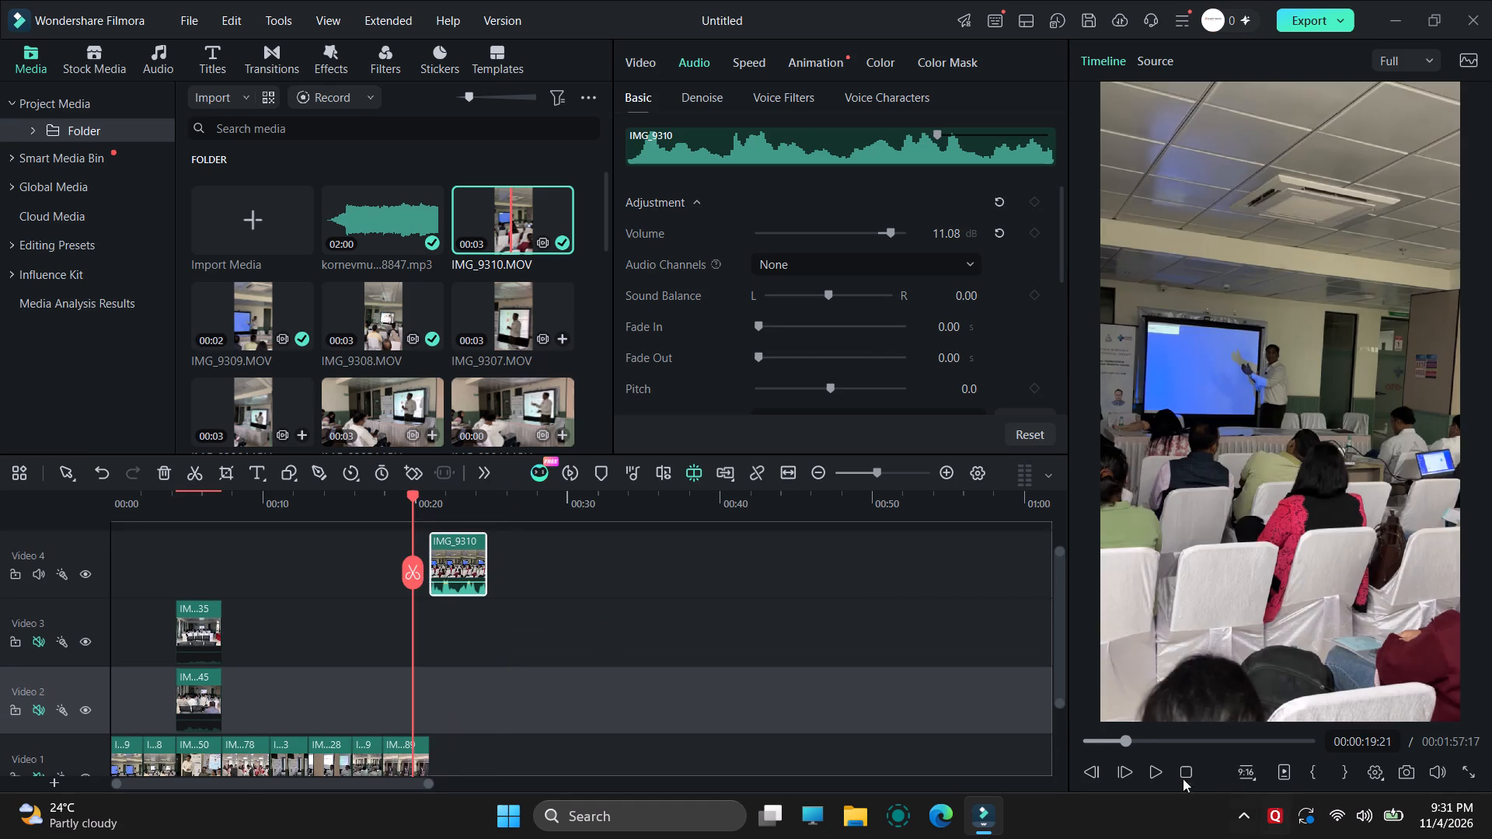
left_click(1157, 773)
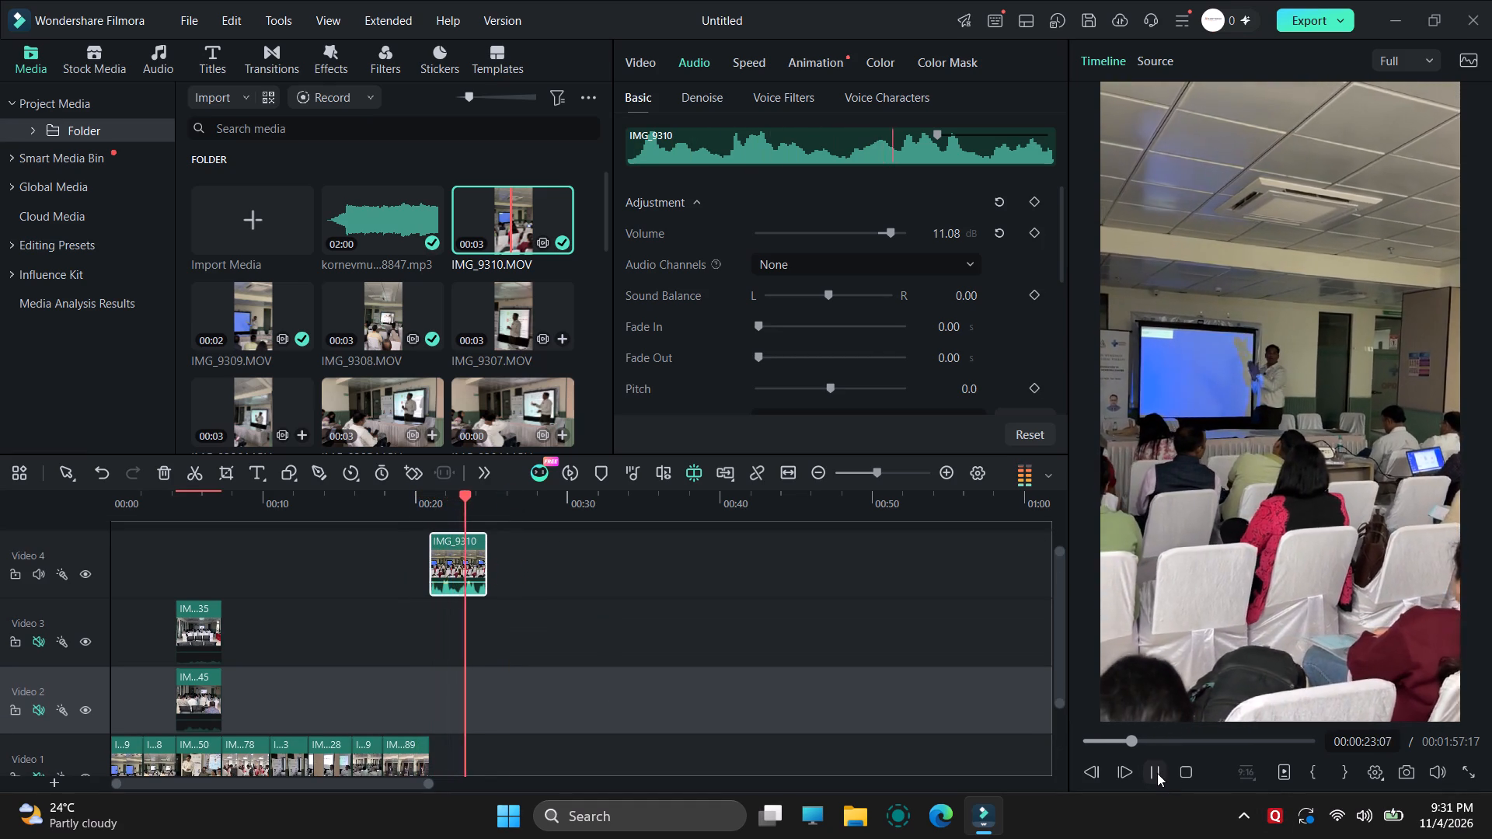
left_click(1157, 773)
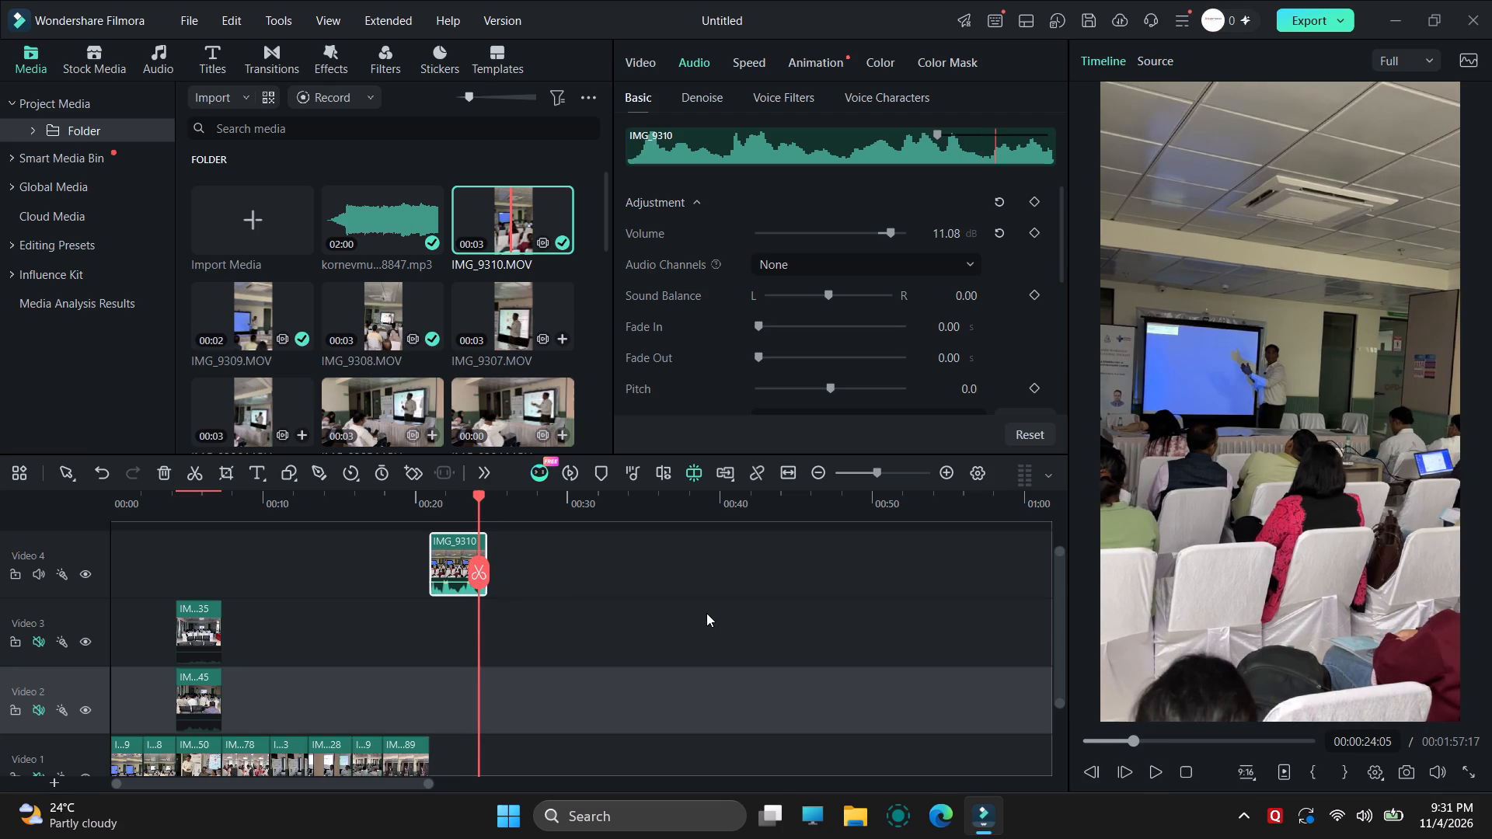
scroll(706, 613, "down", 1)
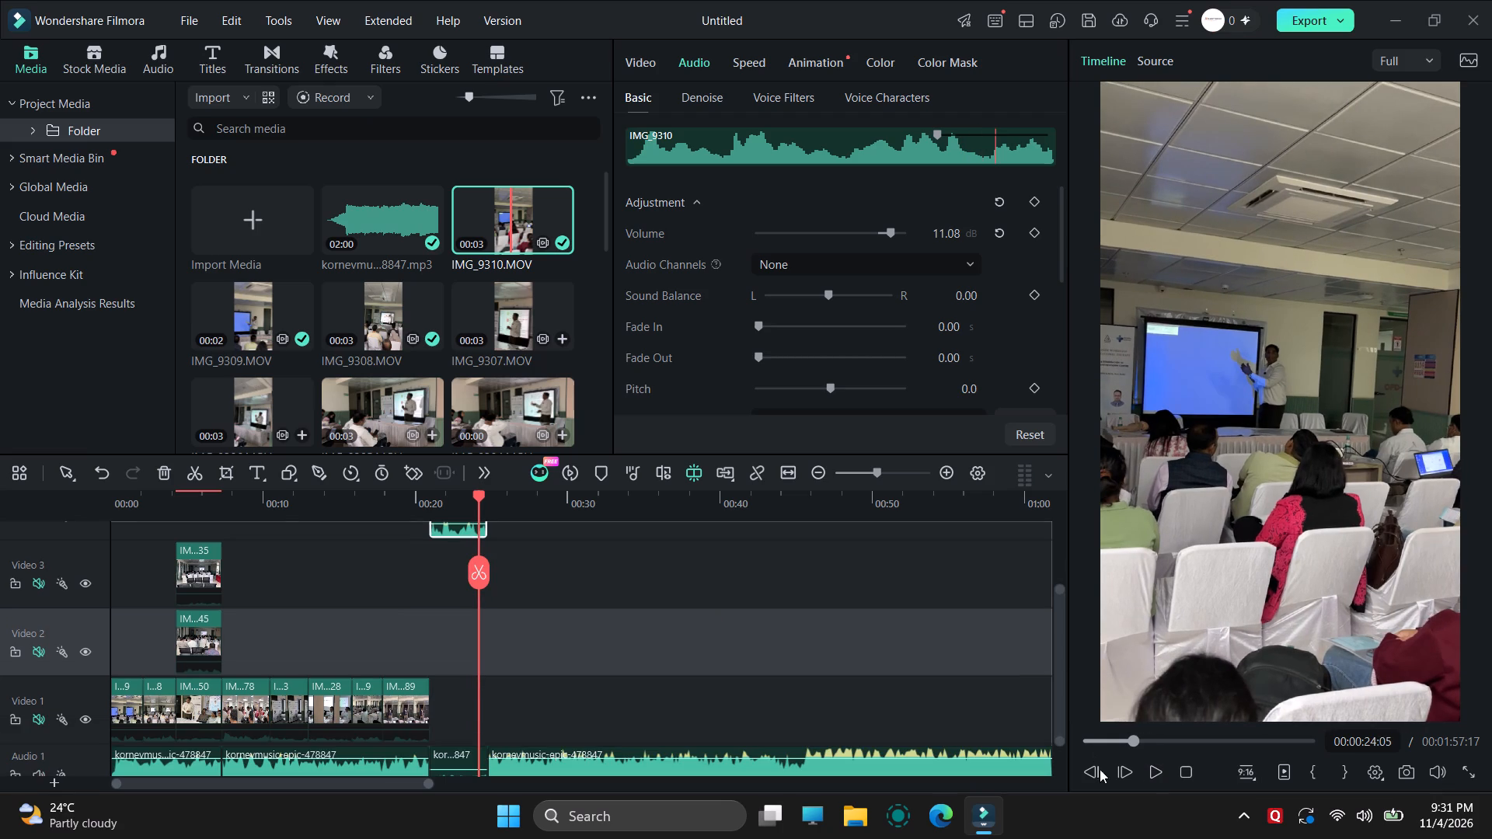
left_click(1153, 772)
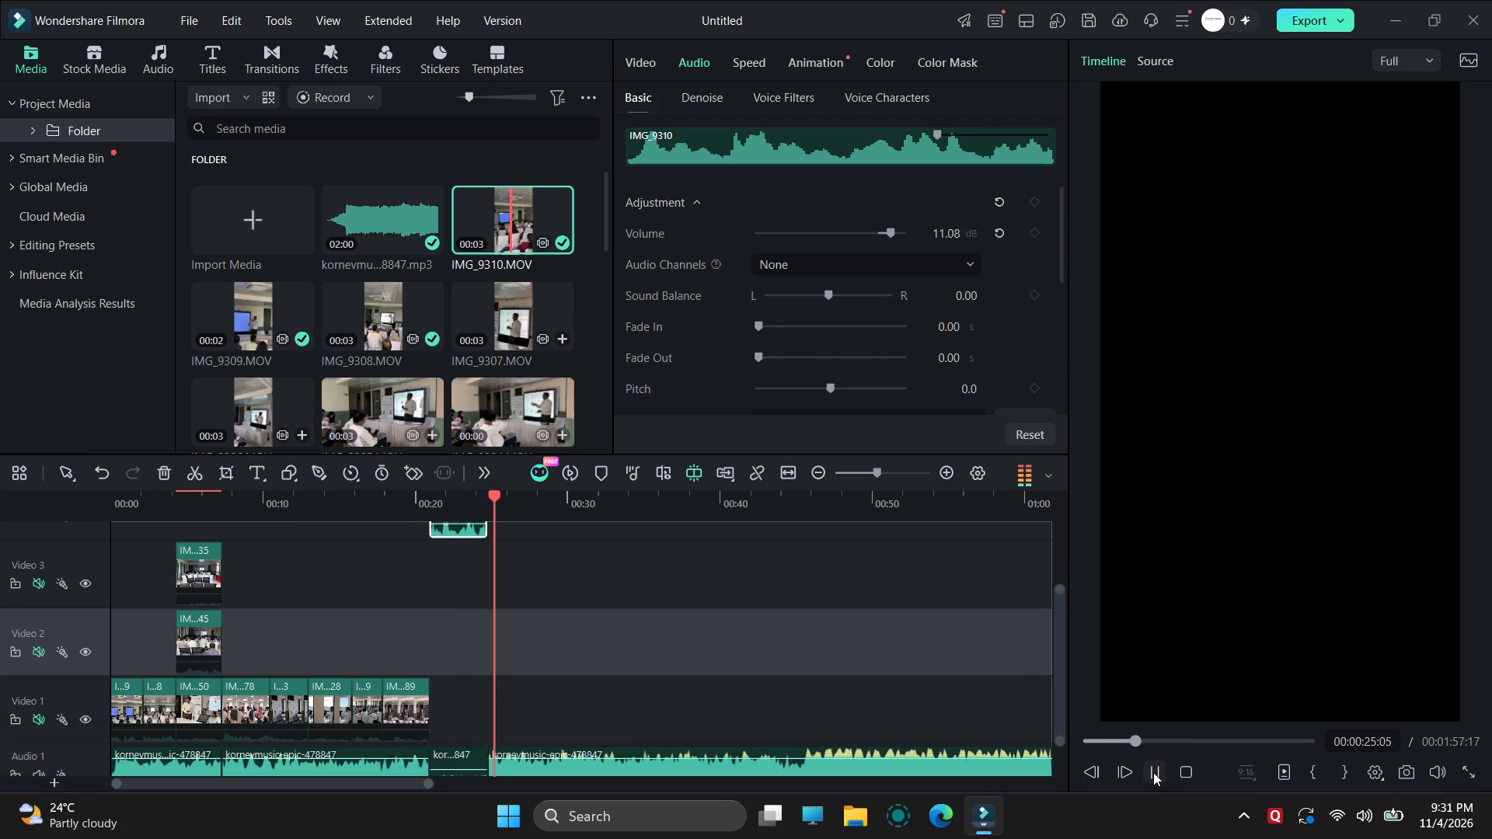
left_click(1153, 772)
scroll(772, 620, "up", 2)
Import all the shortlisted event photos from the Desktop folder Shortlisted Photo into the project media, without creating proxy files.
left_click(261, 212)
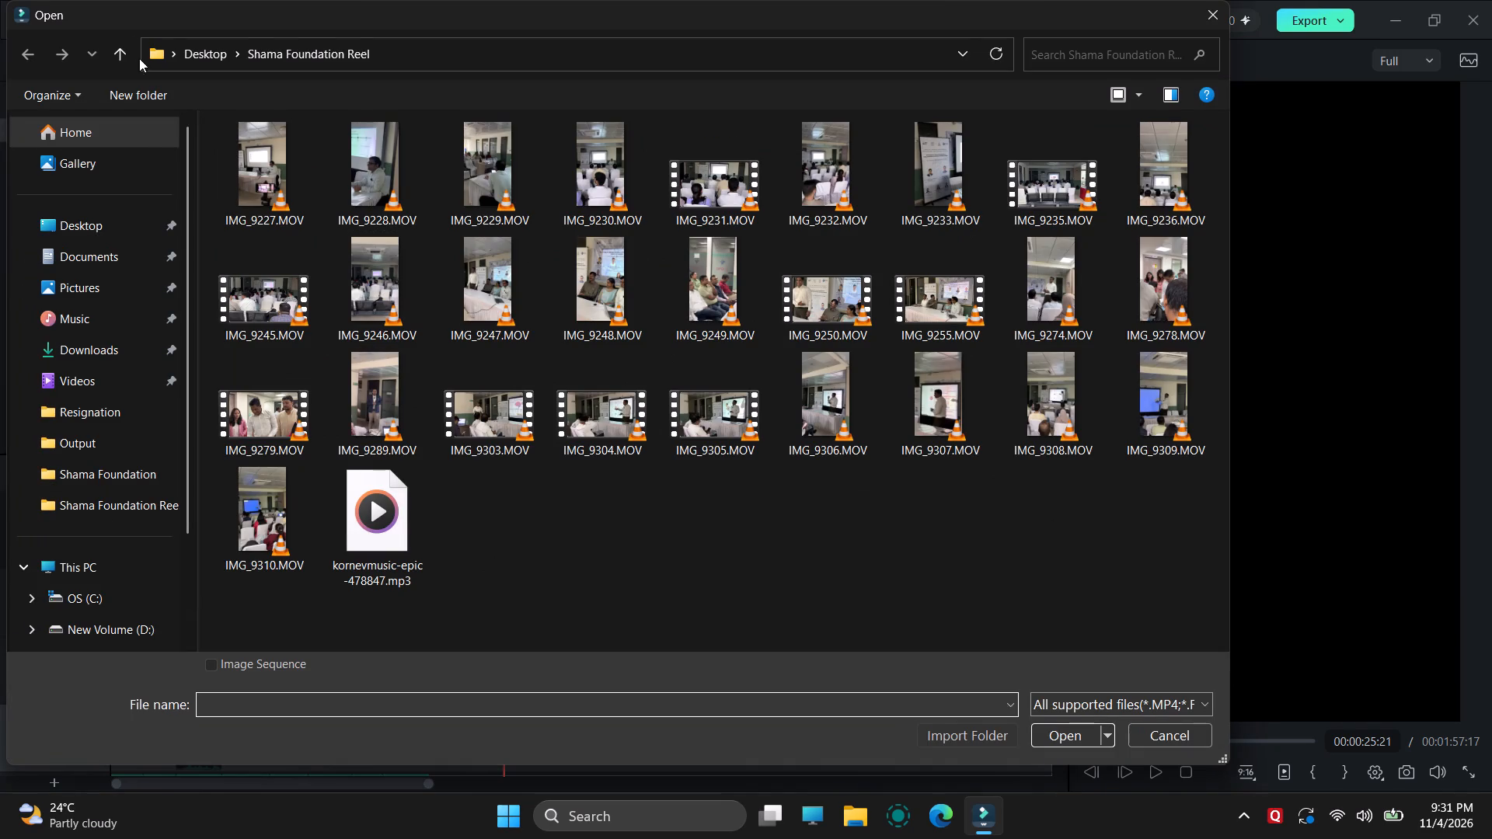
left_click(123, 56)
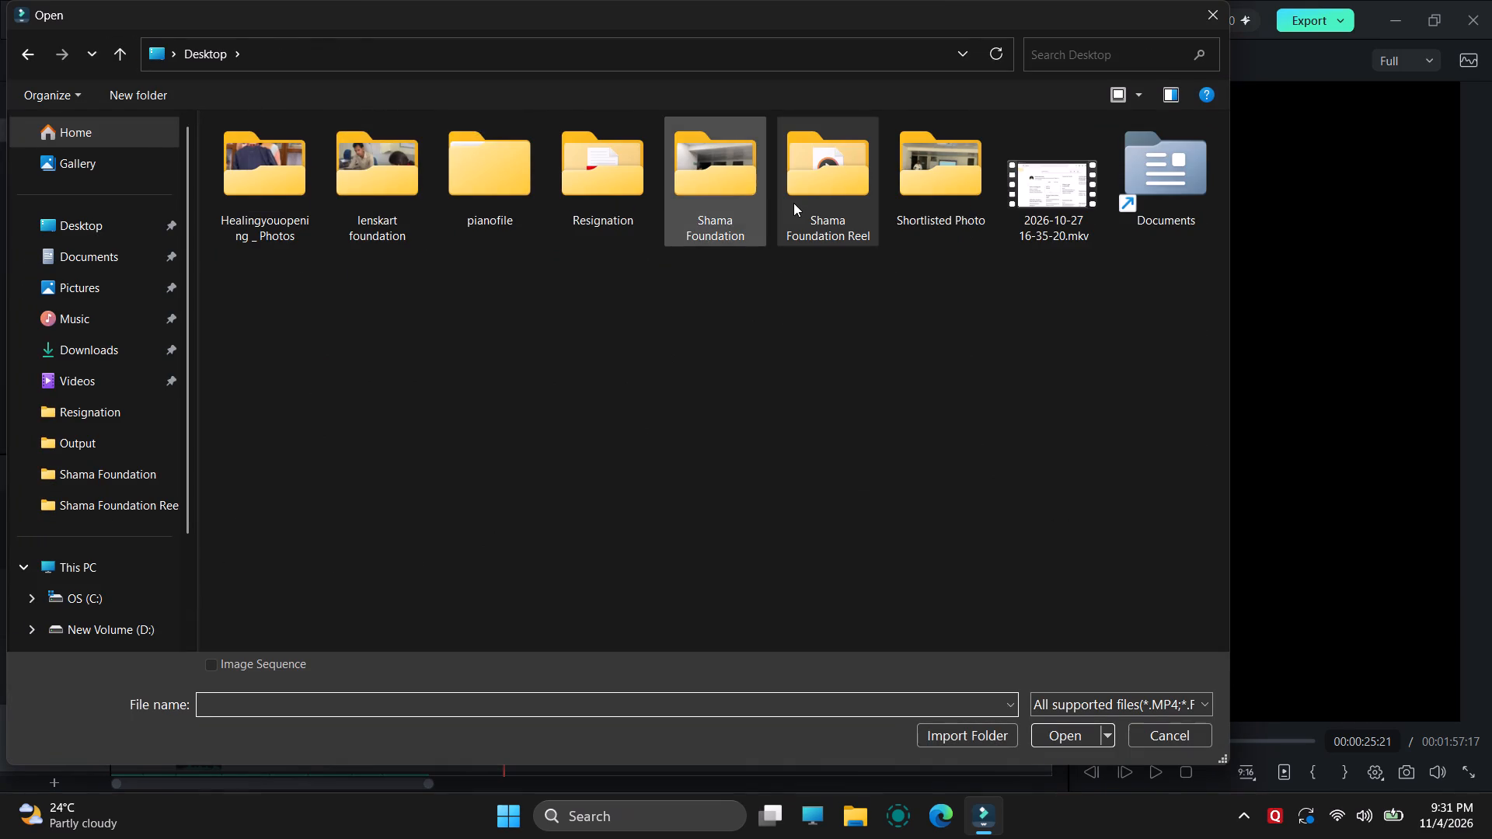
double_click(932, 203)
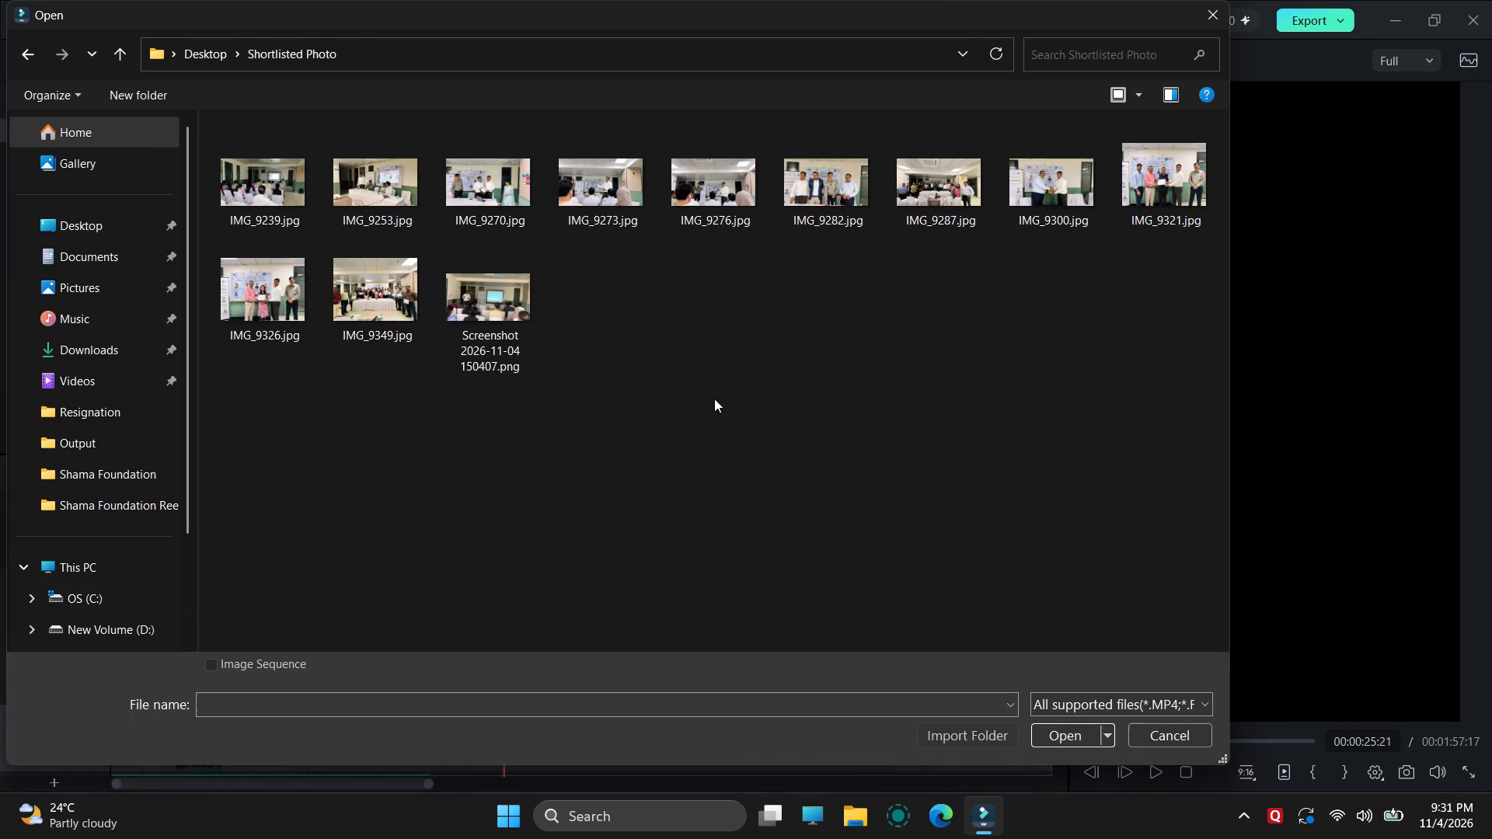
left_click(504, 190)
left_click(577, 177, "ctrl")
left_click(707, 195, "ctrl")
left_click(850, 213, "ctrl")
left_click(951, 203, "ctrl")
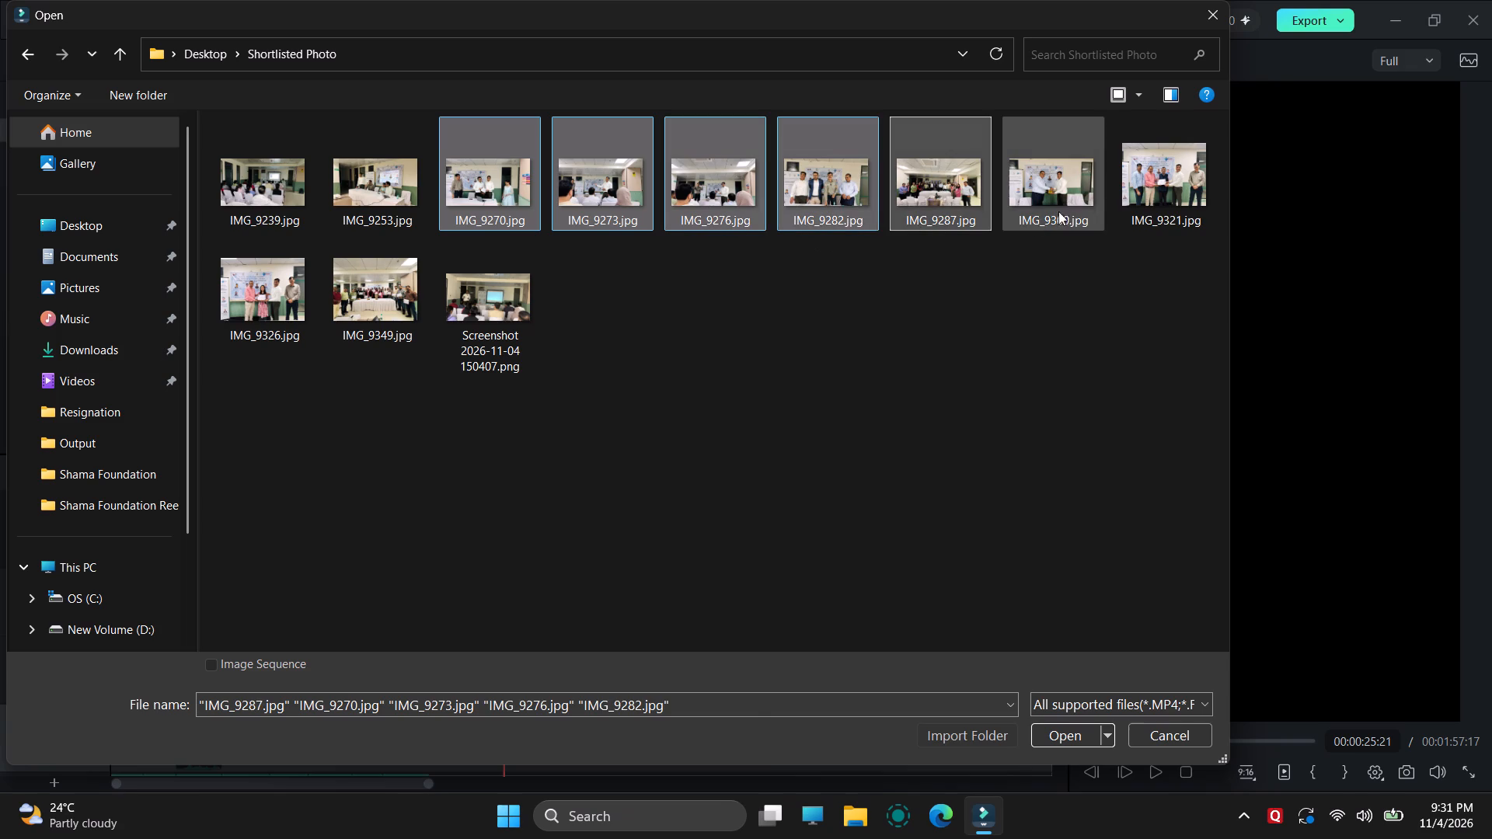
left_click(1065, 207, "ctrl")
left_click(1168, 215, "ctrl")
left_click(374, 183, "ctrl")
left_click(284, 182, "ctrl")
left_click(271, 292, "ctrl")
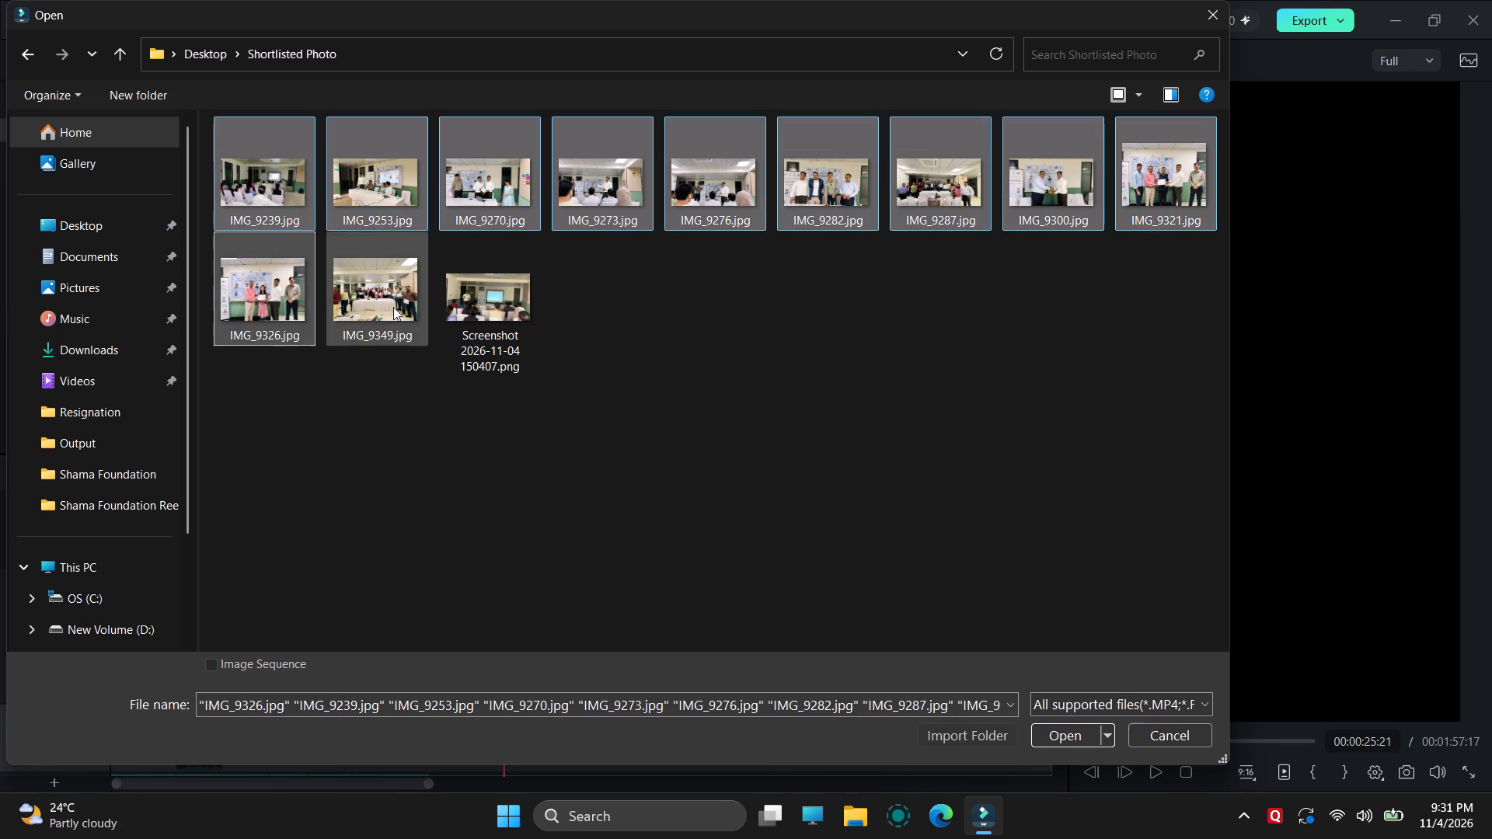
left_click(394, 307, "ctrl")
left_click(533, 319, "ctrl")
left_click(1073, 734)
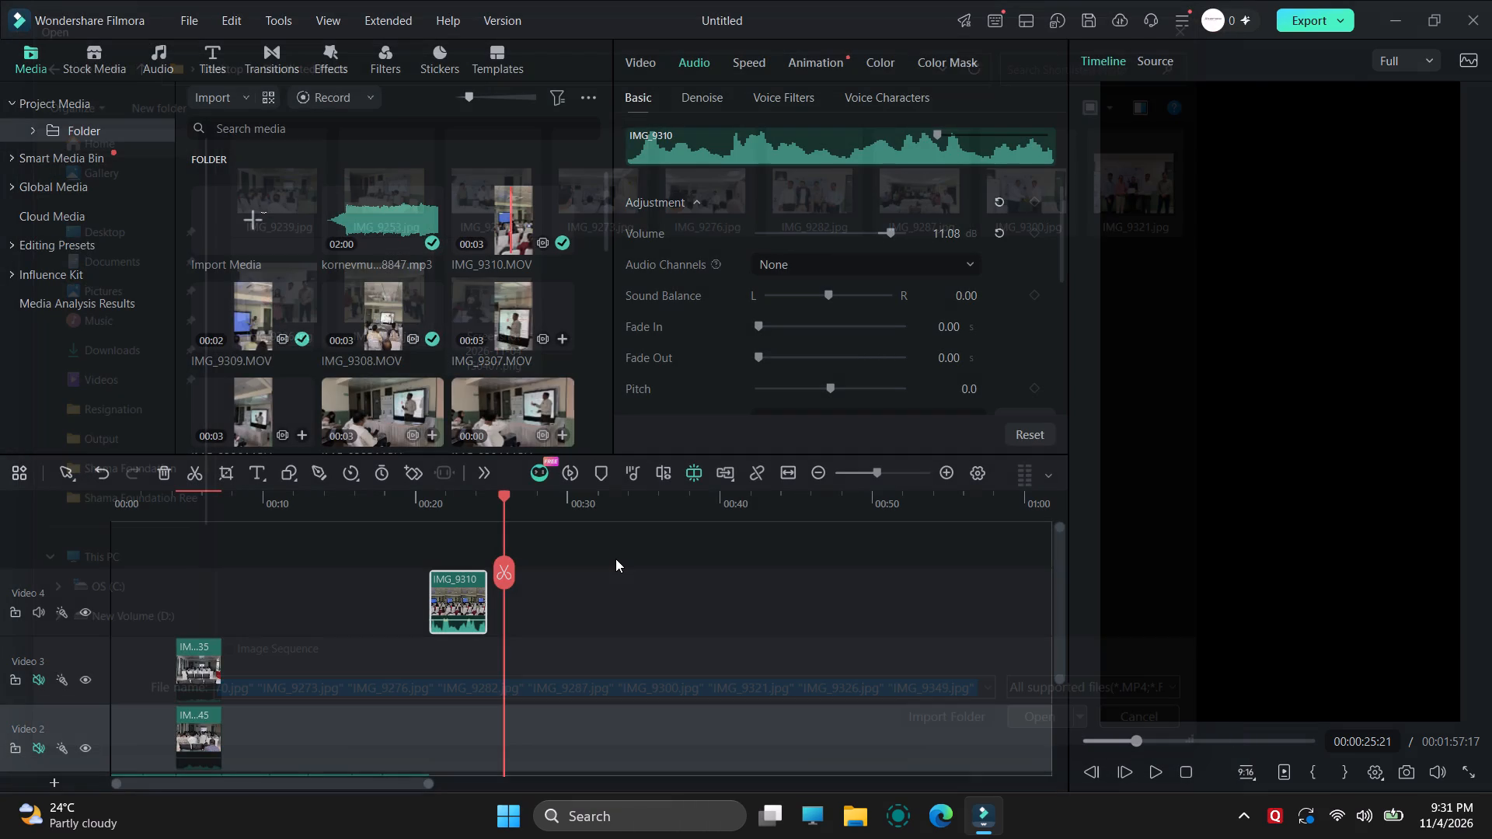
scroll(539, 270, "down", 4)
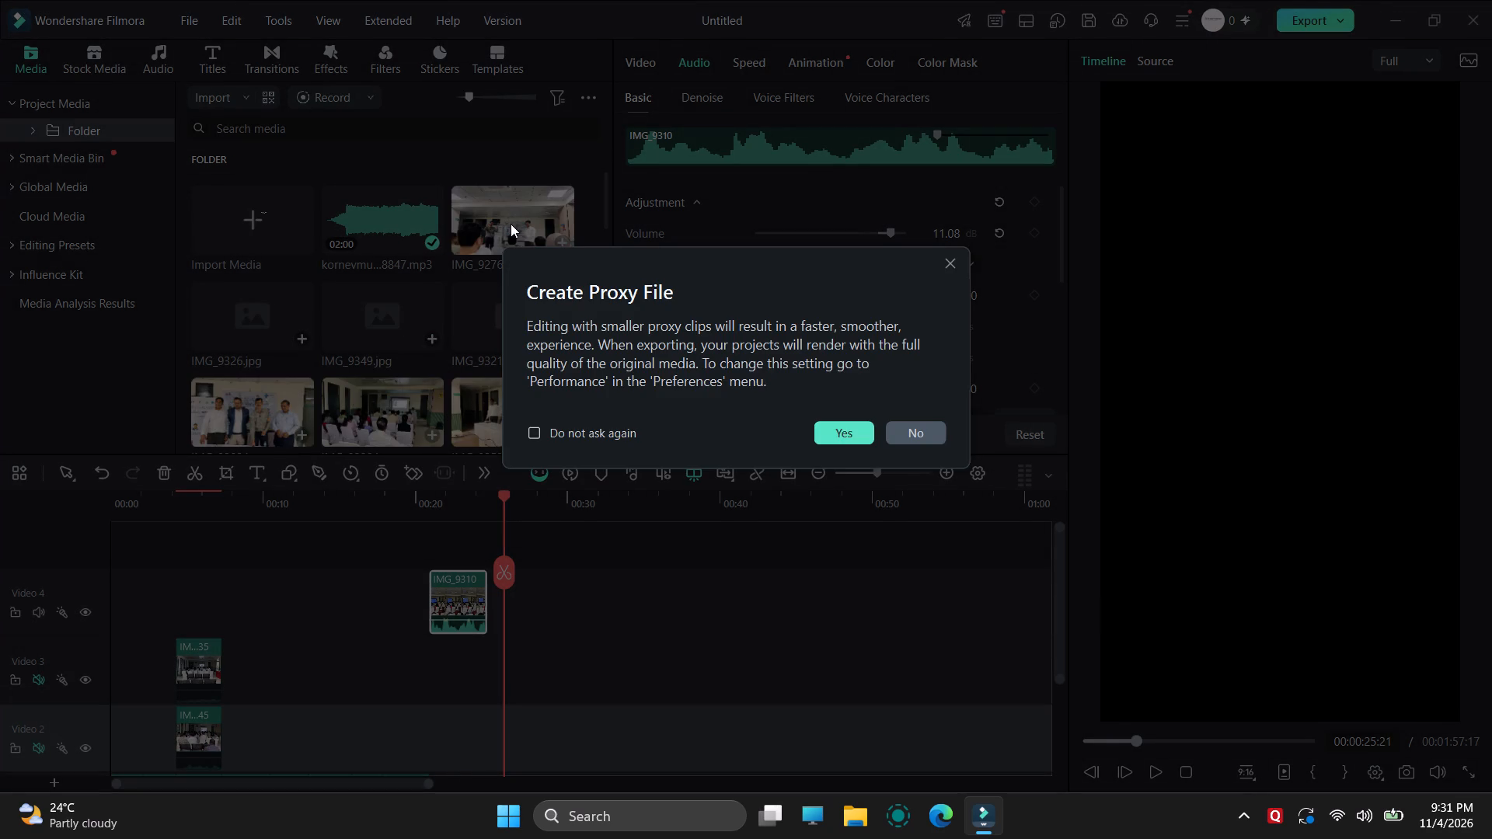
left_click(948, 266)
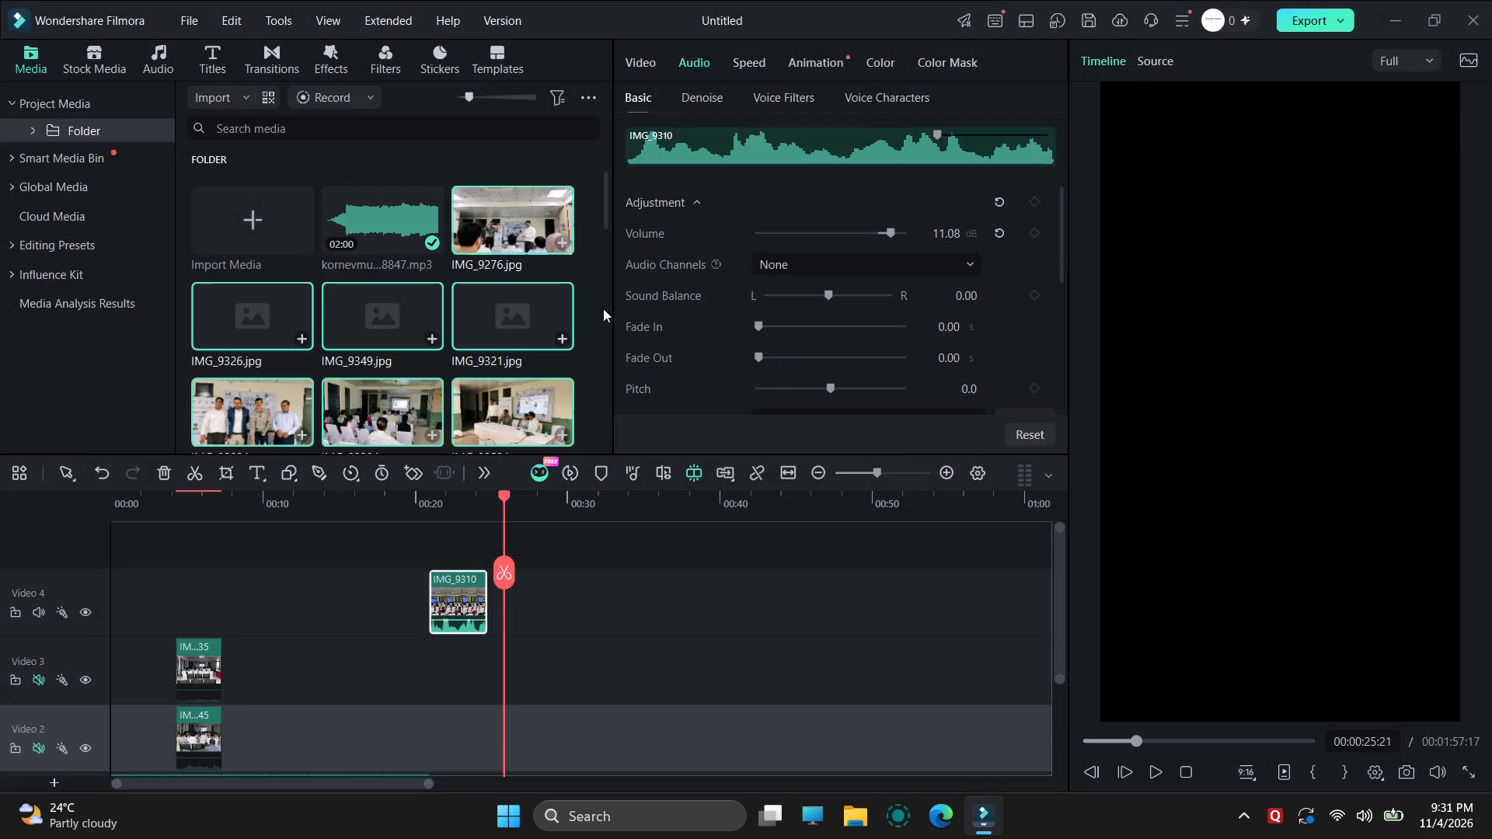
Place the photo IMG_9276 on Video 1 starting where IMG_9310 ends, and briefly play its opening.
left_click(593, 303)
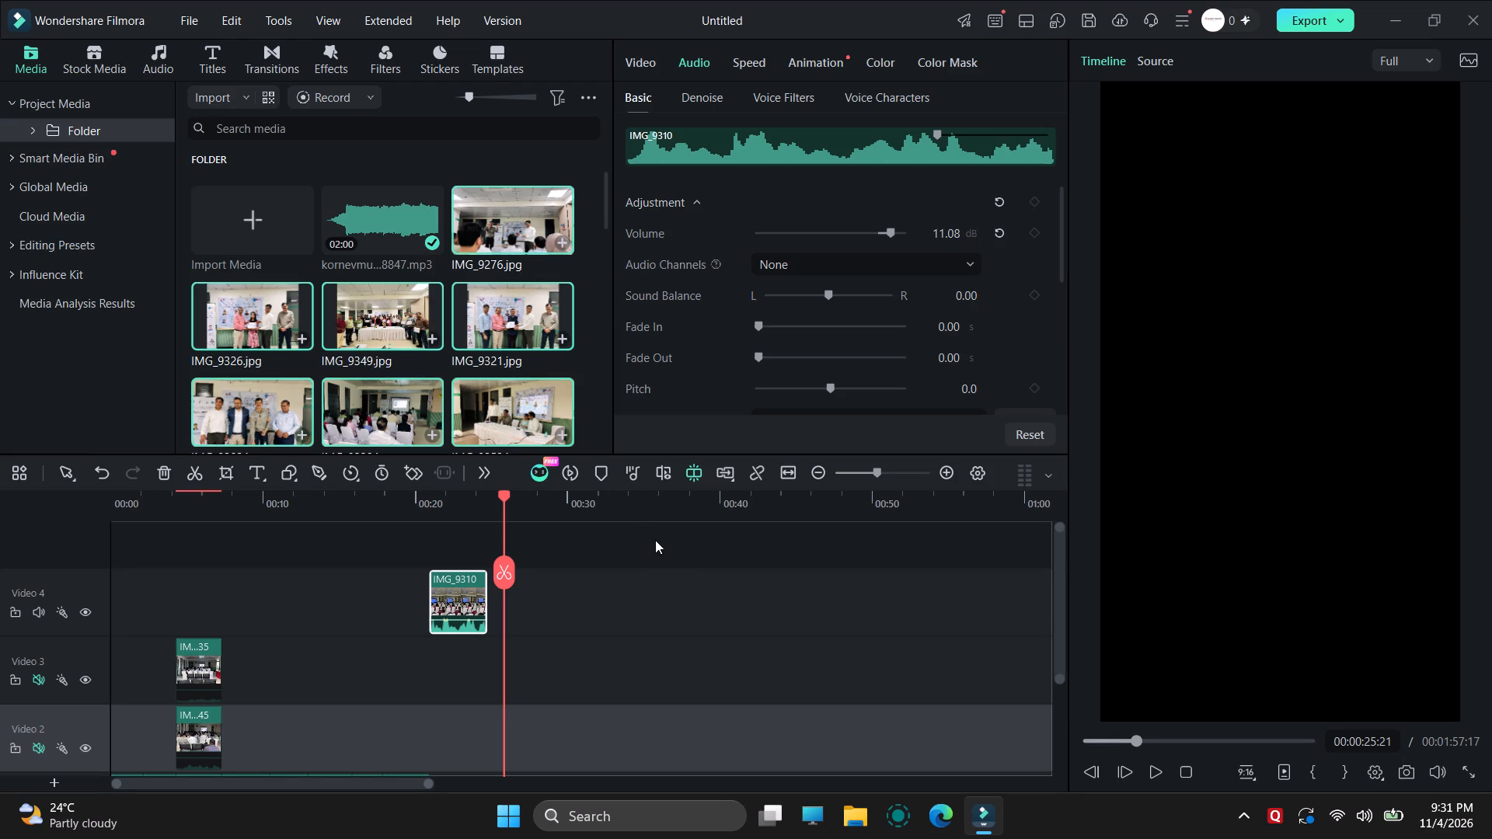
scroll(668, 552, "down", 1)
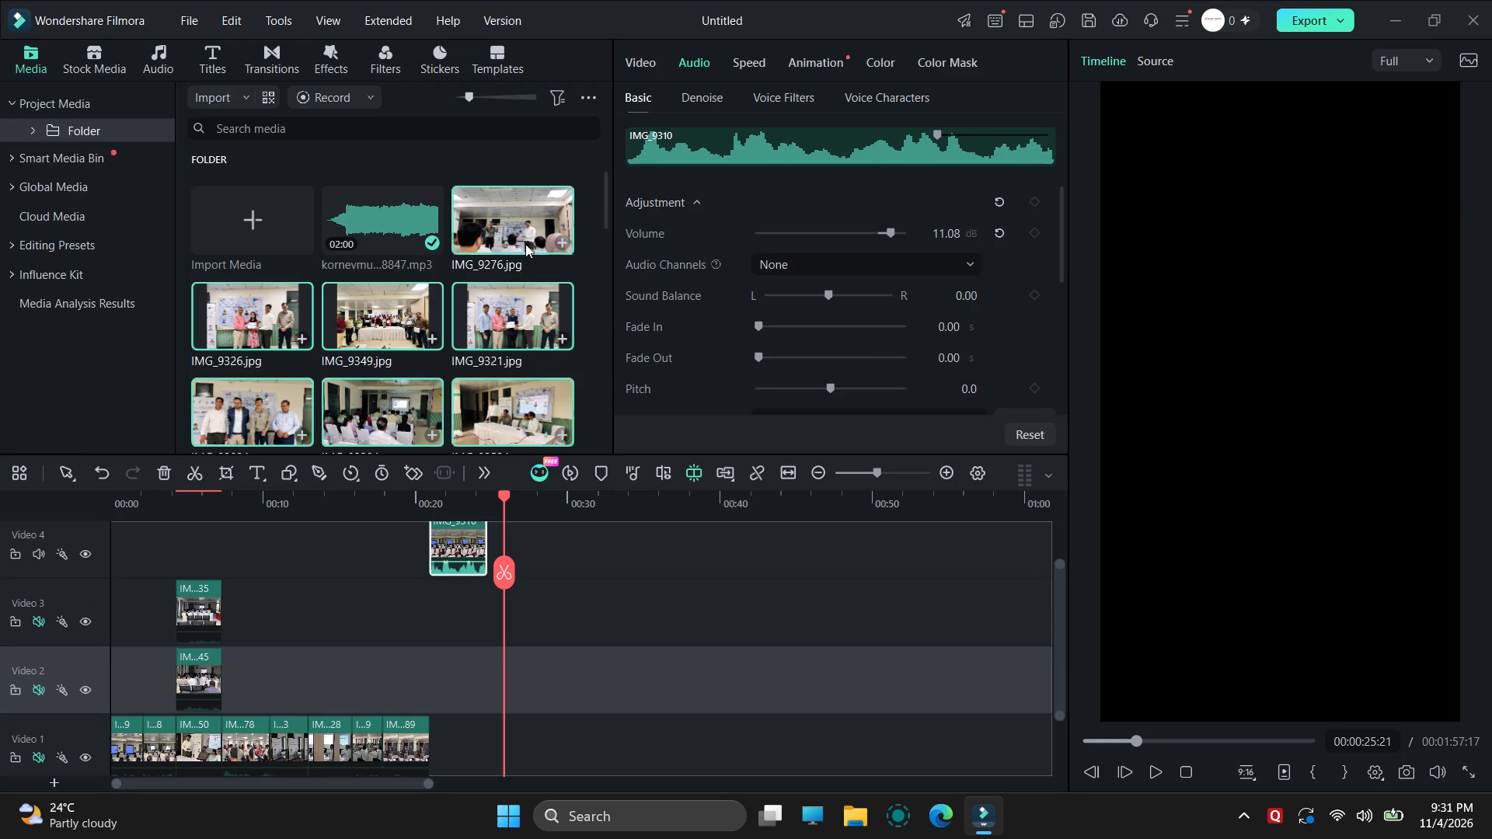
left_click(587, 308)
left_click_drag(509, 221, 536, 338)
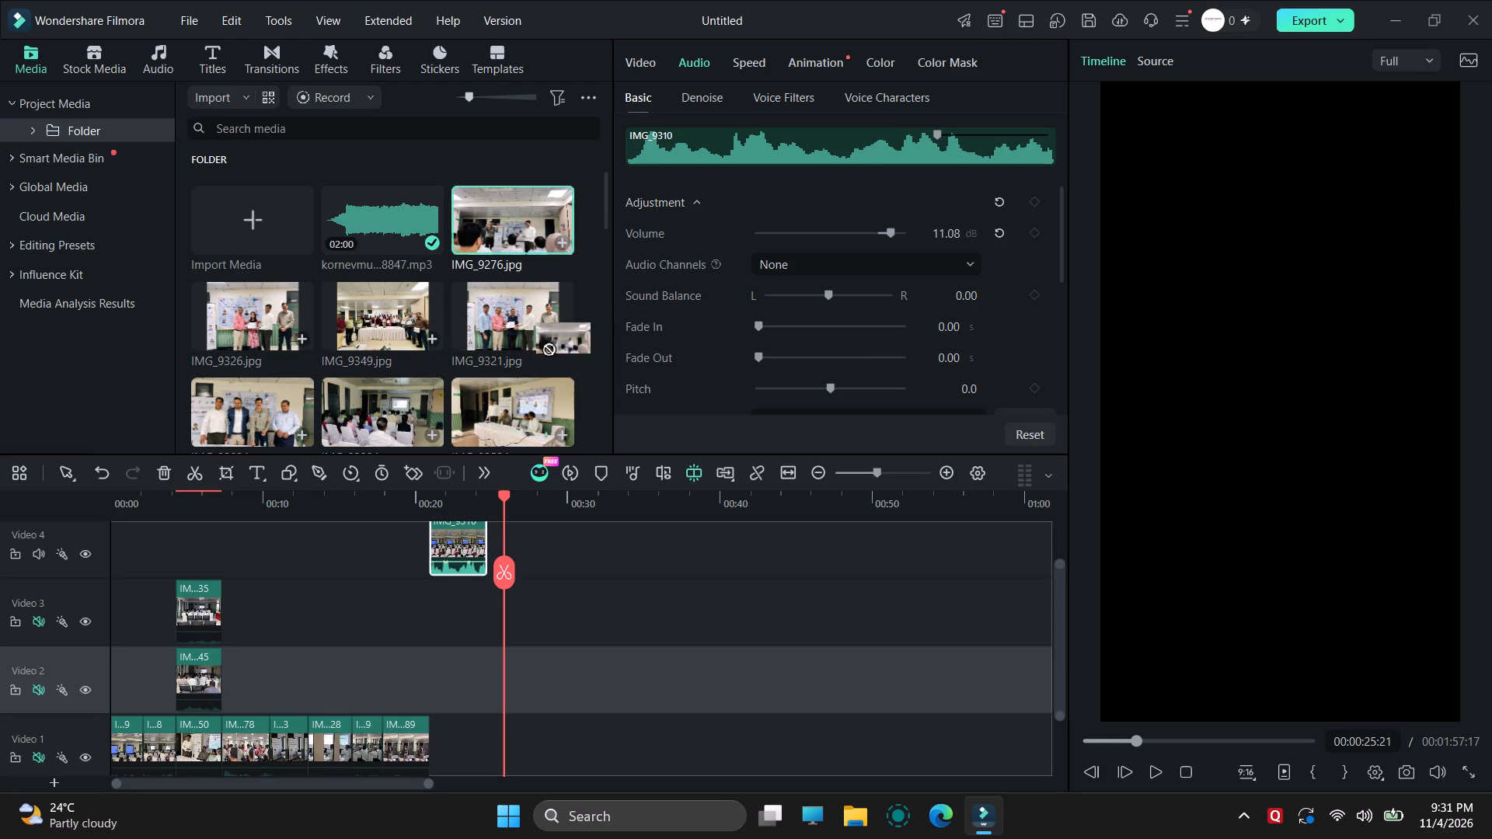
left_click_drag(536, 338, 500, 741)
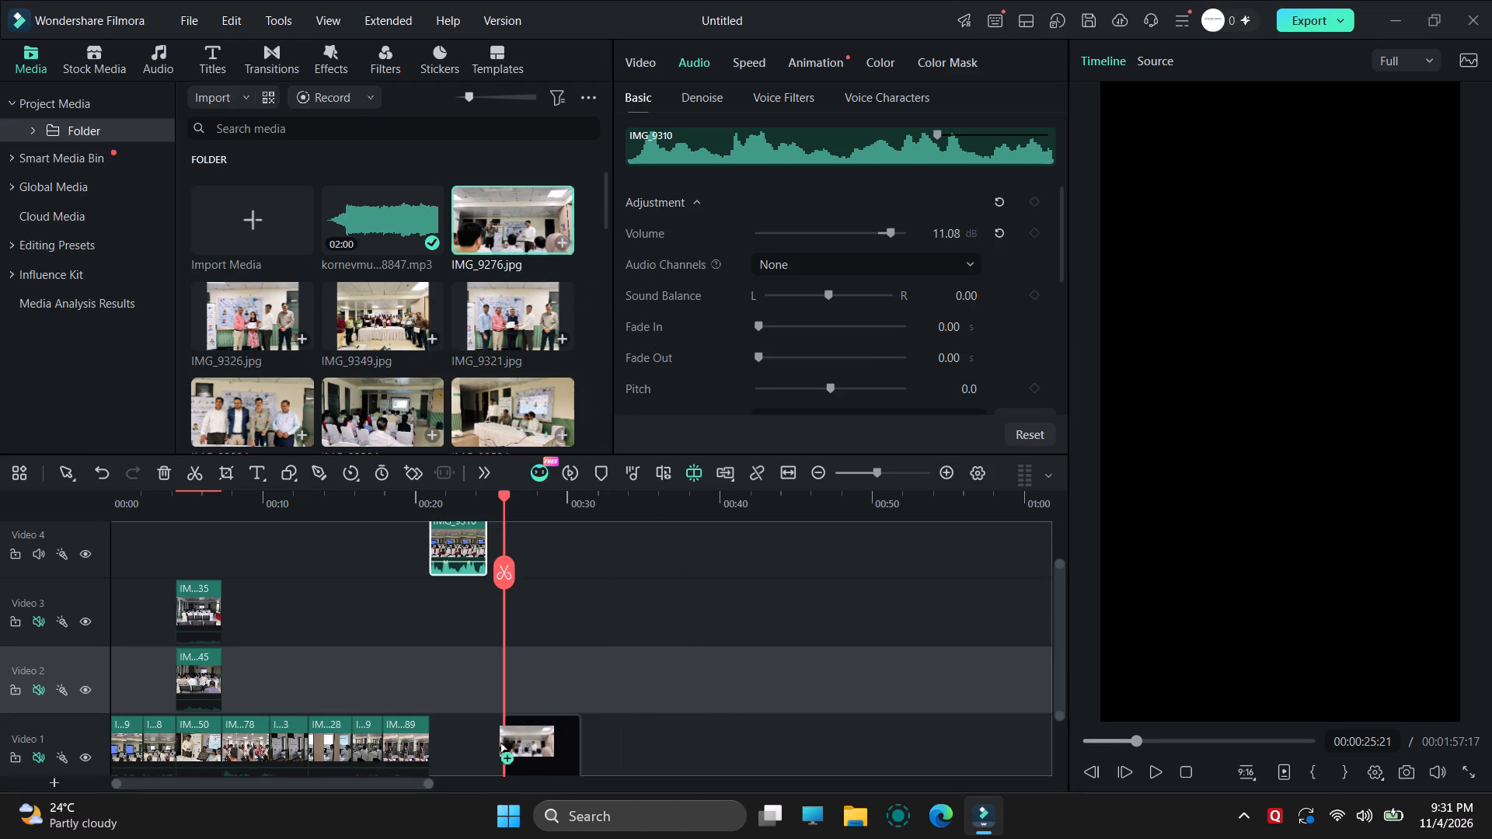
left_click_drag(500, 741, 491, 741)
scroll(688, 706, "down", 2)
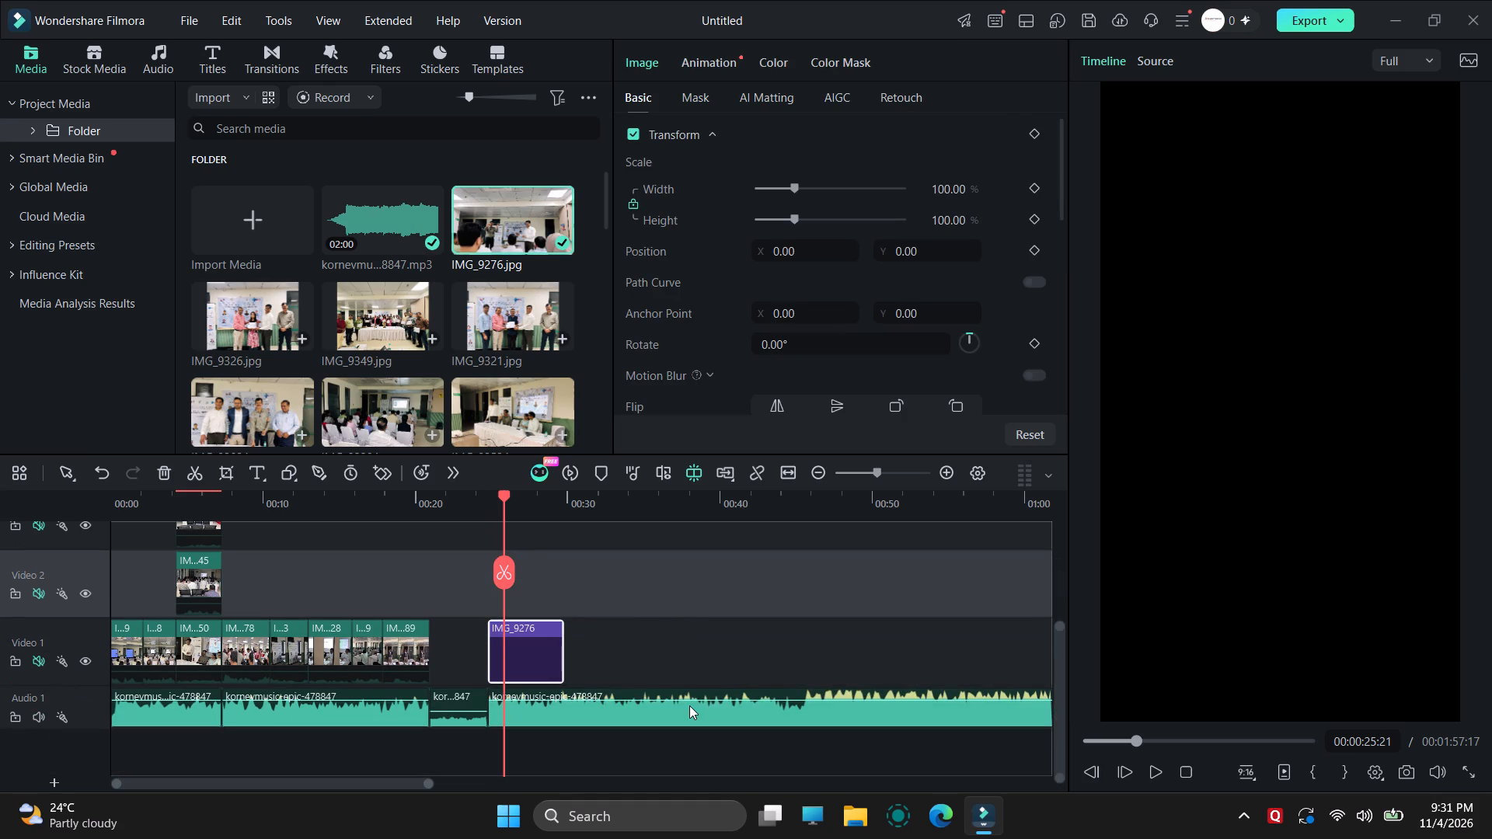
scroll(668, 604, "up", 1)
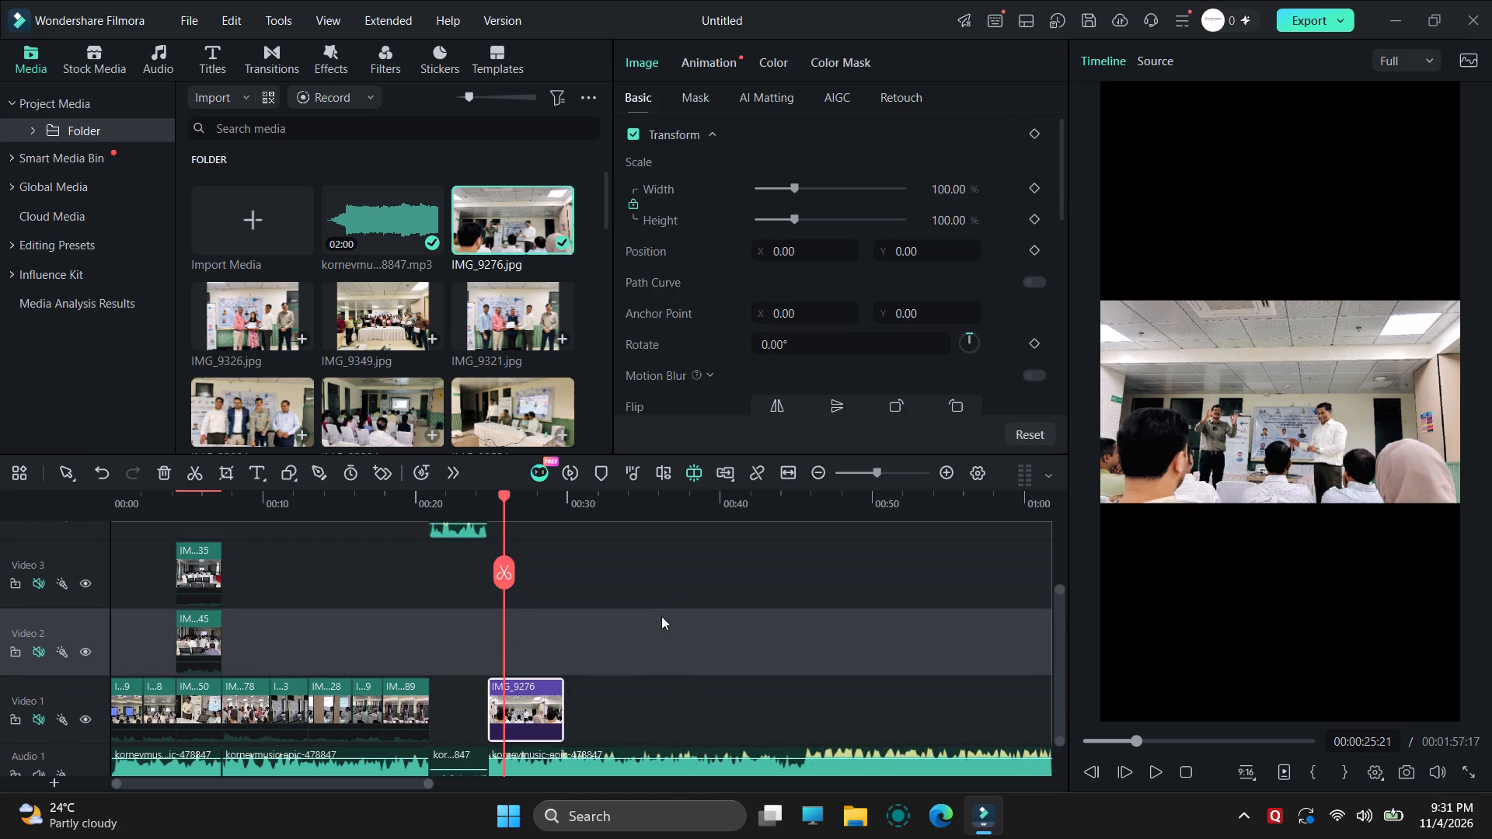
left_click_drag(502, 492, 490, 499)
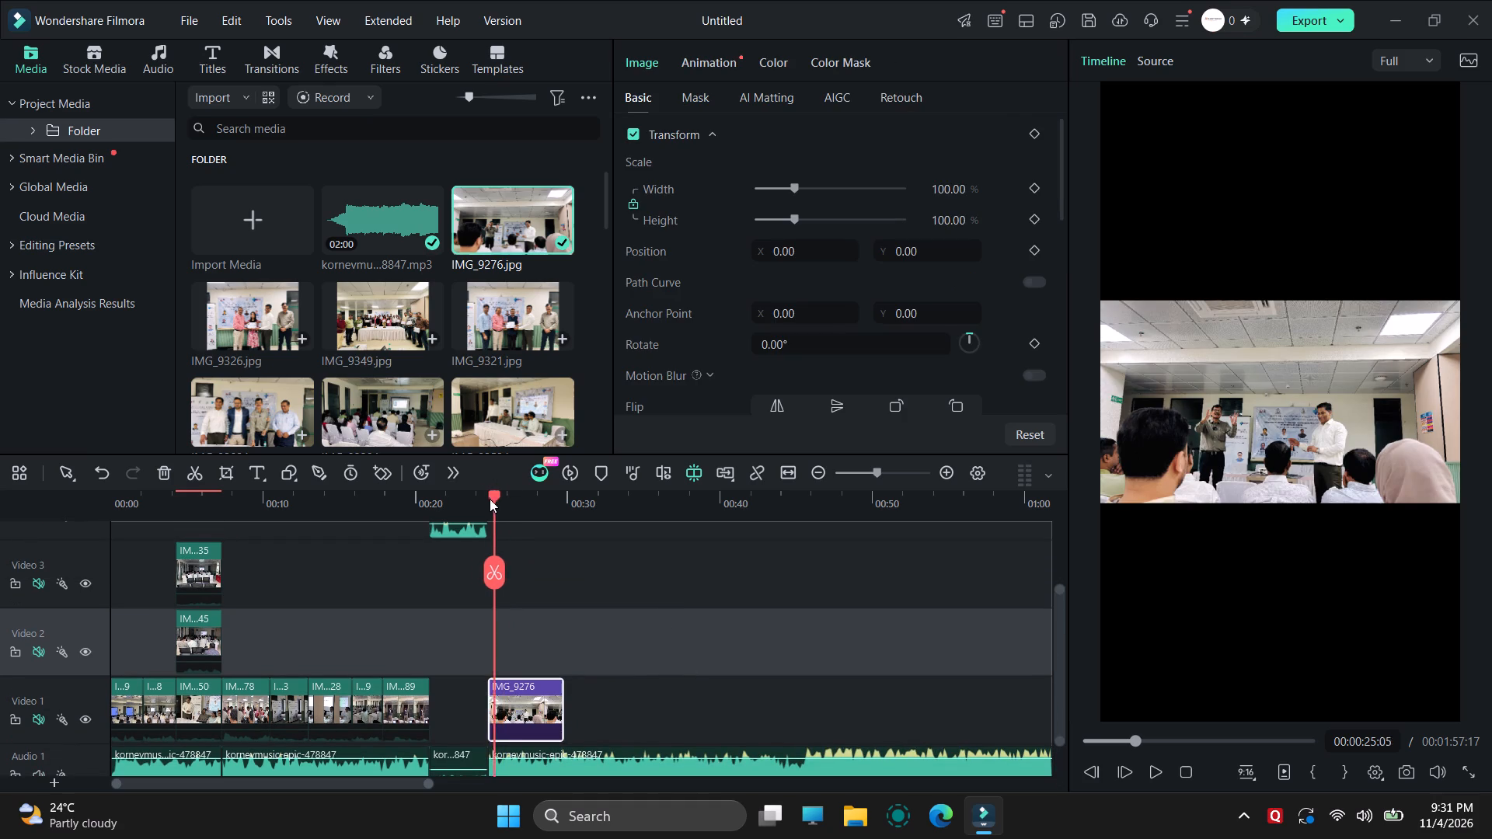
left_click_drag(490, 499, 486, 500)
left_click(1148, 775)
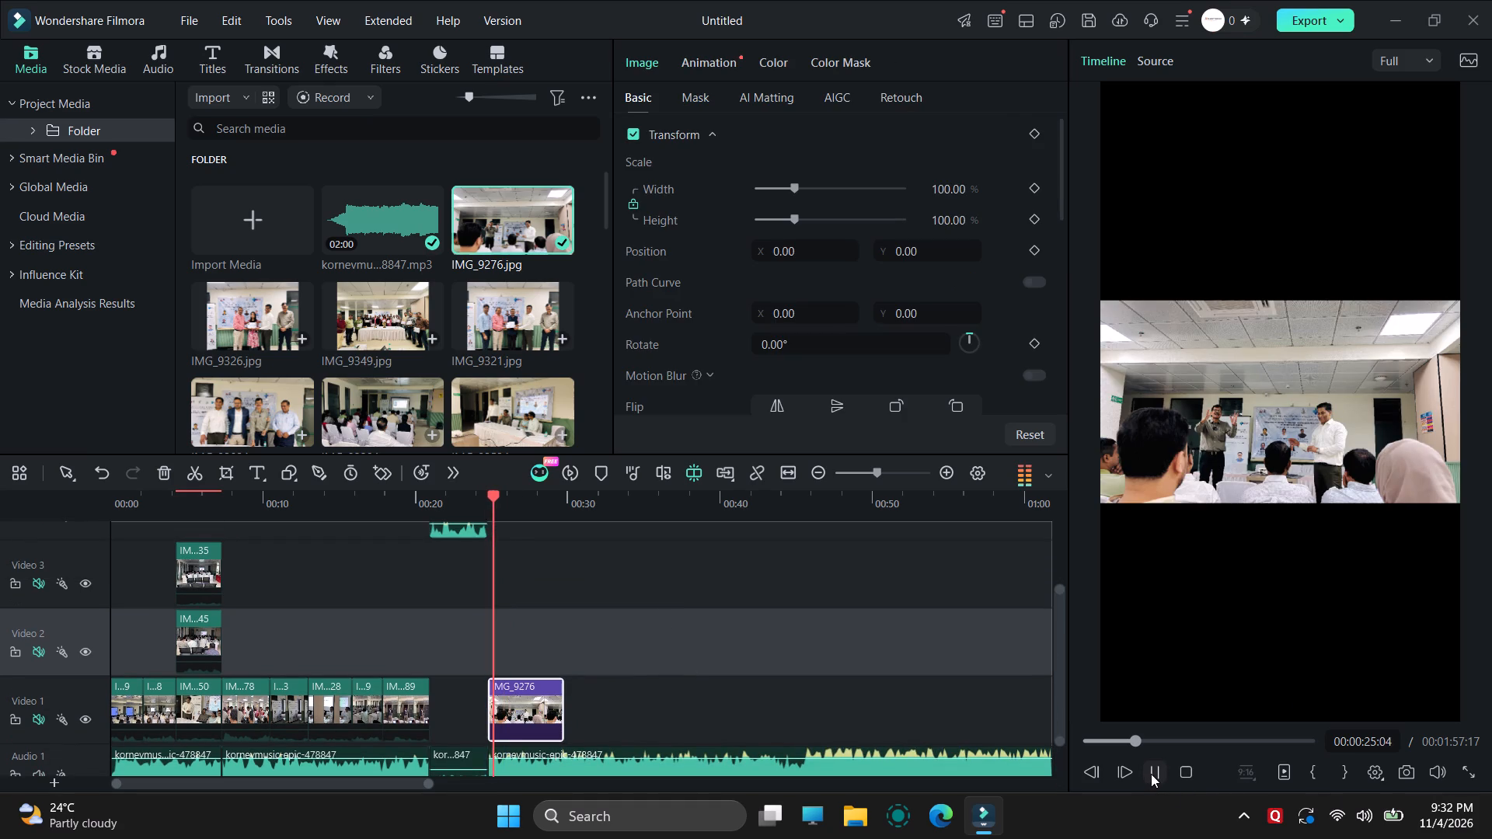
left_click(1151, 774)
Place the photo IMG_9321 on Video 2 directly above IMG_9276 and move it up the frame to position X 0.00, Y 657.09.
left_click_drag(500, 323, 506, 651)
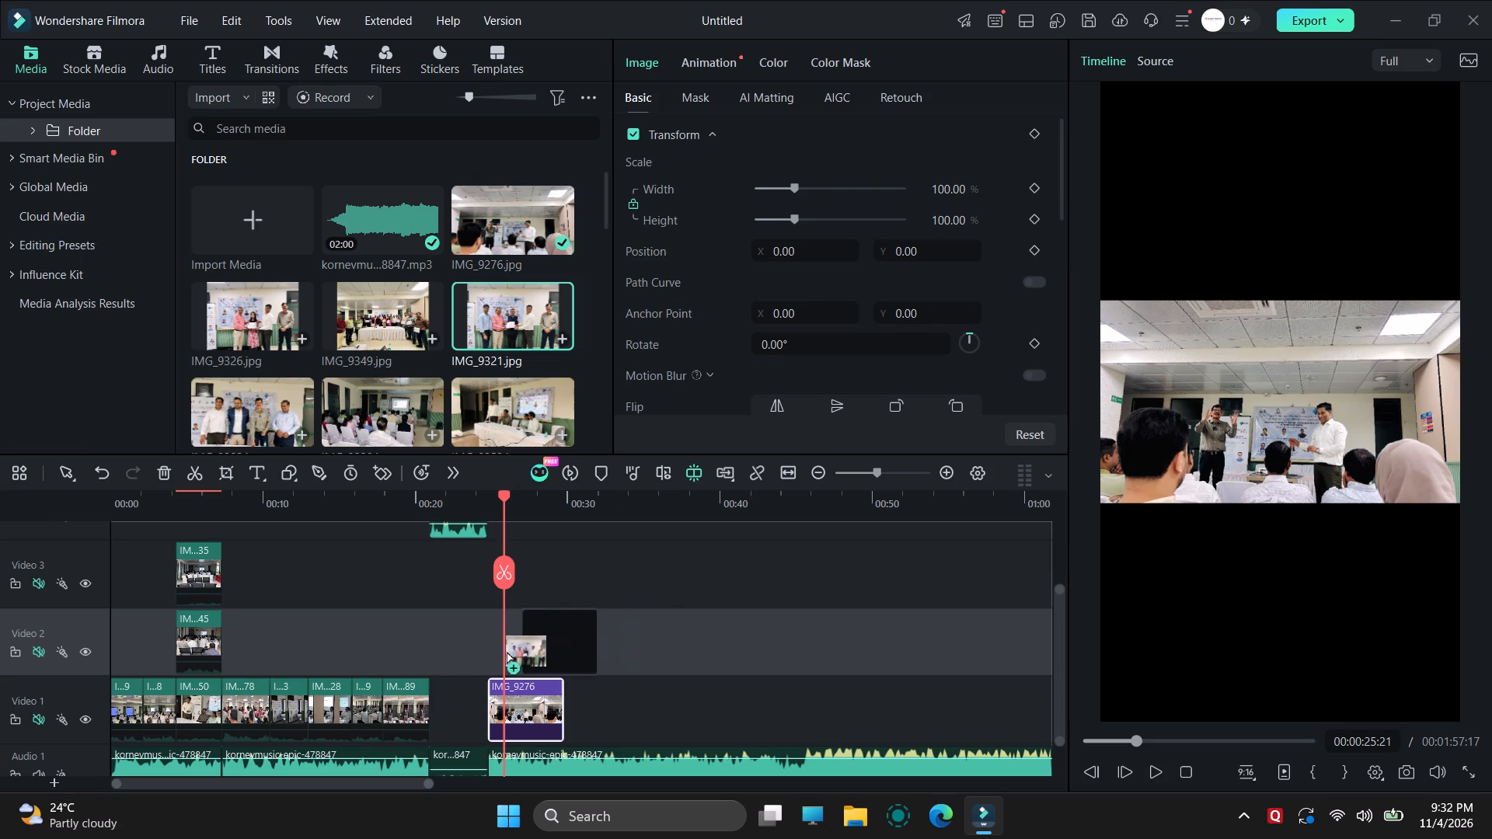
left_click_drag(506, 651, 486, 655)
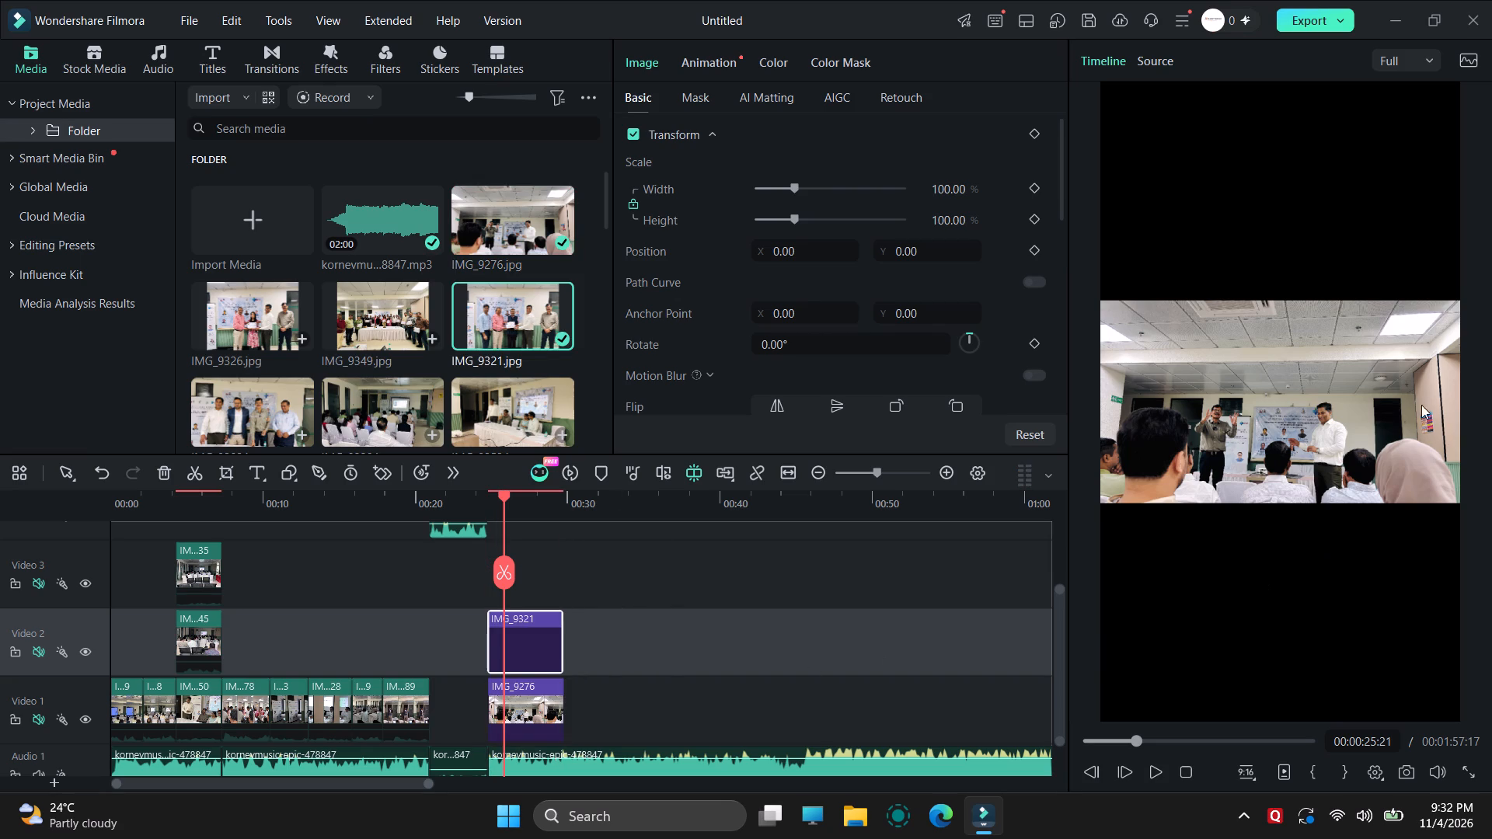
left_click(1285, 418)
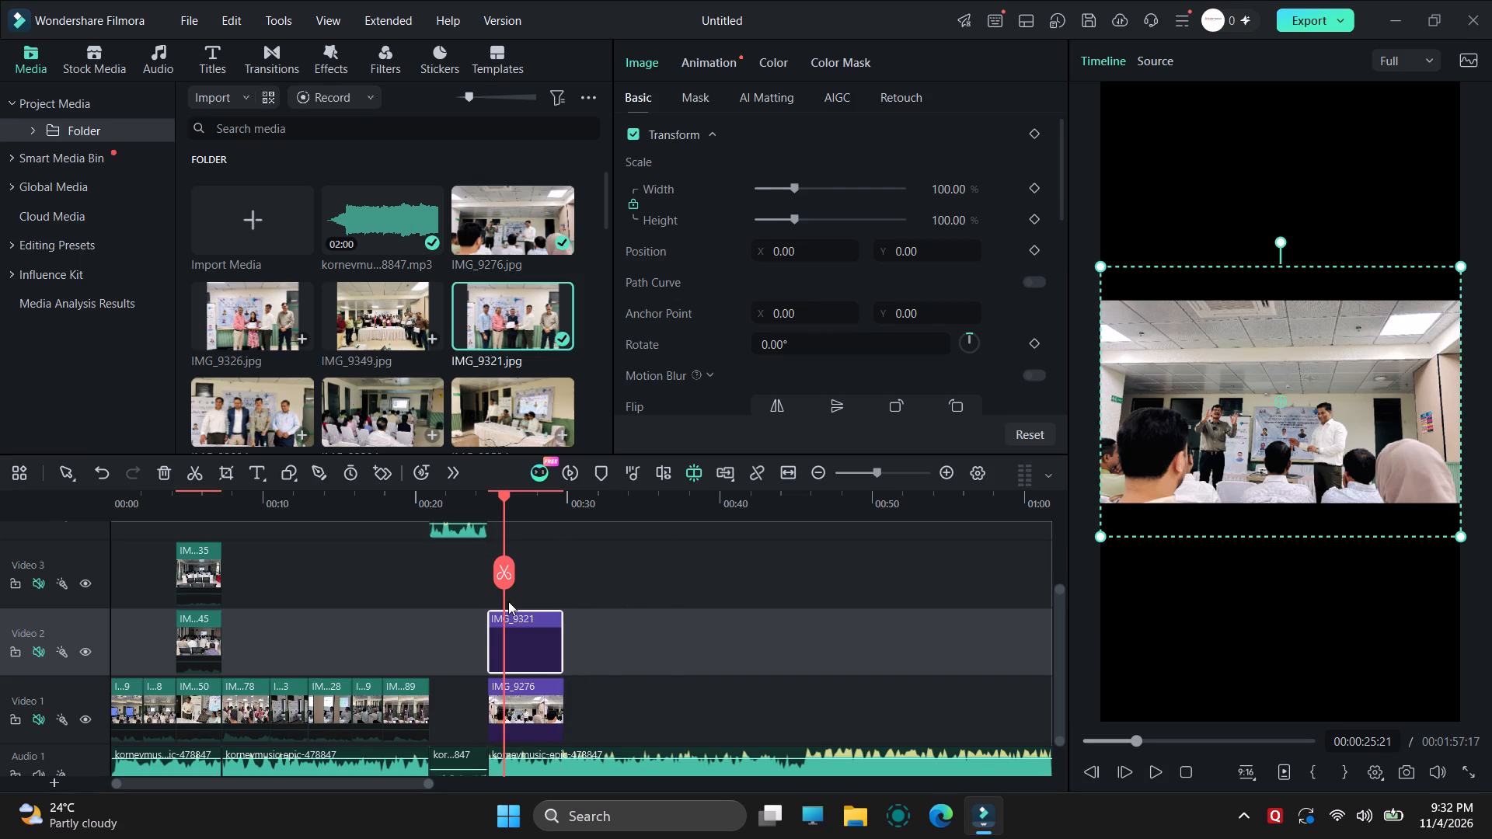
left_click_drag(1236, 474, 1249, 364)
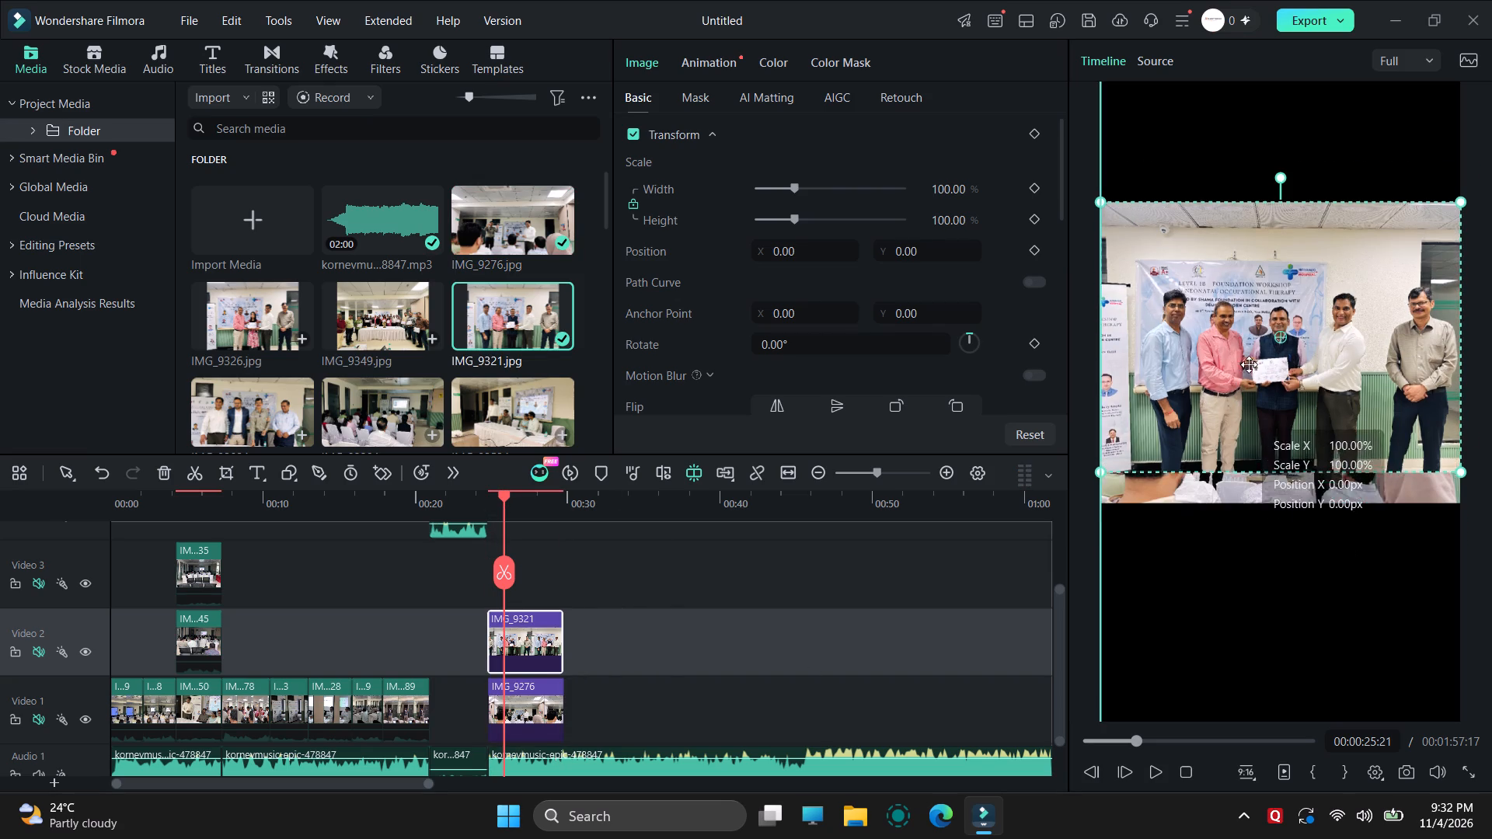
left_click_drag(1249, 364, 1240, 268)
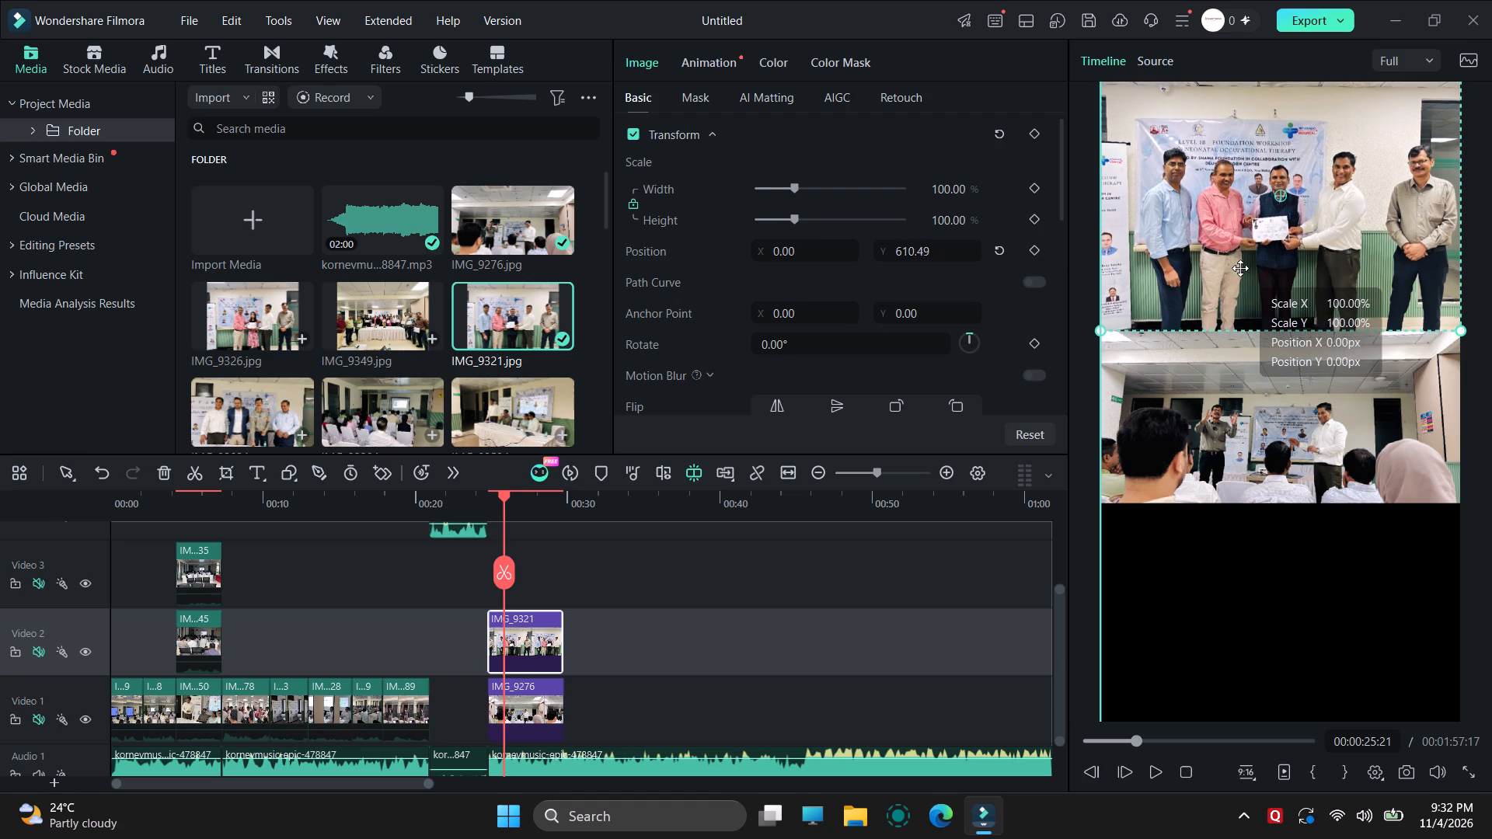
left_click_drag(1240, 268, 1244, 256)
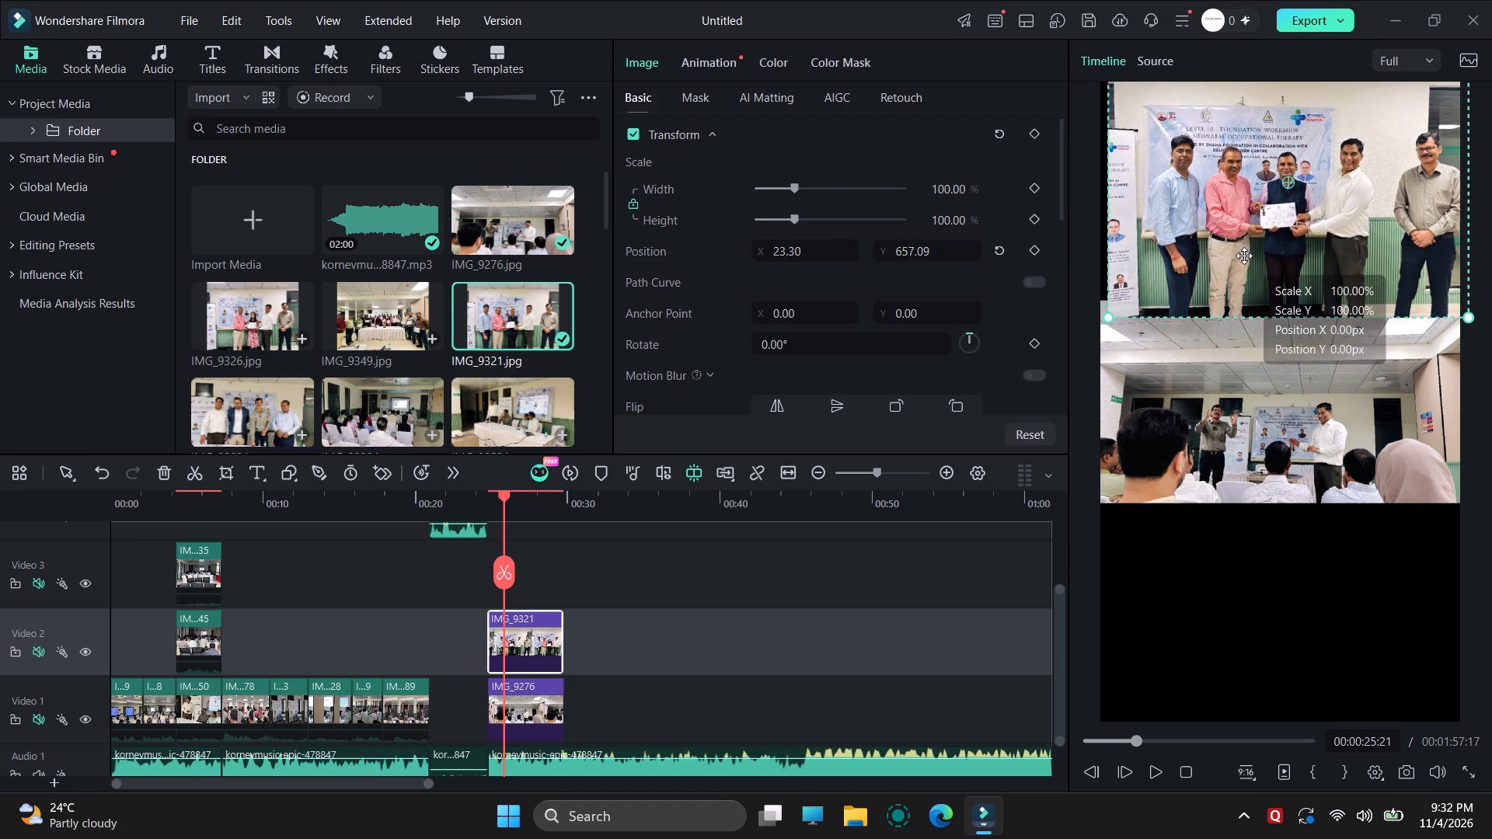
left_click_drag(1244, 256, 1240, 256)
Place the photo IMG_9253 on Video 3, lined up with IMG_9321 and IMG_9276.
scroll(537, 405, "down", 1)
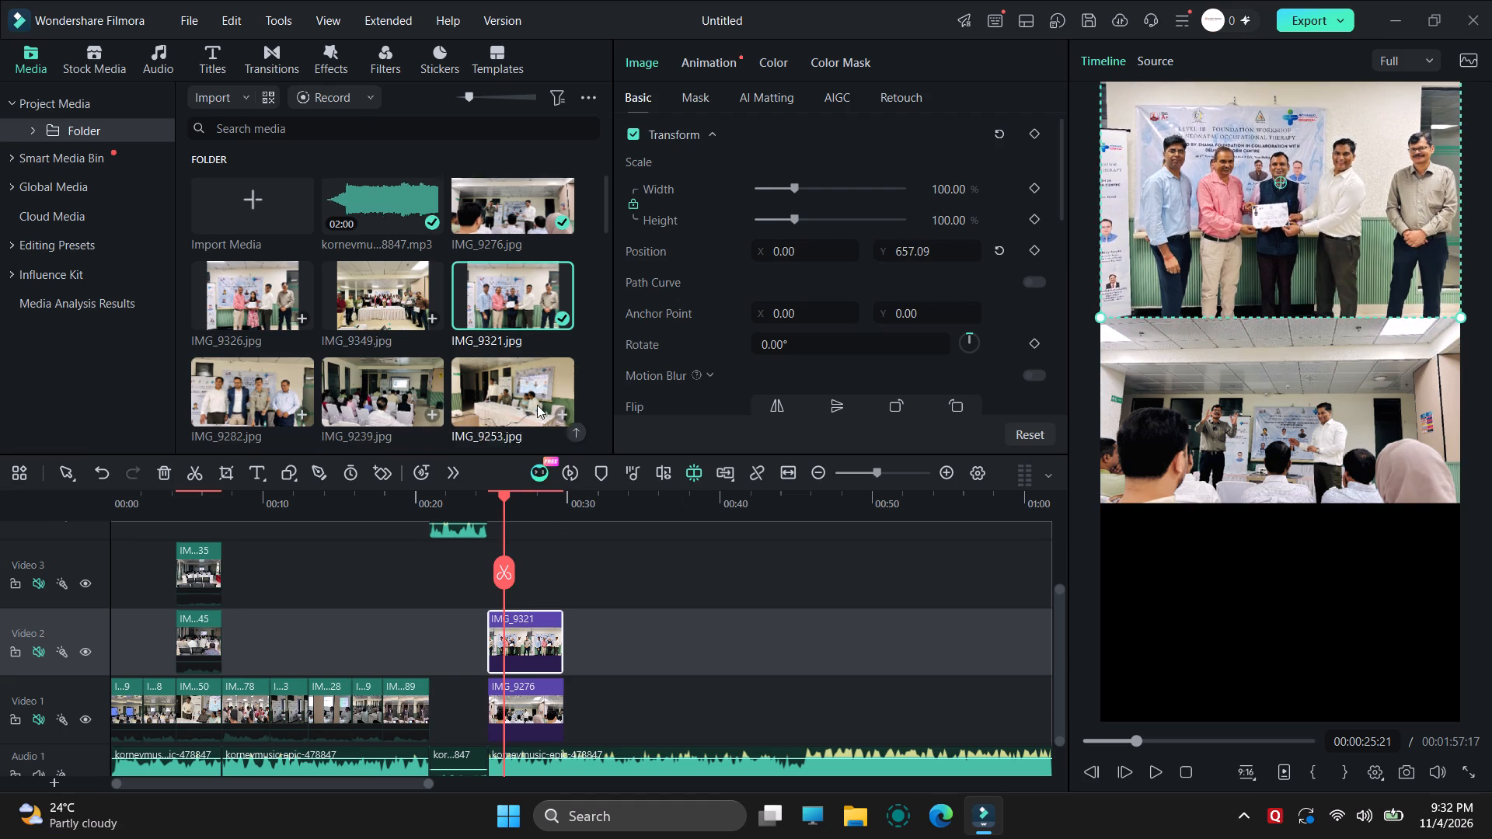
left_click(599, 340)
left_click_drag(487, 284, 478, 579)
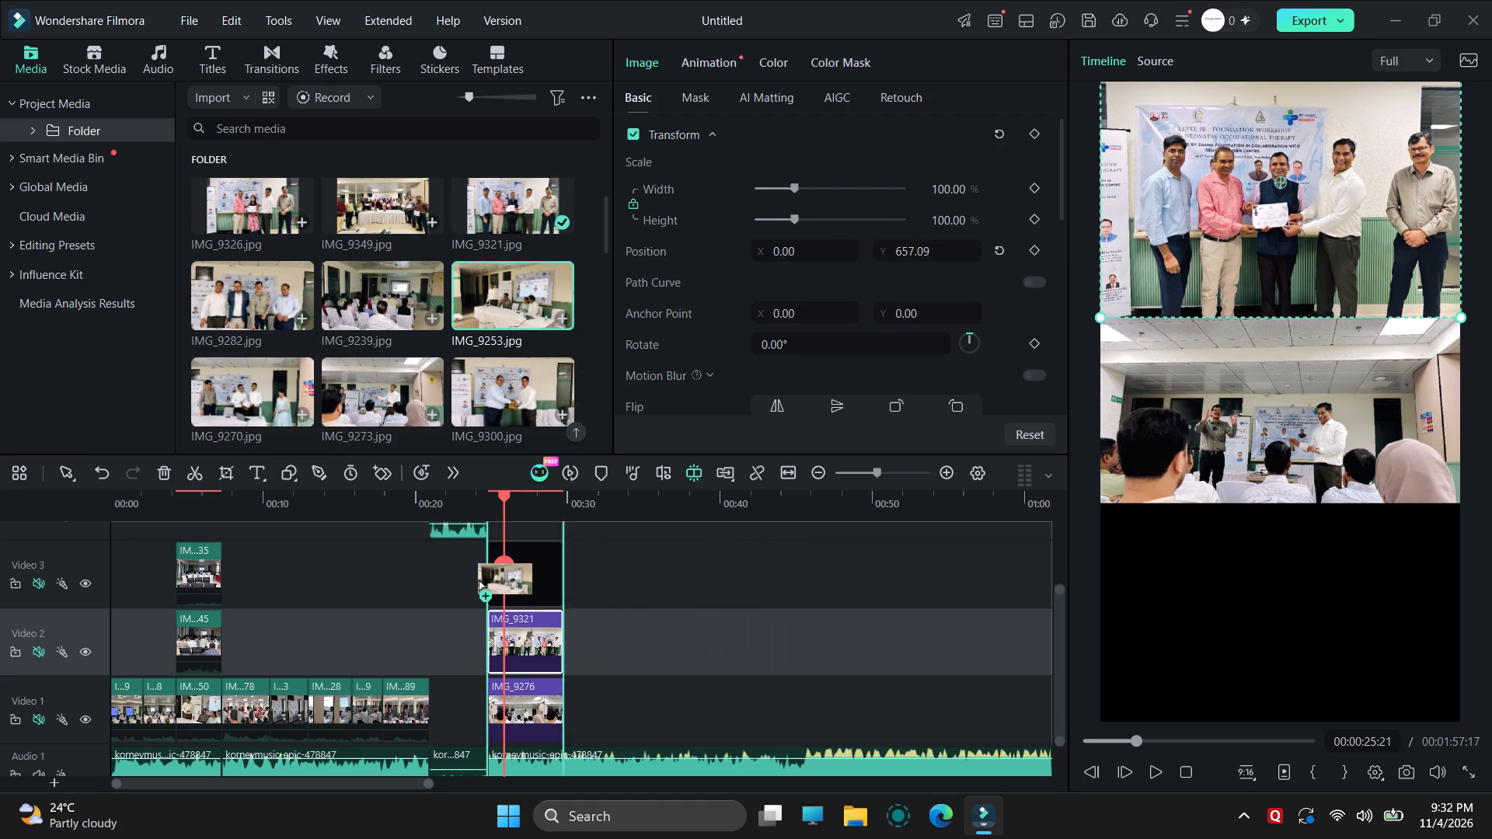
left_click_drag(478, 579, 486, 586)
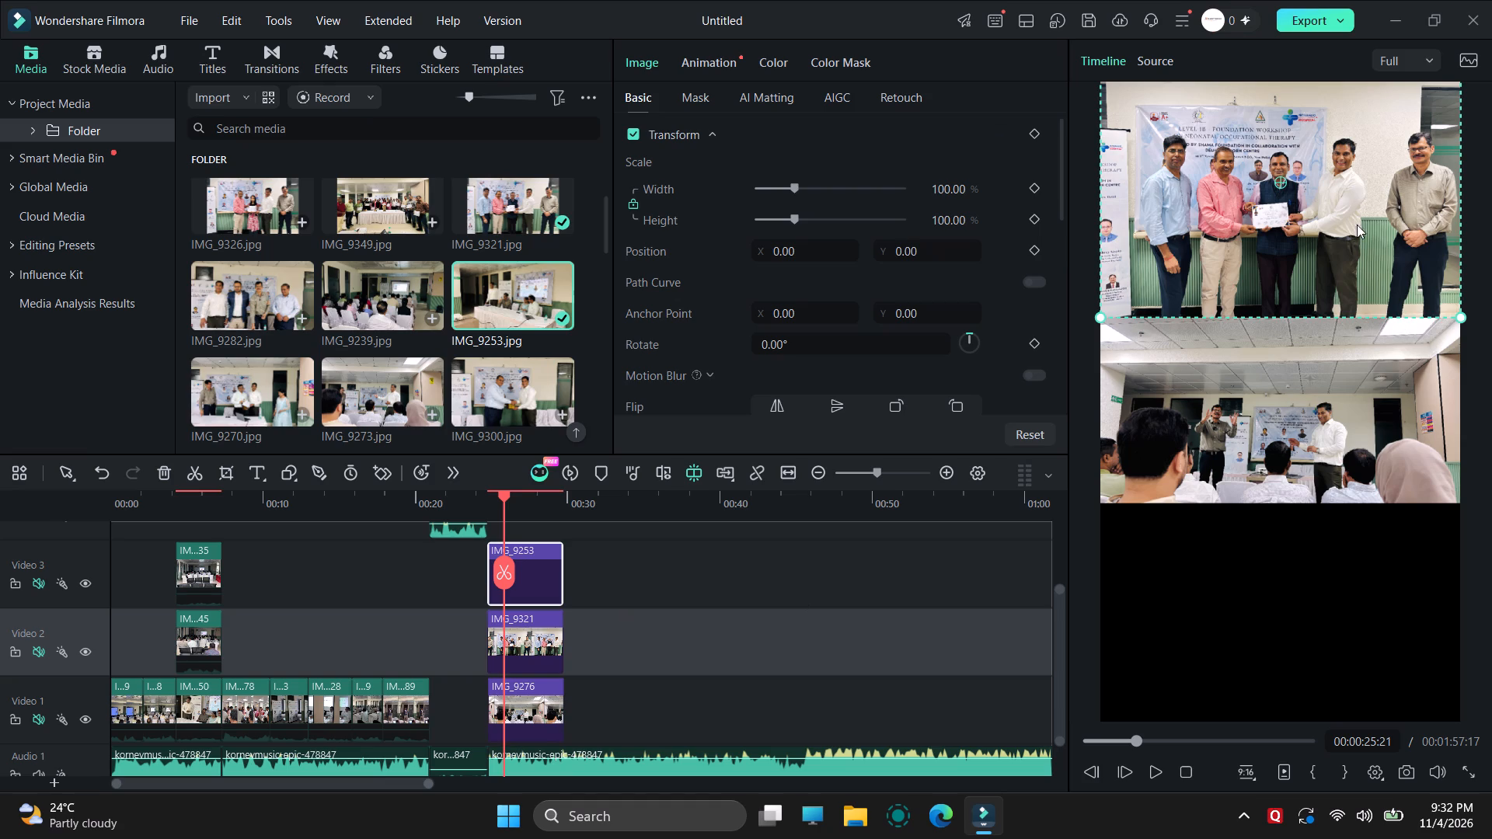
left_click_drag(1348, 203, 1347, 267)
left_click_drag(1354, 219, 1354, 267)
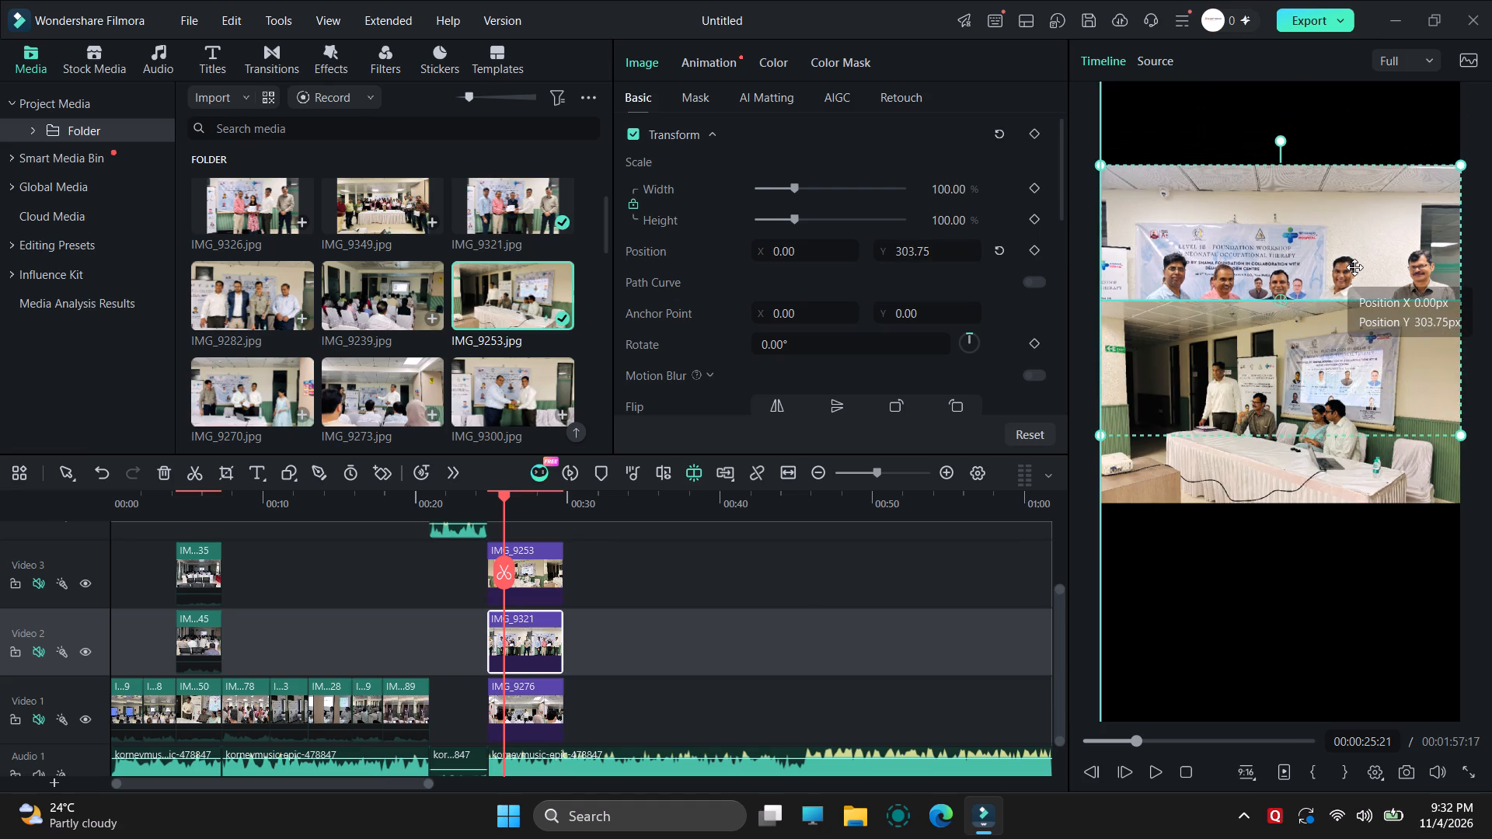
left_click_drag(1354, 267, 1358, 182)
Position IMG_9253 in the bottom third of the frame at X -34.95, Y -665.75, scaled to 119.18%.
left_click_drag(1346, 392, 1333, 557)
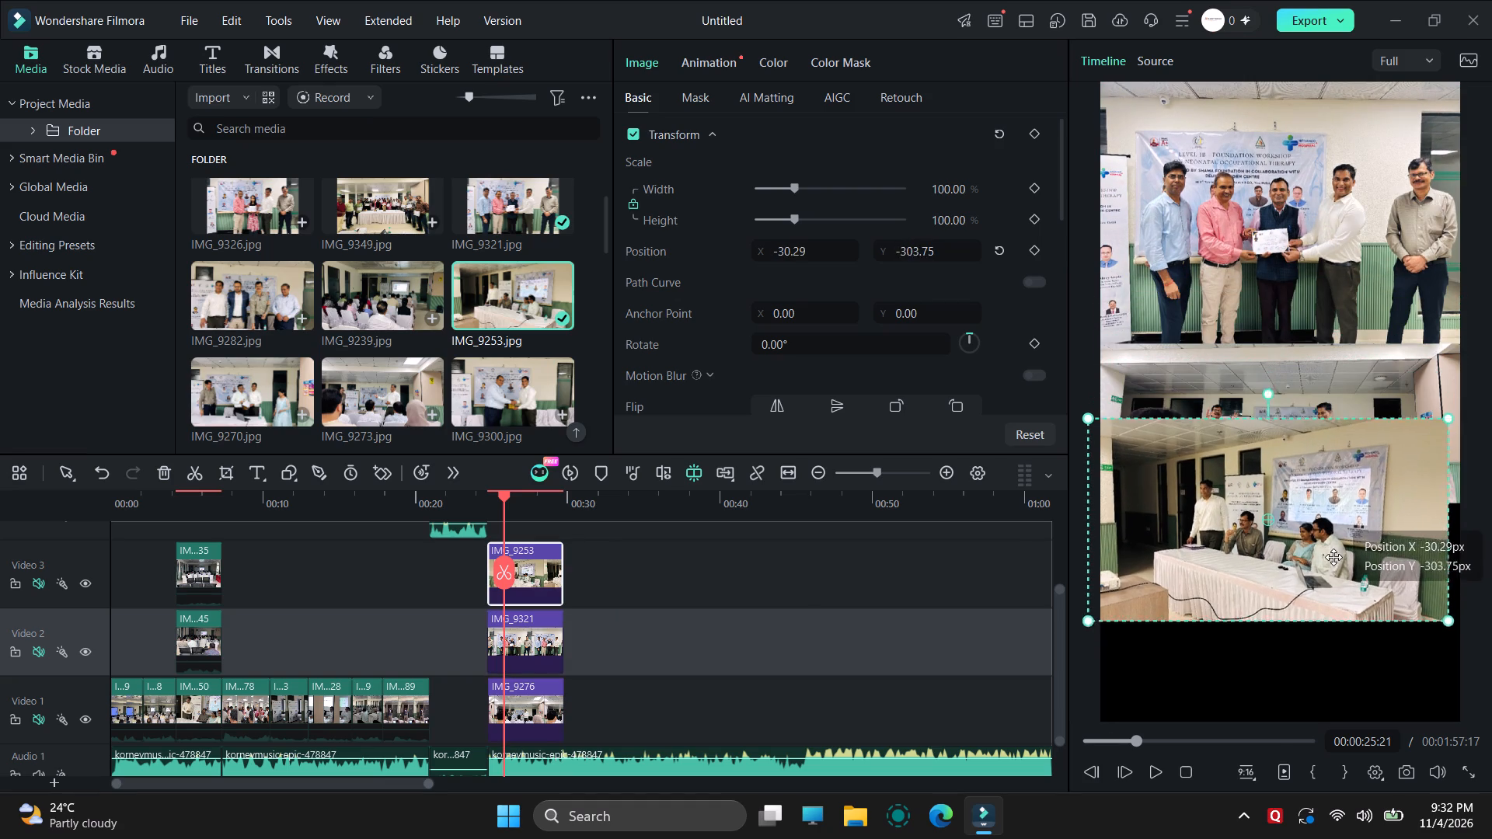
left_click_drag(1333, 557, 1337, 594)
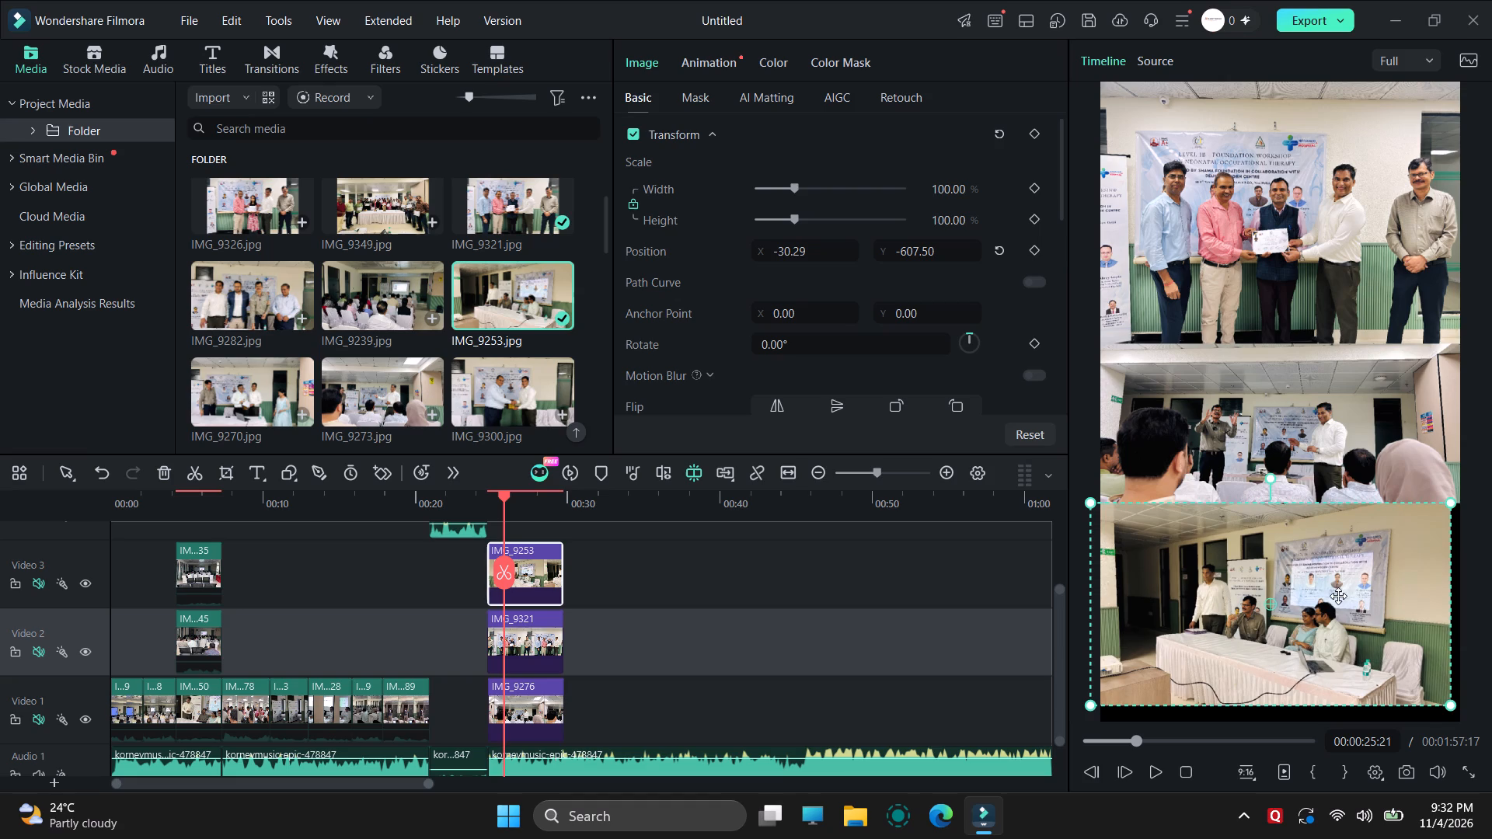
left_click_drag(1452, 706, 1465, 726)
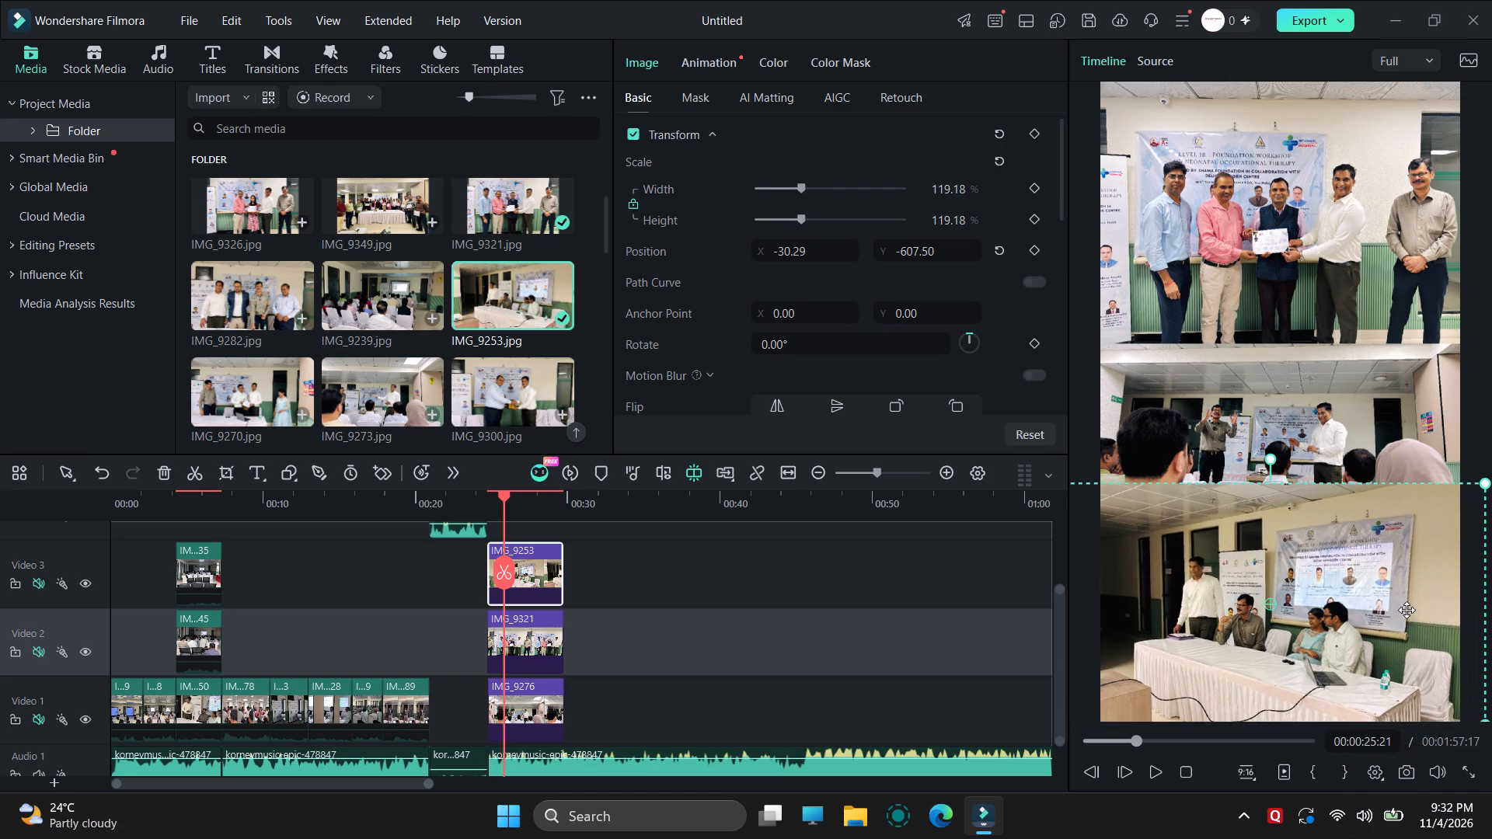
left_click_drag(1407, 610, 1399, 651)
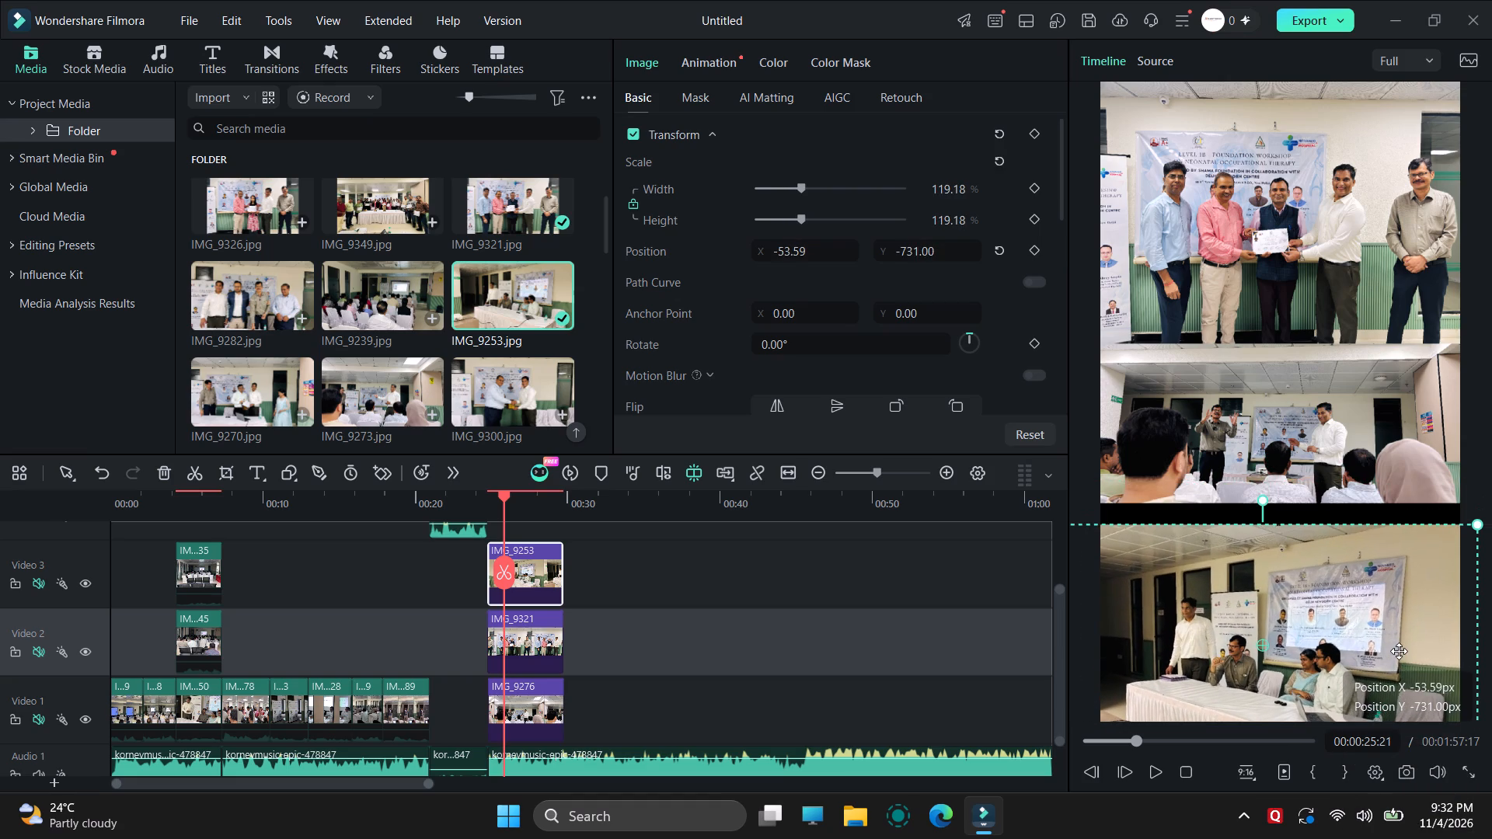
left_click_drag(1399, 651, 1404, 635)
left_click(1482, 364)
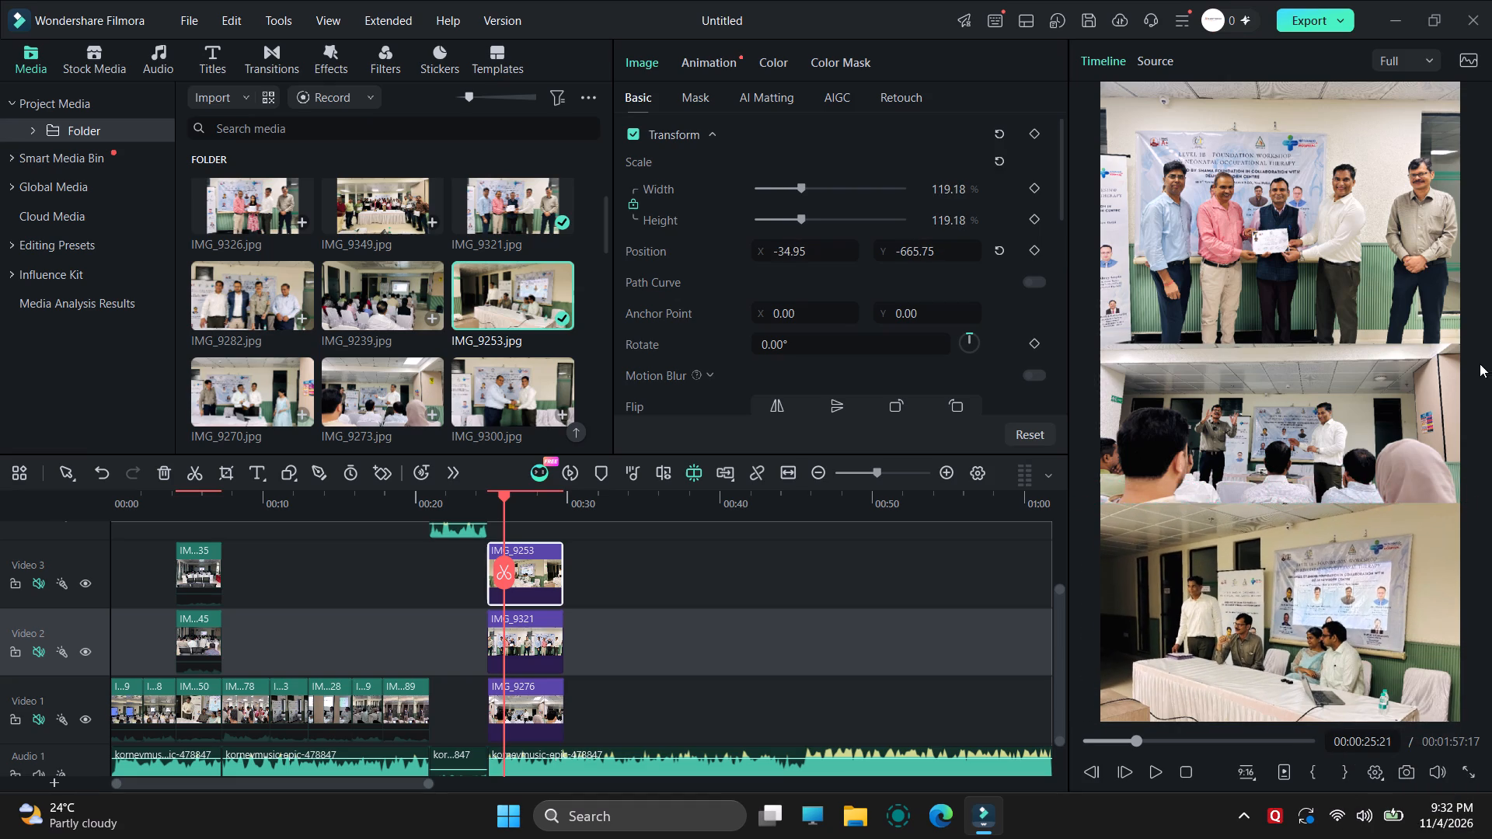
Move IMG_9321 up to Y 708.75 so its lower edge meets the top of the middle photo.
left_click(1323, 272)
left_click_drag(1347, 293, 1347, 251)
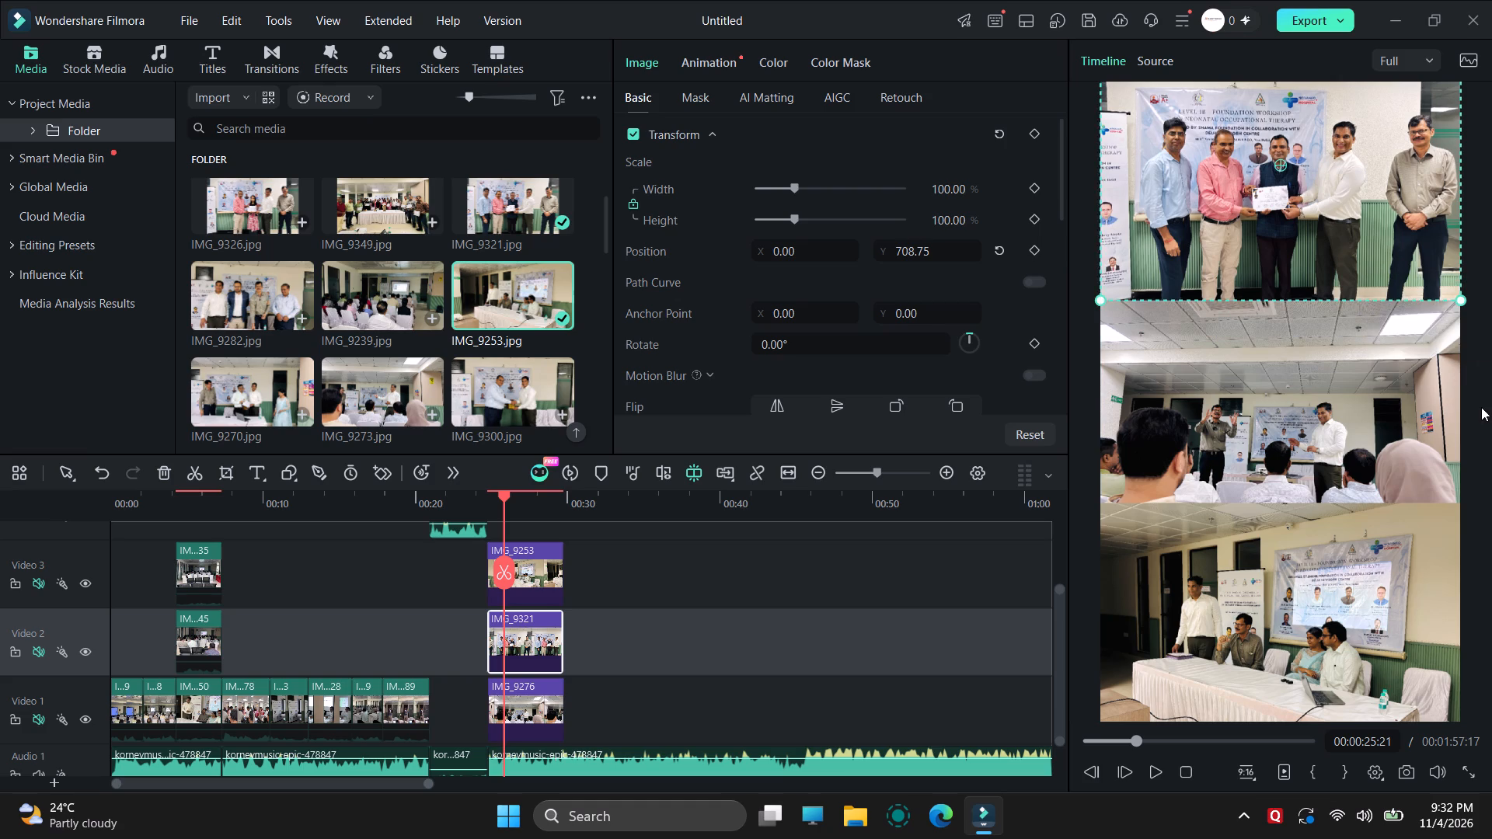
left_click(1481, 407)
Play the start of the photo stack and align the start edges of IMG_9253, IMG_9321 and IMG_9276 with the end of IMG_9310.
left_click_drag(504, 496, 479, 503)
left_click(1161, 772)
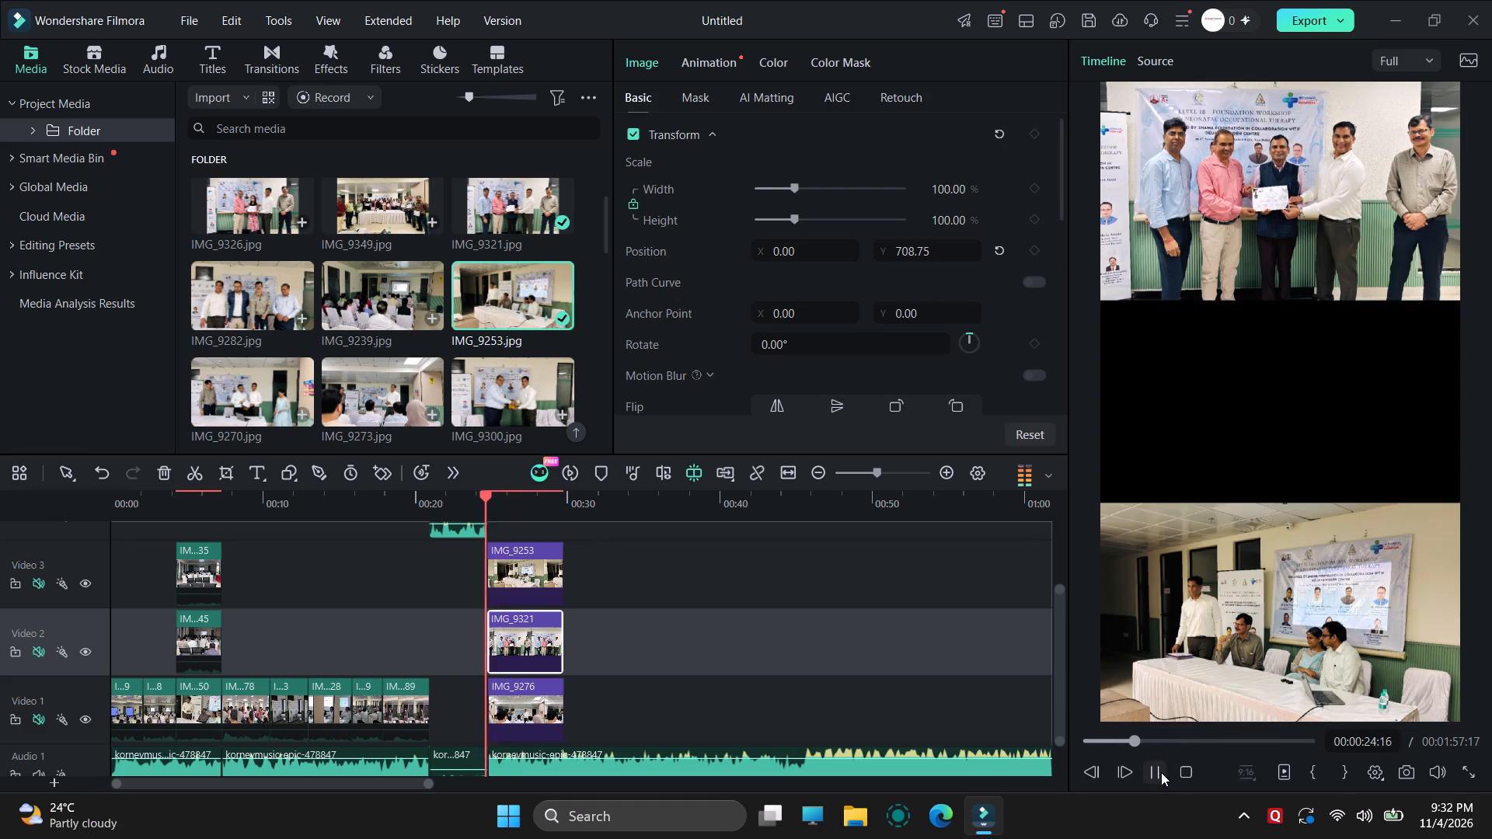
left_click(1161, 772)
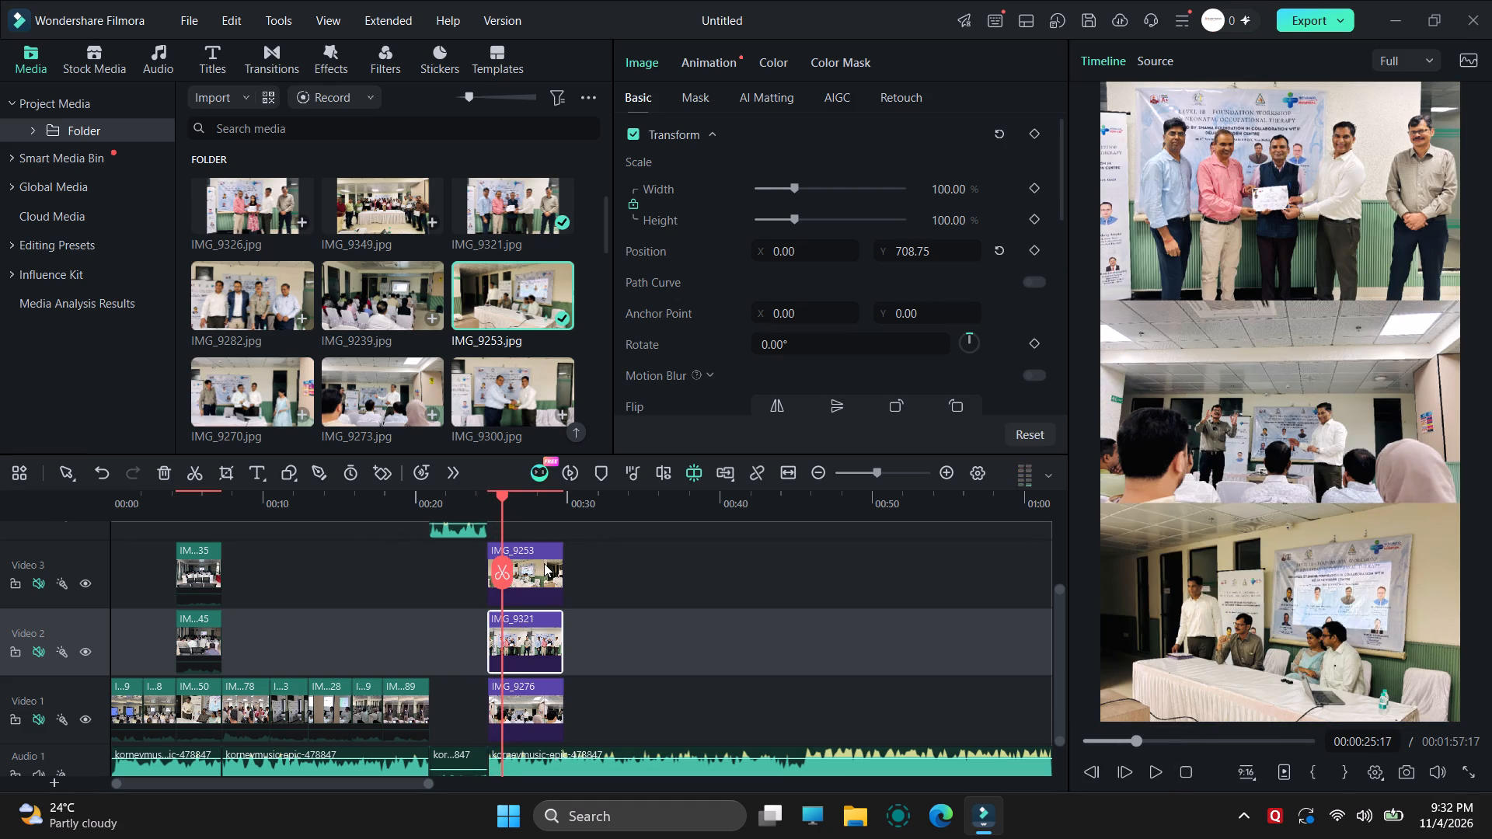
left_click(544, 563)
left_click(489, 569)
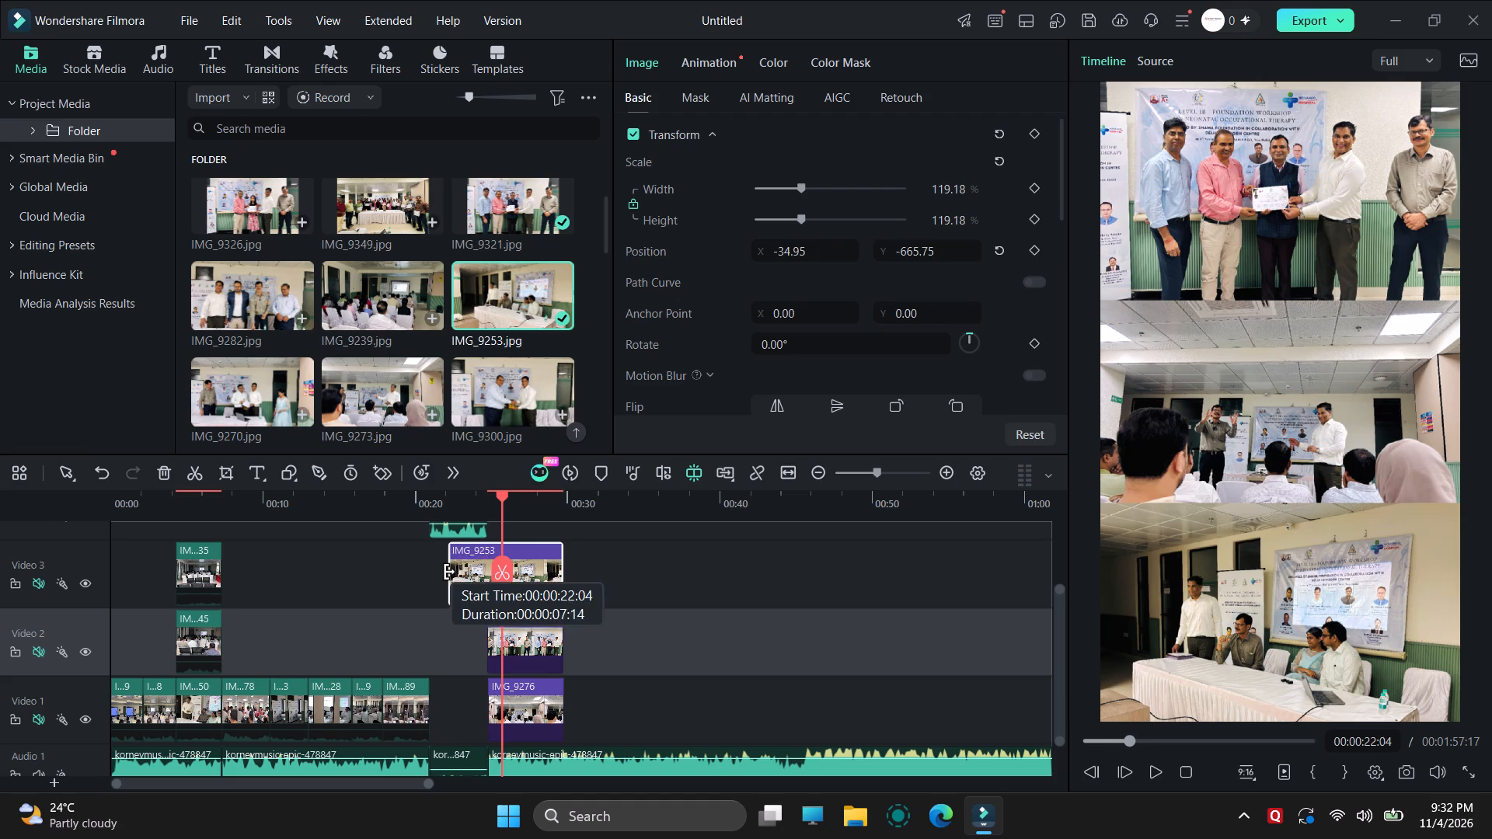
left_click(537, 644)
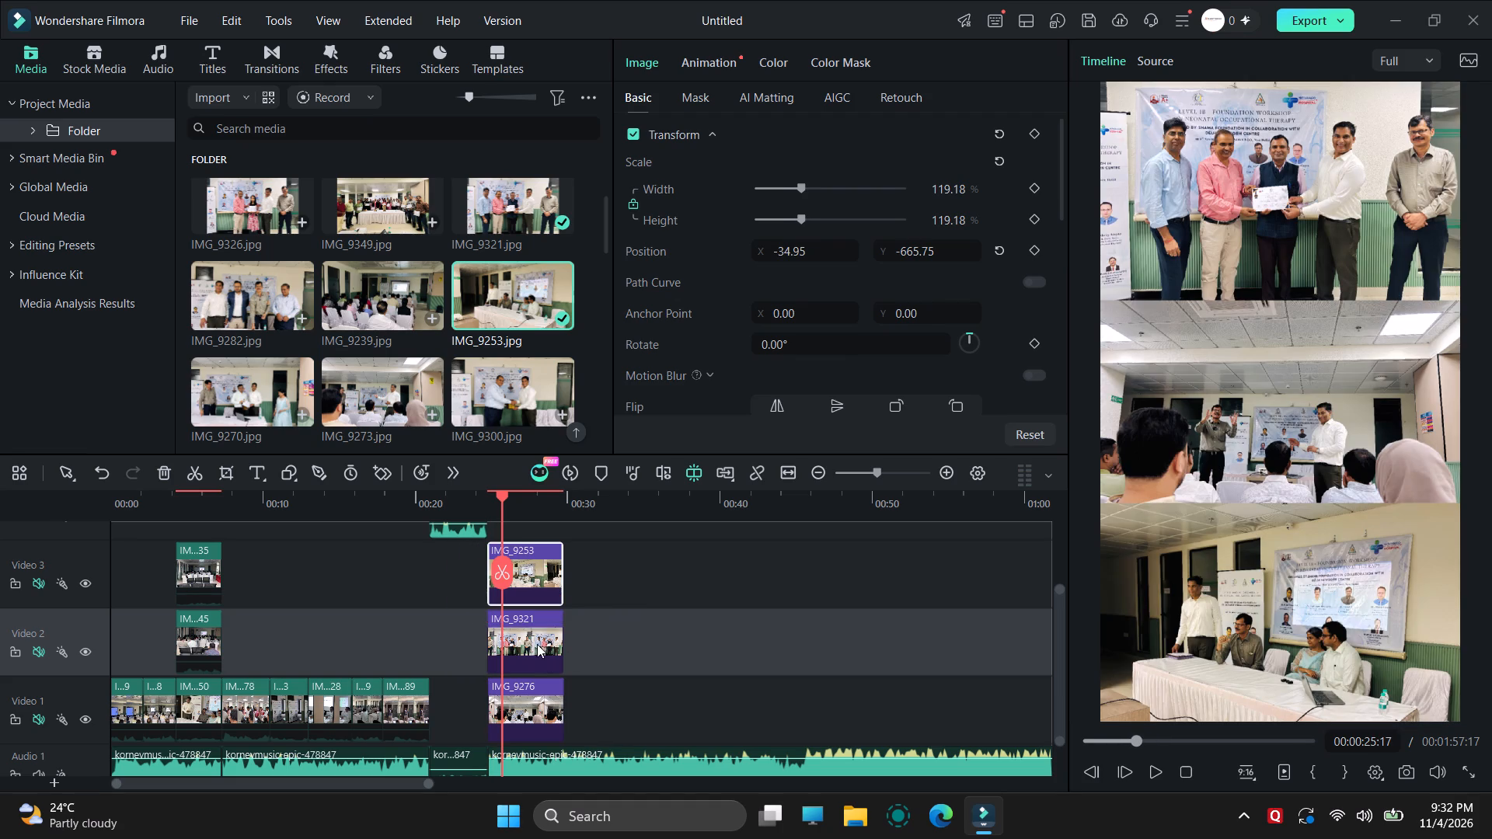
left_click(488, 638)
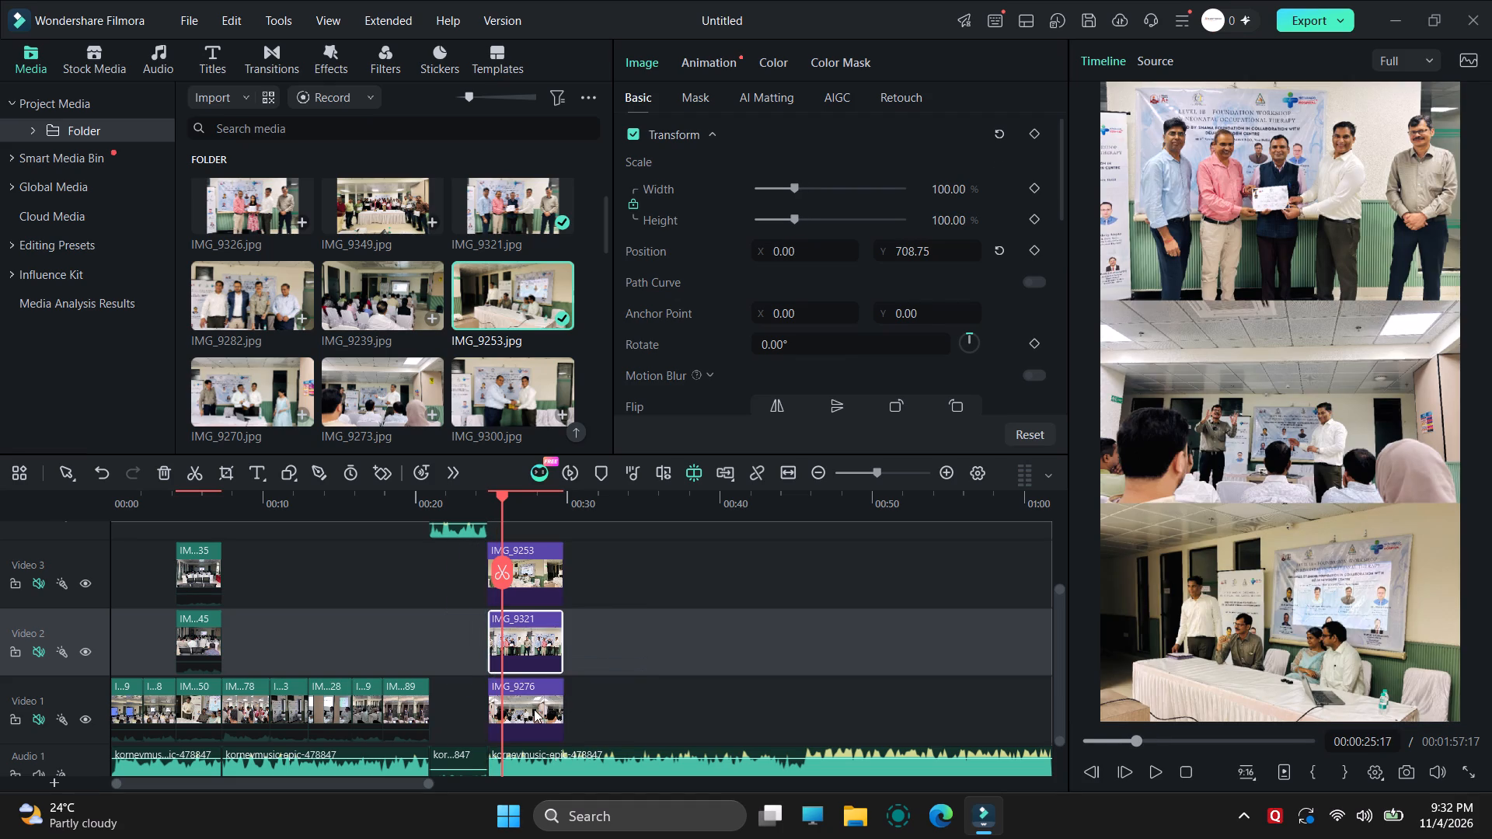
left_click(534, 708)
left_click(488, 703)
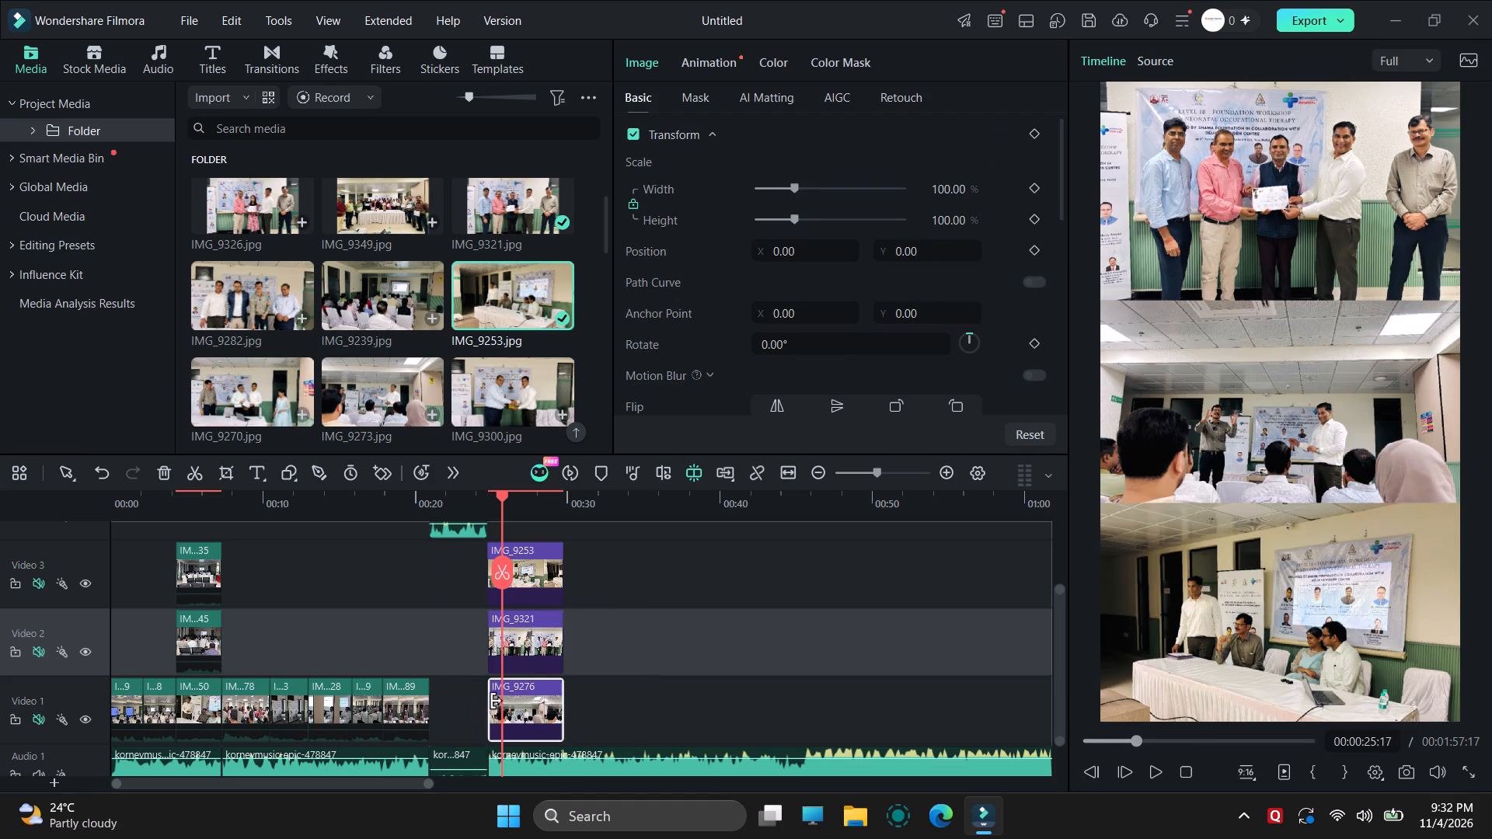
Play the photo stack to find the cut point and split IMG_9253, IMG_9321 and IMG_9276 at 00:00:27:22.
left_click(479, 493)
left_click(1152, 778)
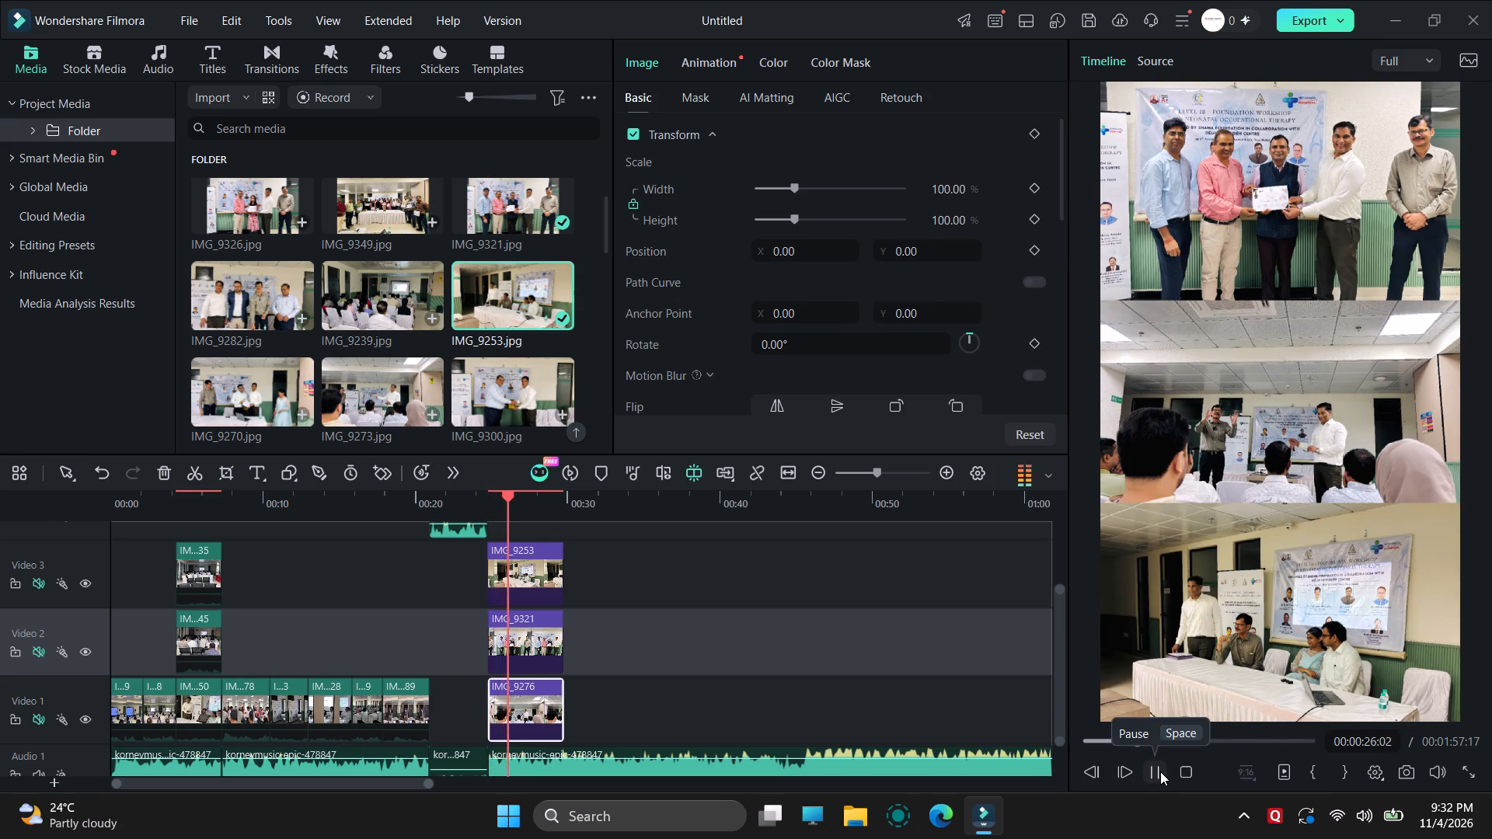
left_click(1160, 771)
left_click(1160, 771)
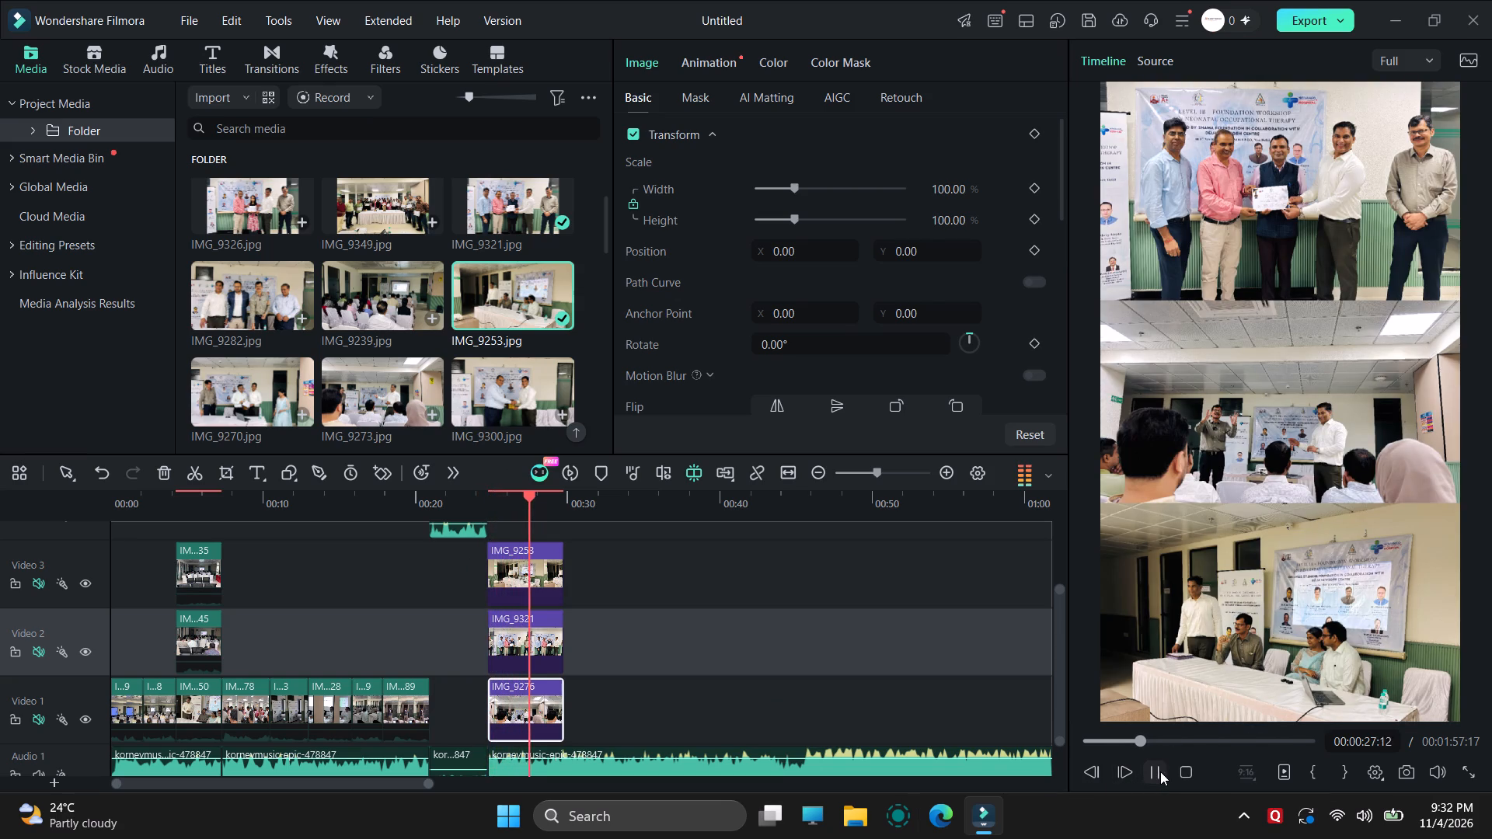
left_click(1160, 771)
left_click(508, 568)
left_click(535, 569)
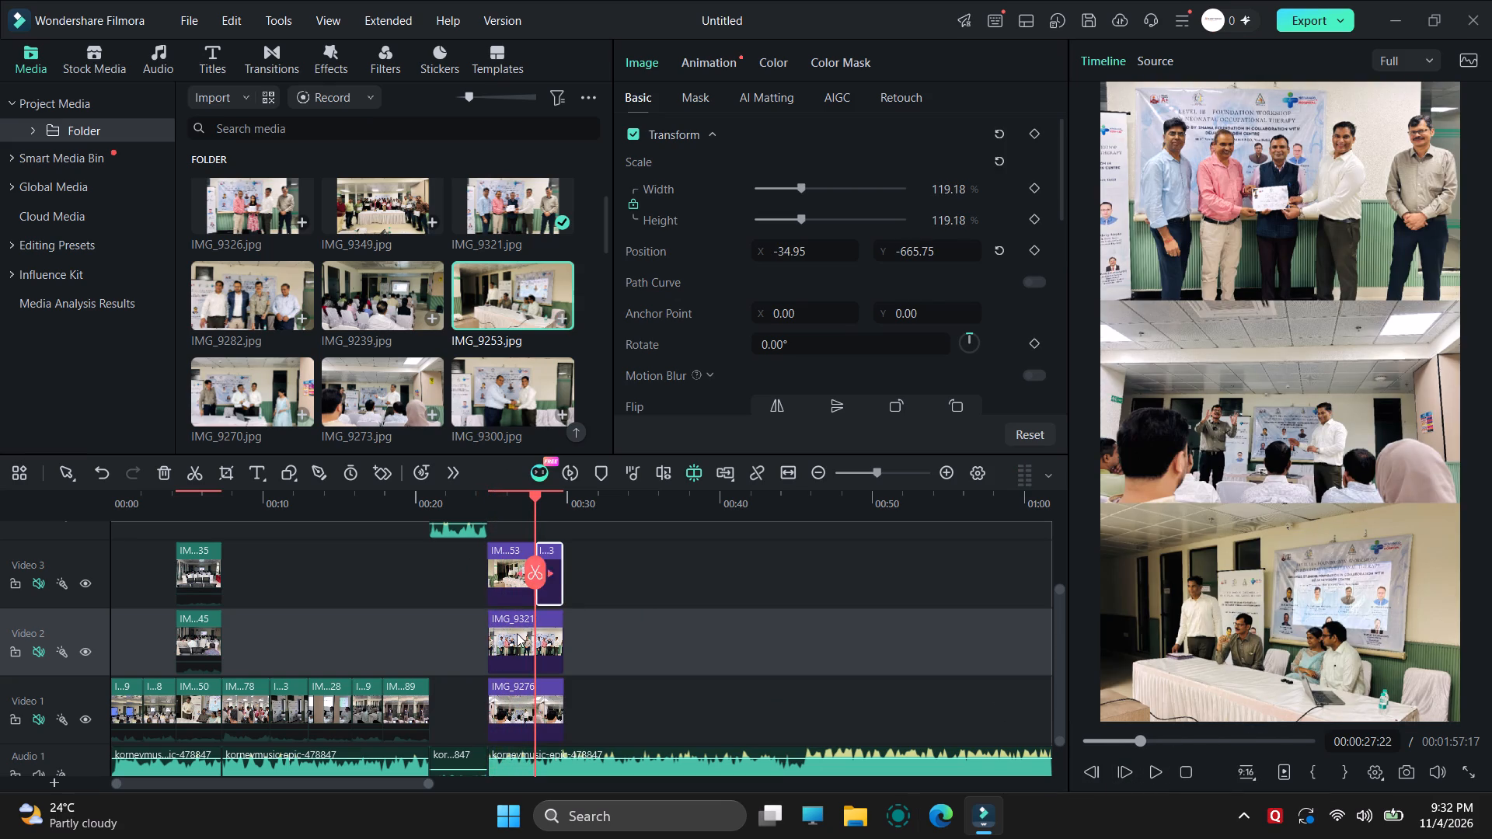
left_click(514, 636)
left_click(525, 573)
left_click(502, 712)
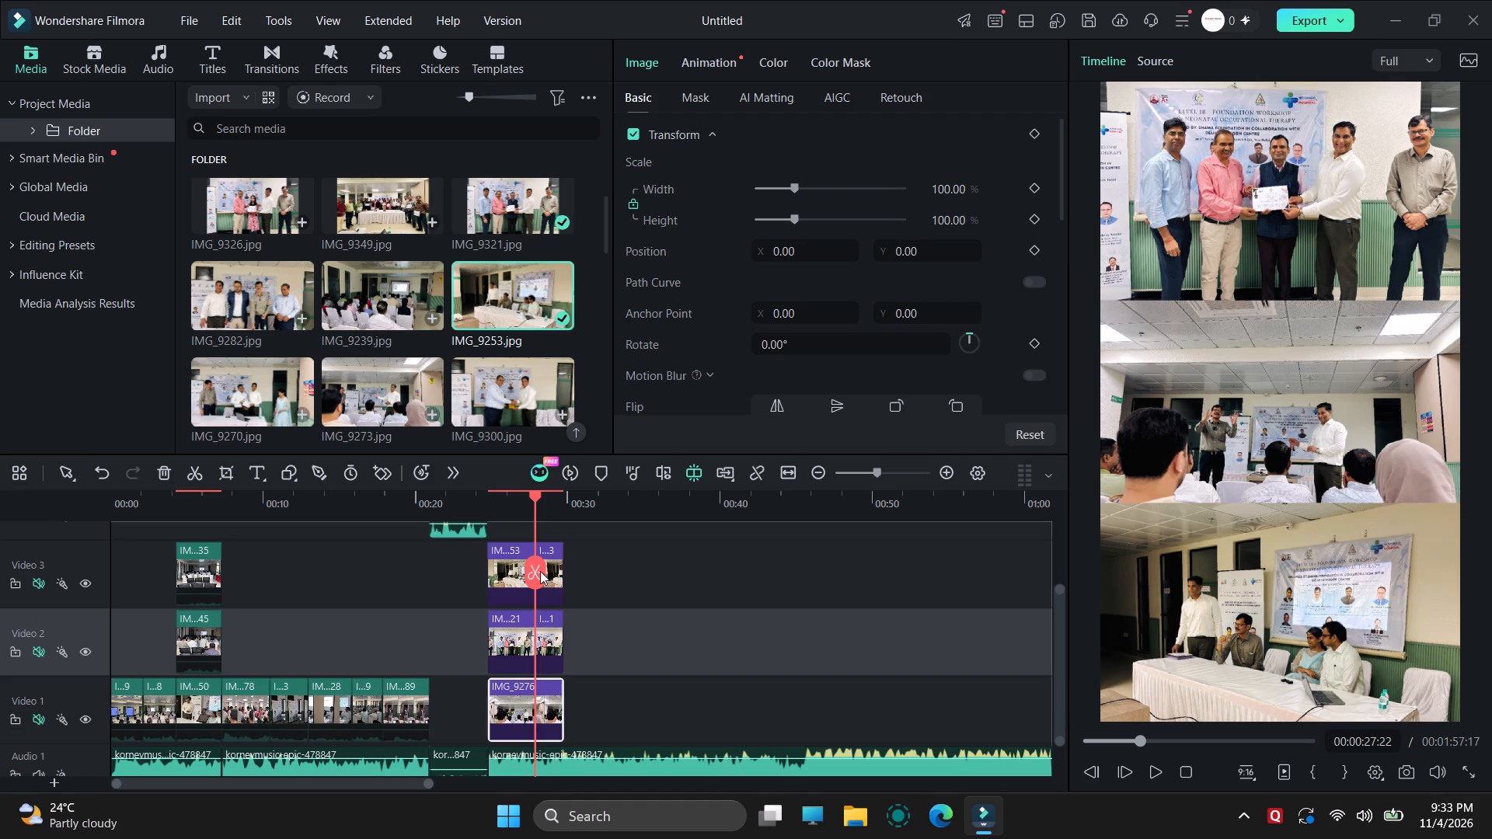
left_click(540, 571)
Delete the trailing pieces of IMG_9276, IMG_9321 and IMG_9253 after the cut at 00:00:27:22.
left_click(555, 721)
key("Delete")
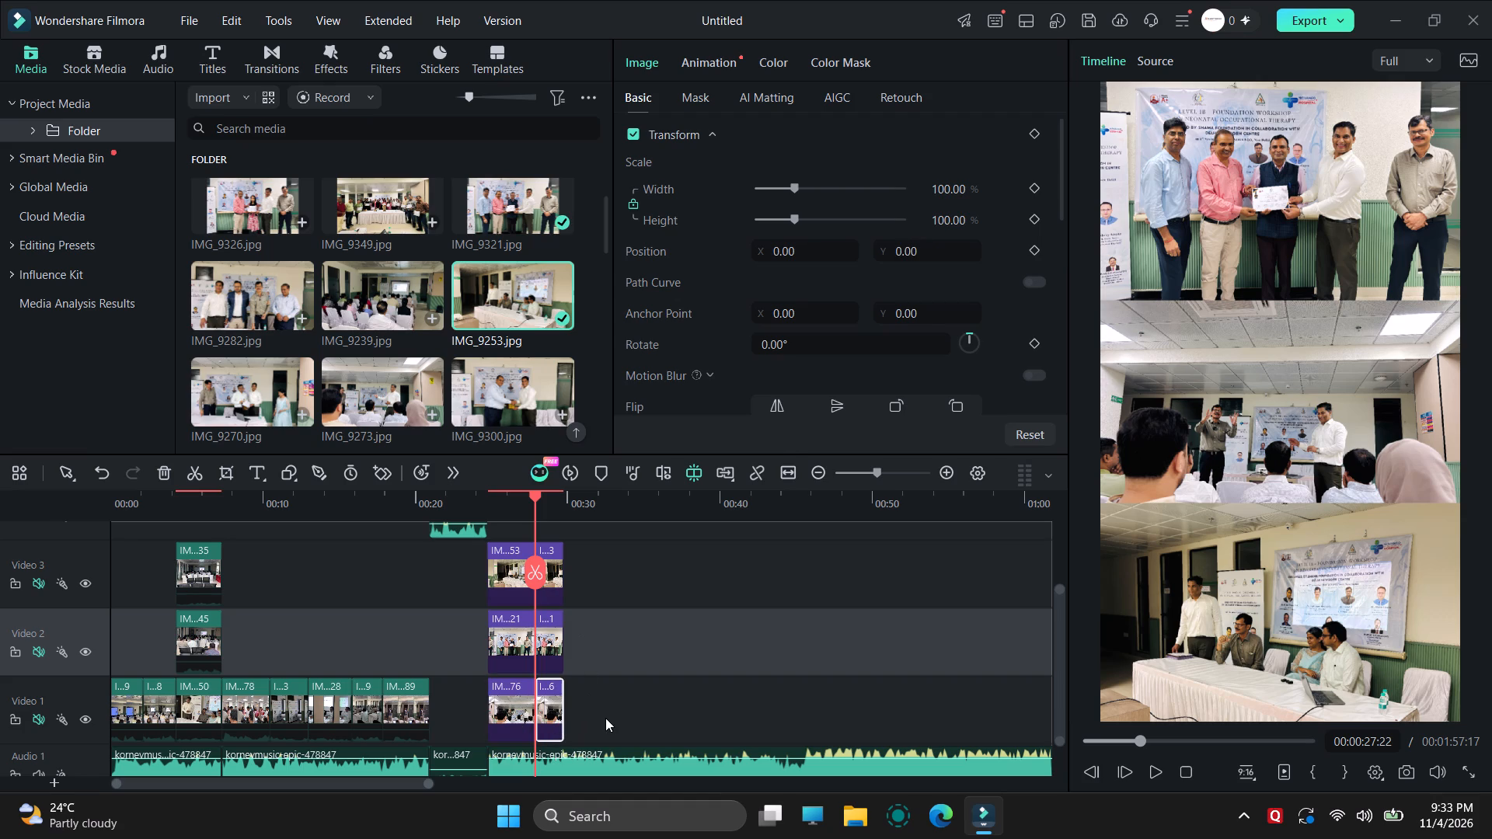
left_click(554, 639)
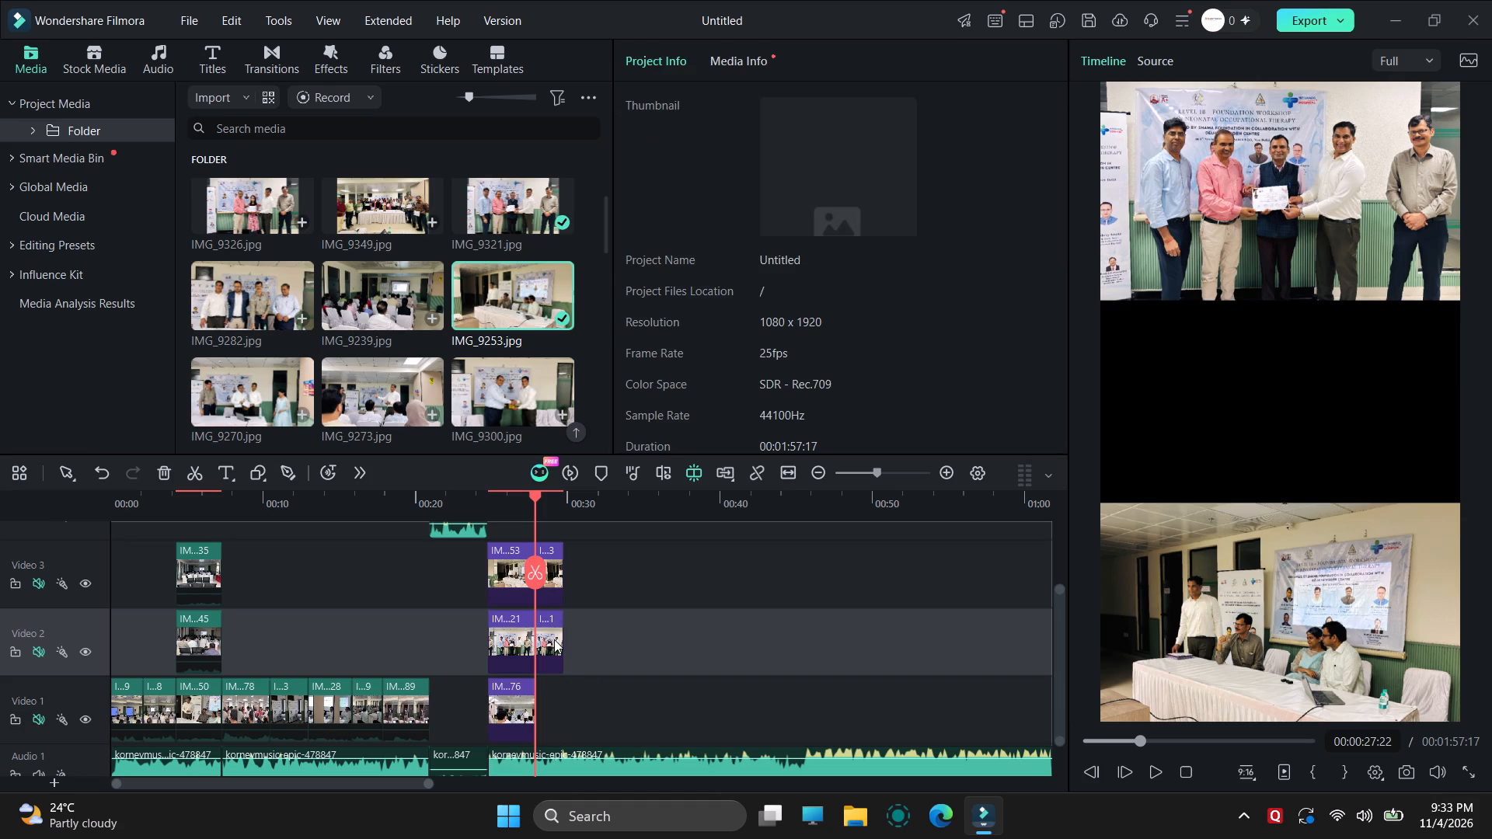
key("Delete")
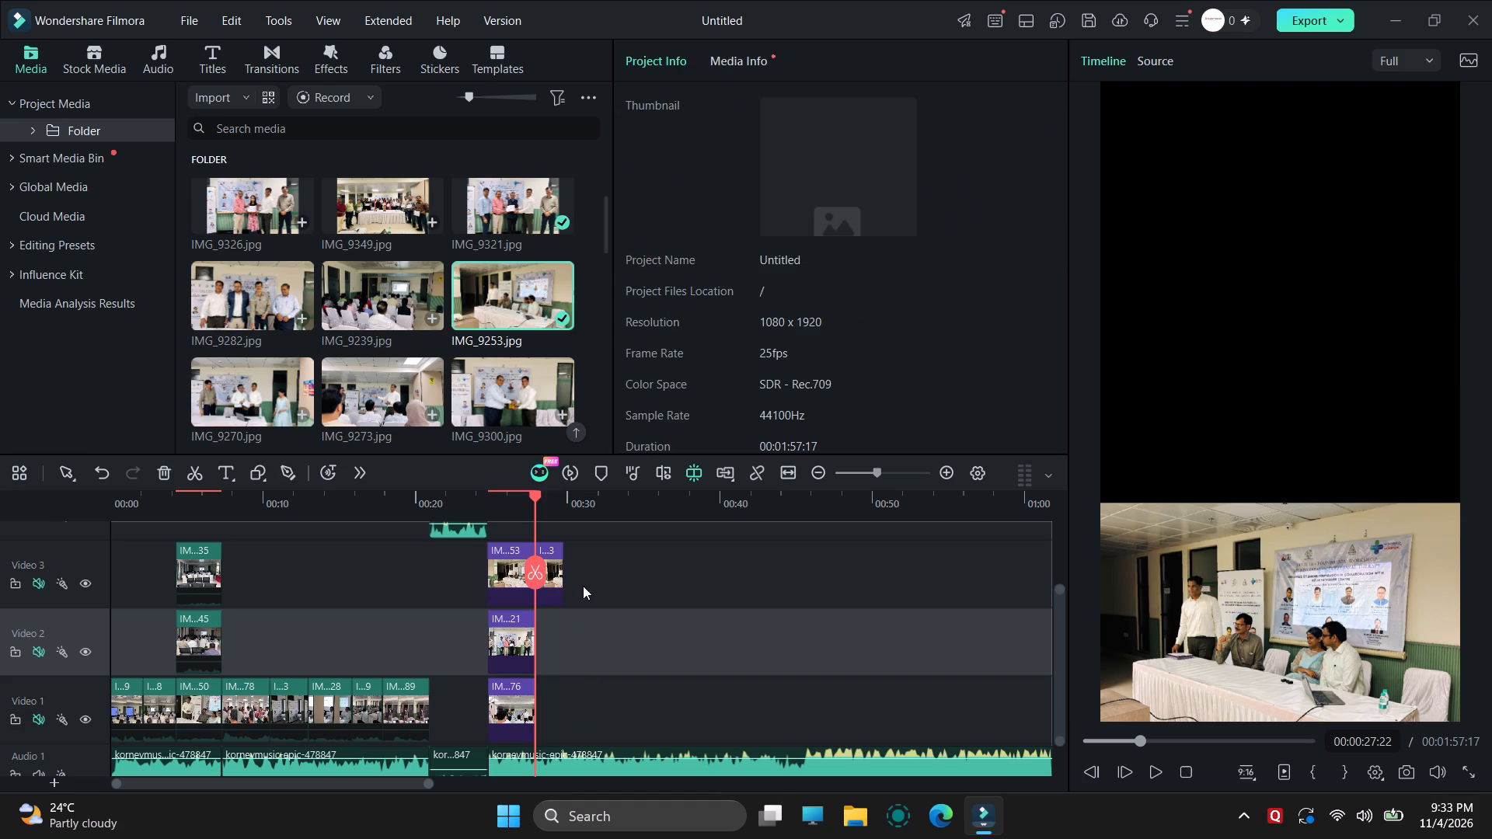
left_click(554, 566)
key("Delete")
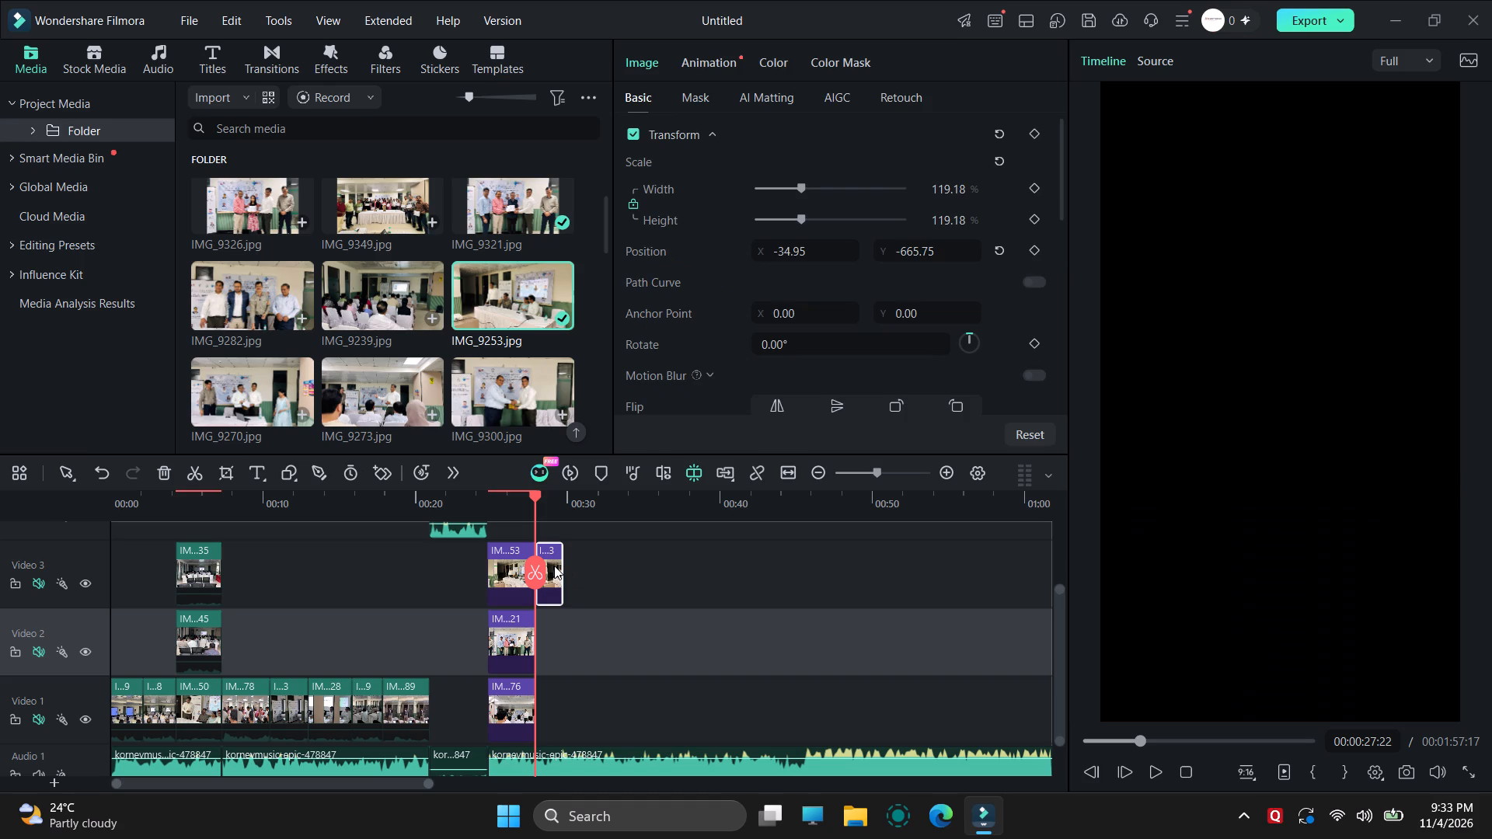
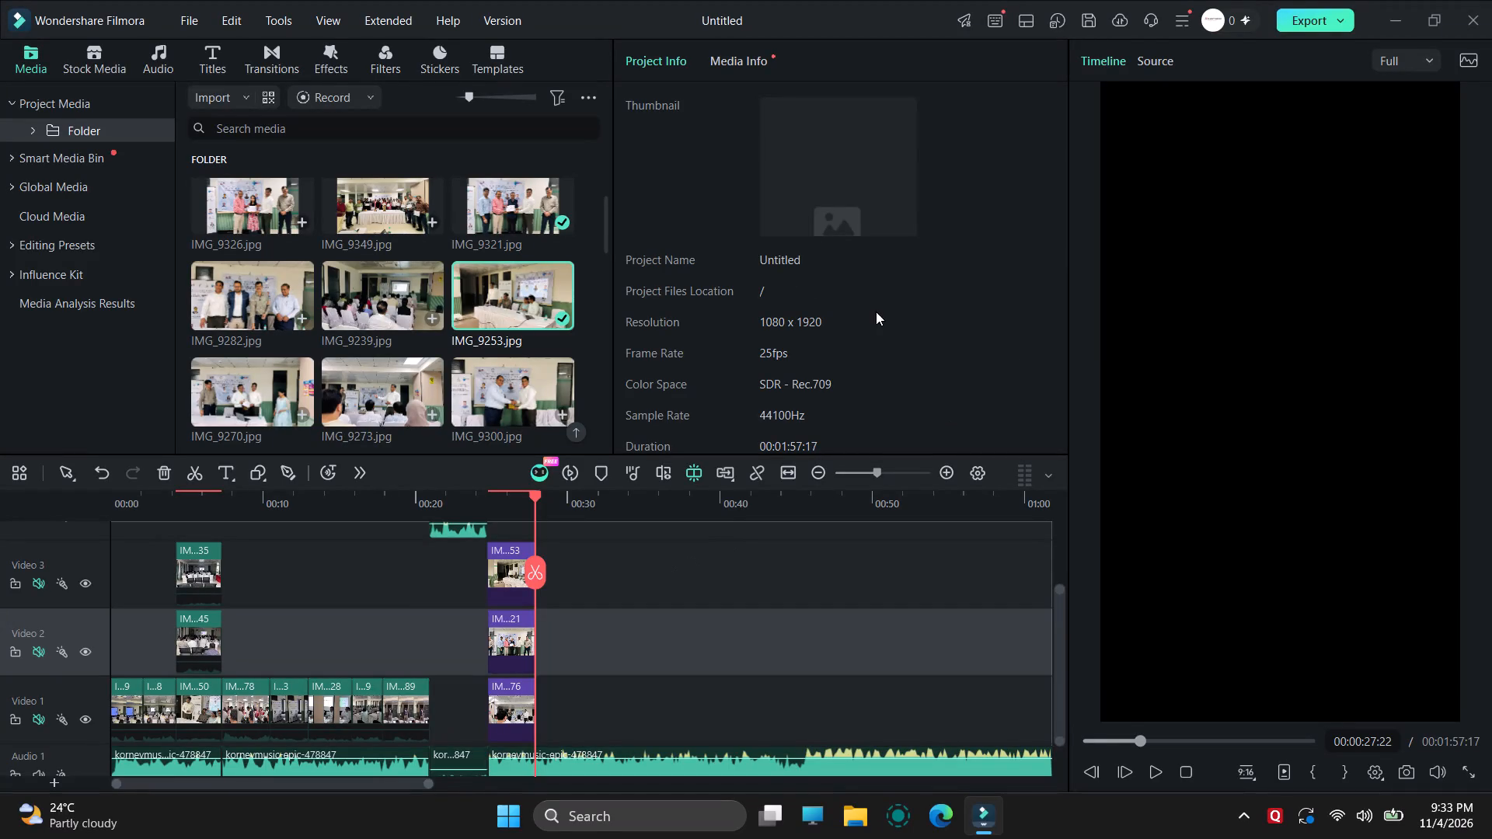
Place the IMG_9349 photo on Video 2 at 00:00:27:22, directly after IMG_9321.
left_click(966, 346)
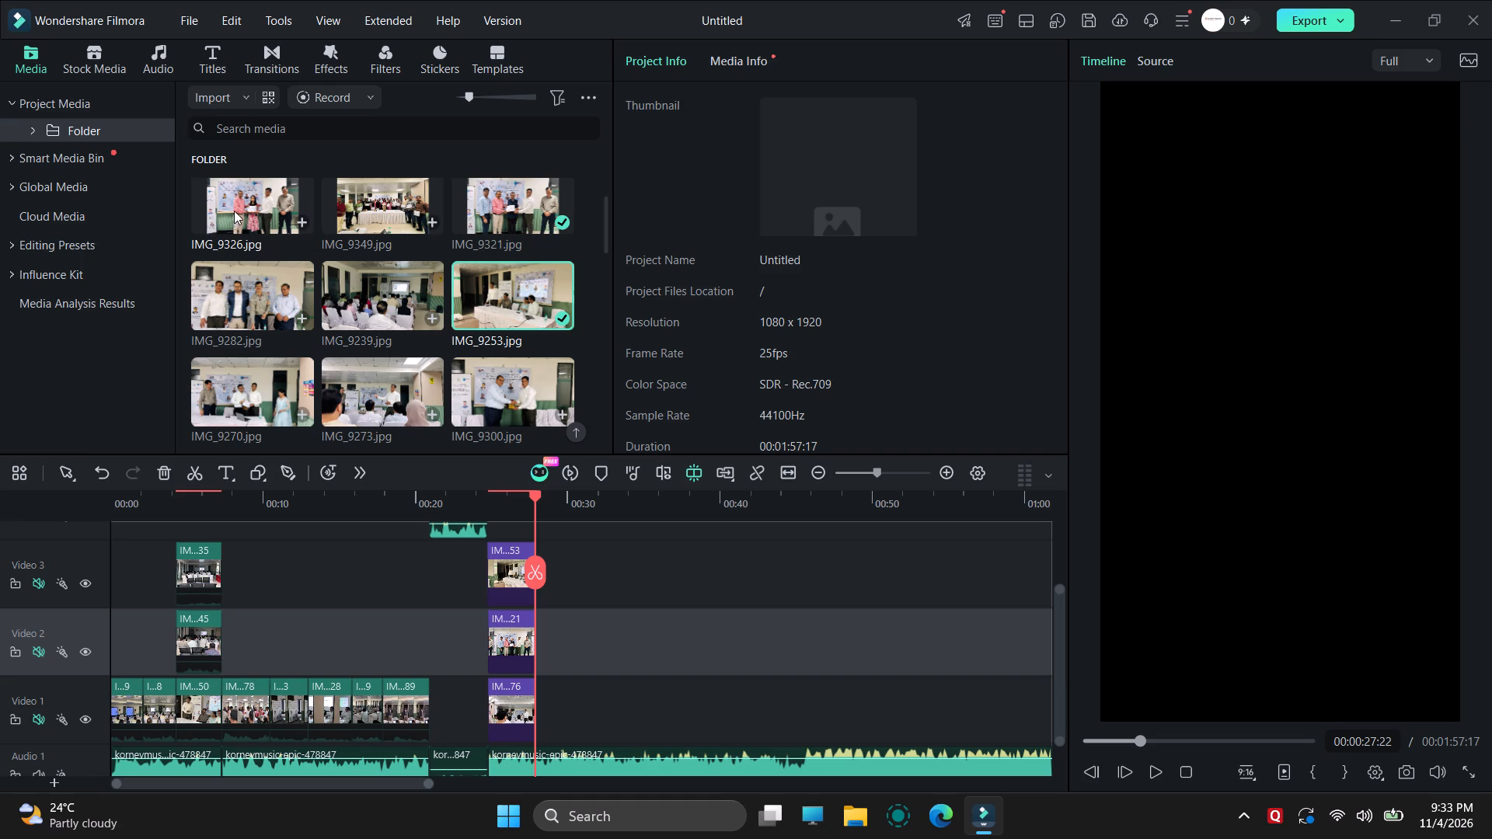
left_click_drag(234, 207, 245, 202)
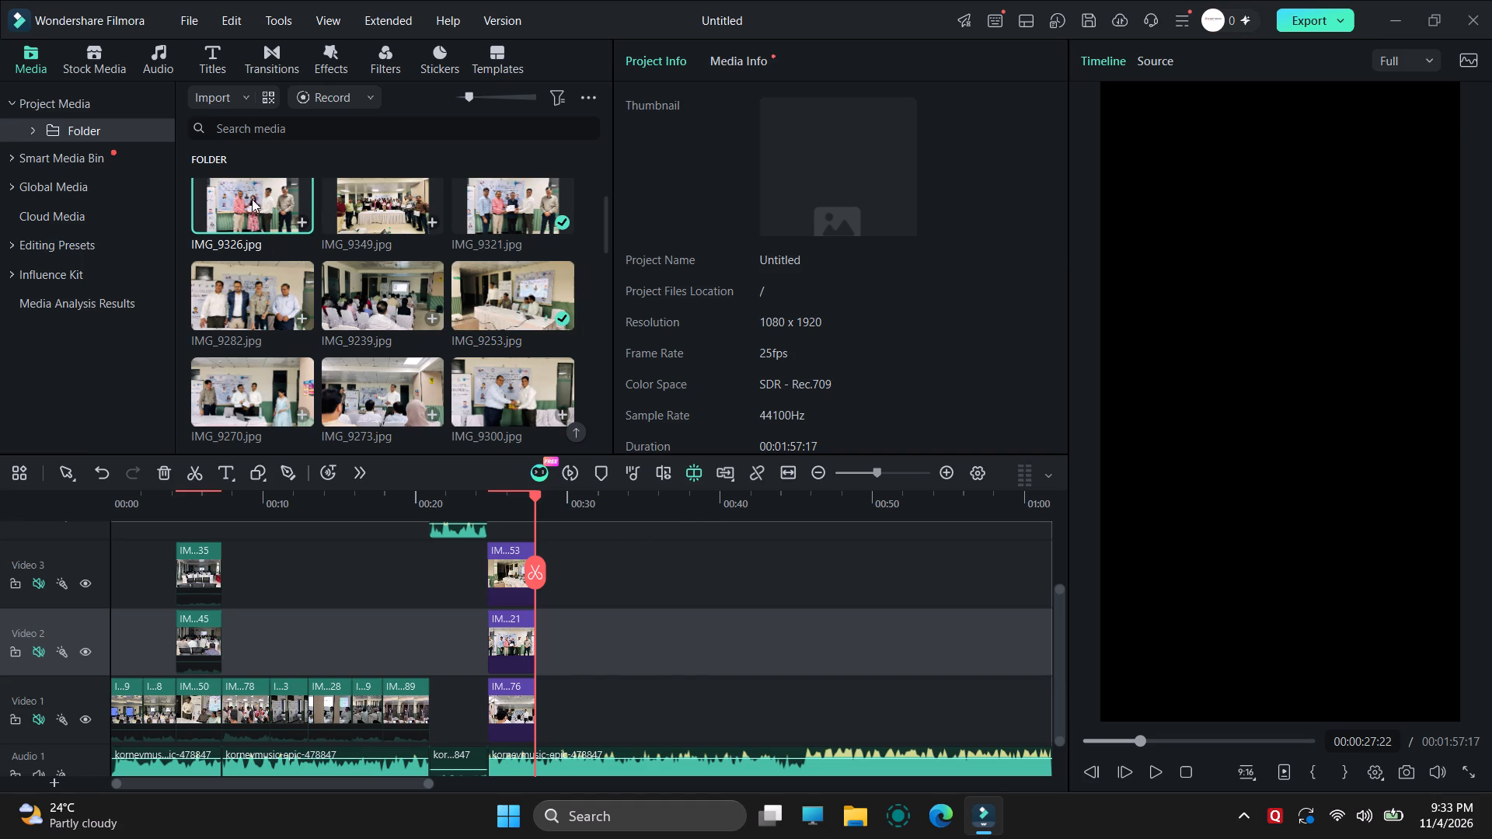
left_click_drag(402, 211, 538, 639)
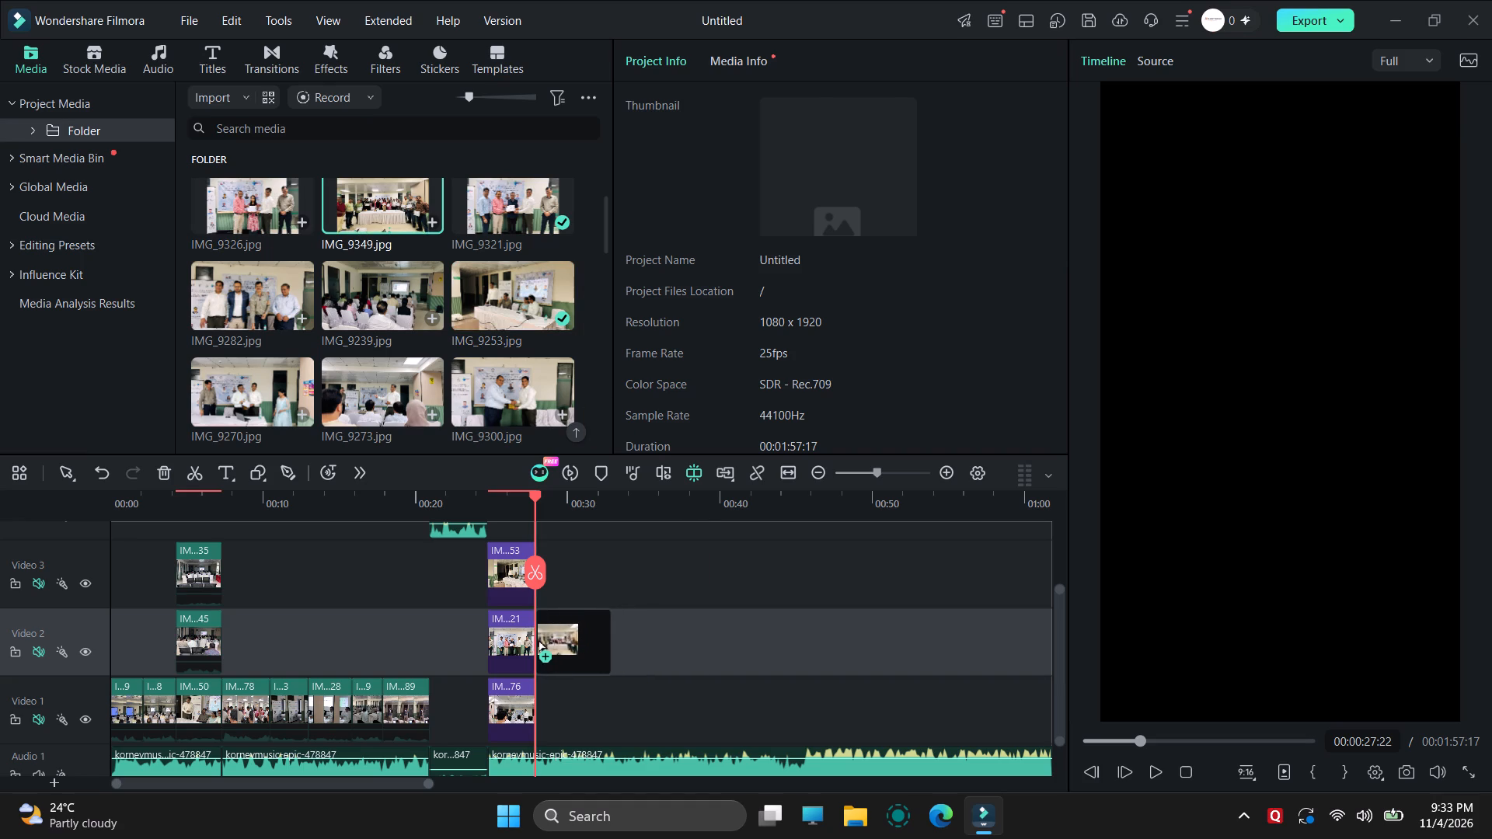
left_click_drag(538, 639, 539, 636)
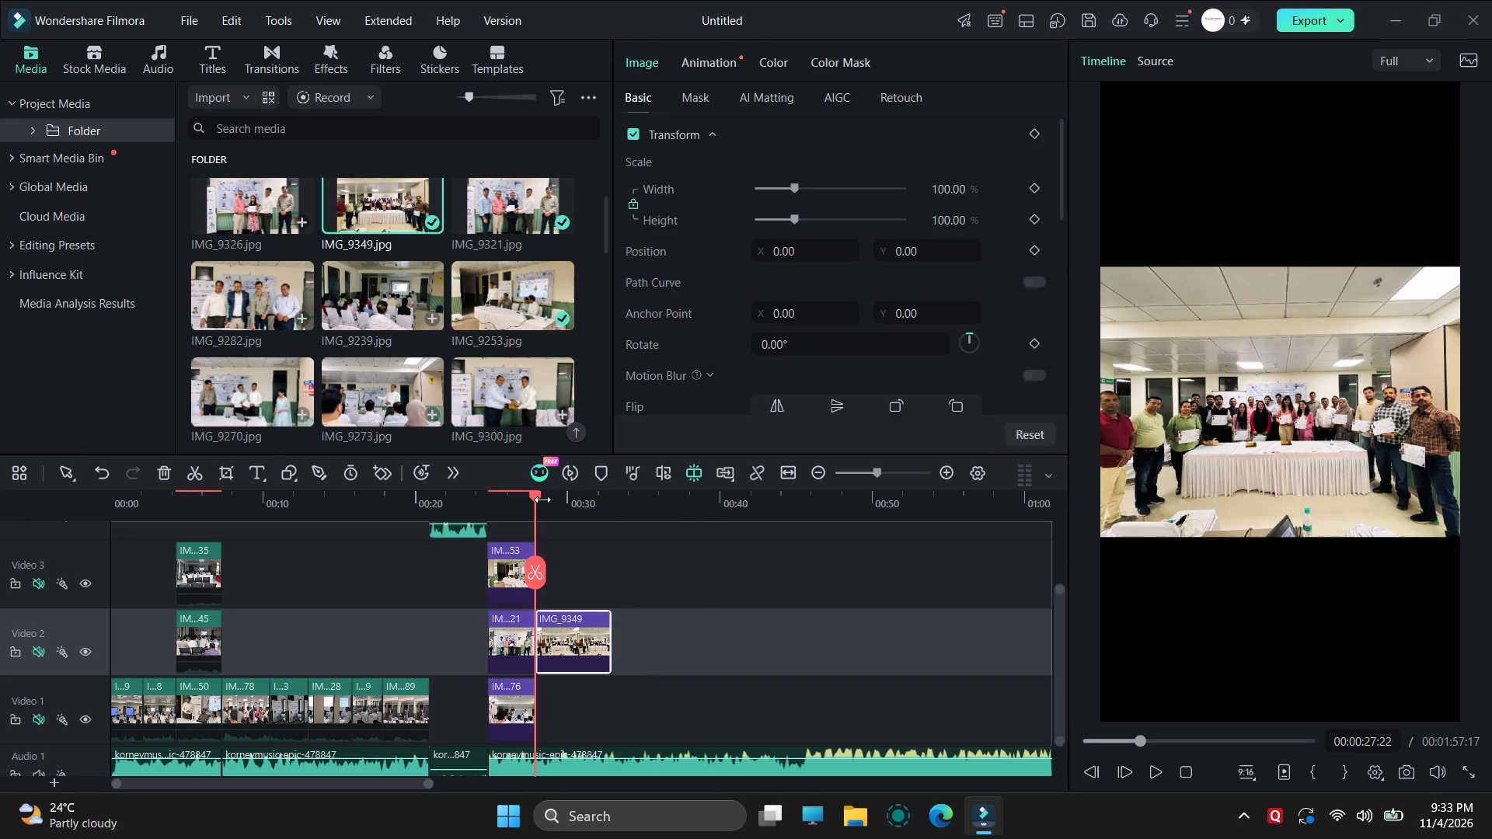
Place the IMG_9287 photo on Video 3 at 00:00:27:22, directly above IMG_9349.
scroll(425, 301, "down", 2)
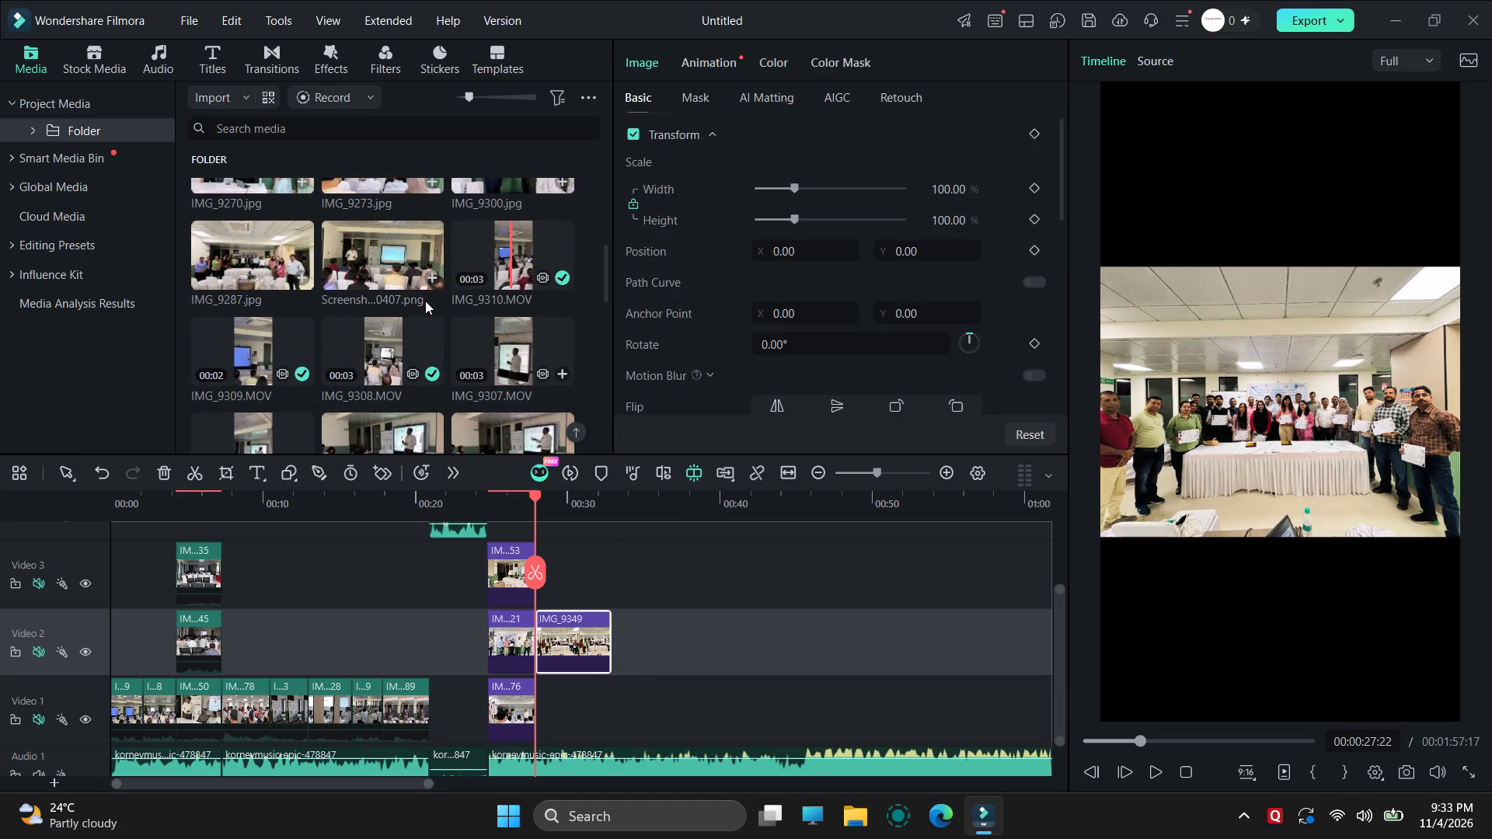
left_click_drag(221, 250, 641, 569)
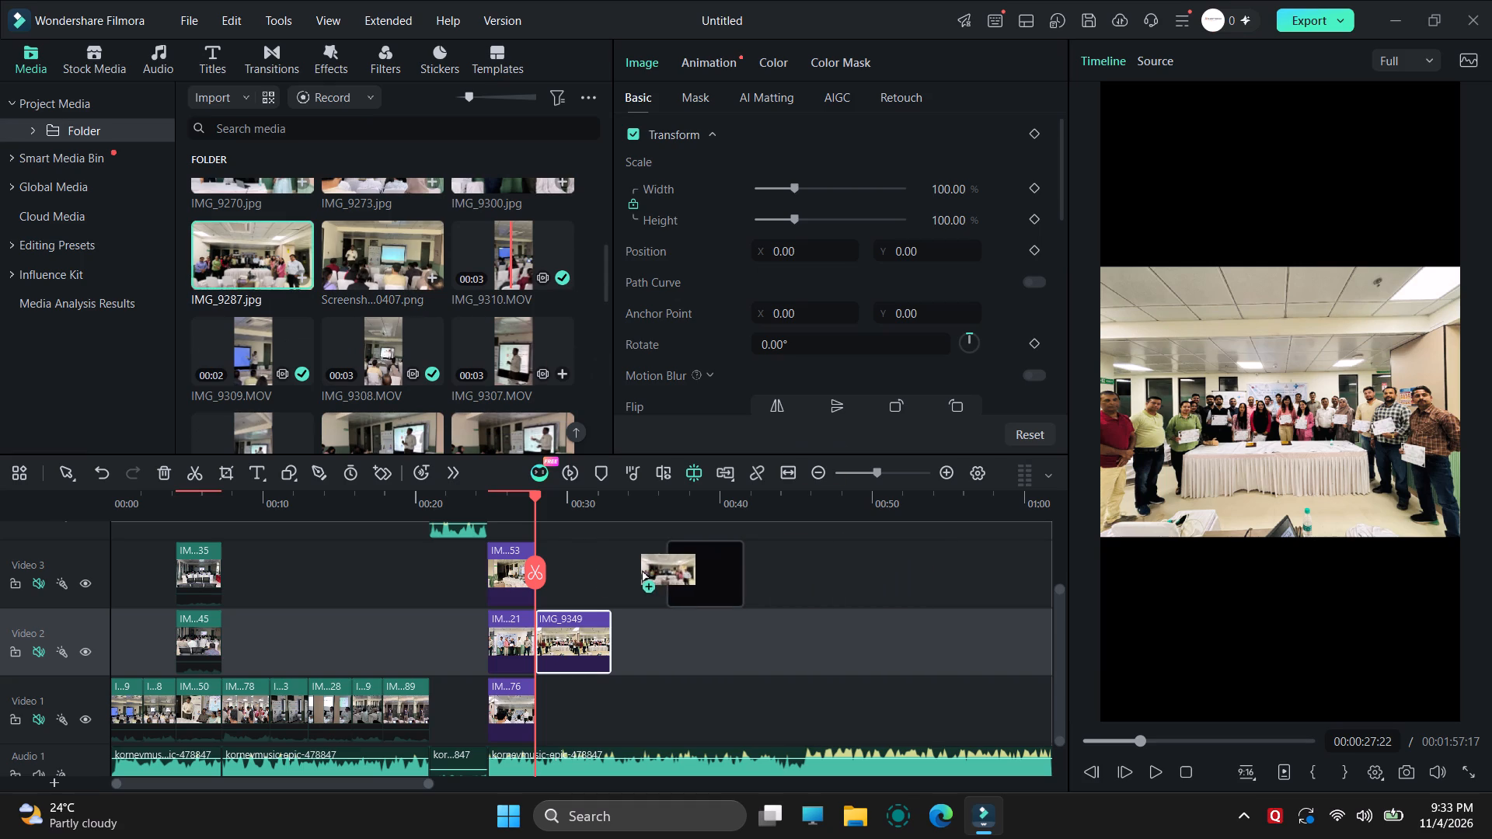
left_click_drag(641, 569, 542, 582)
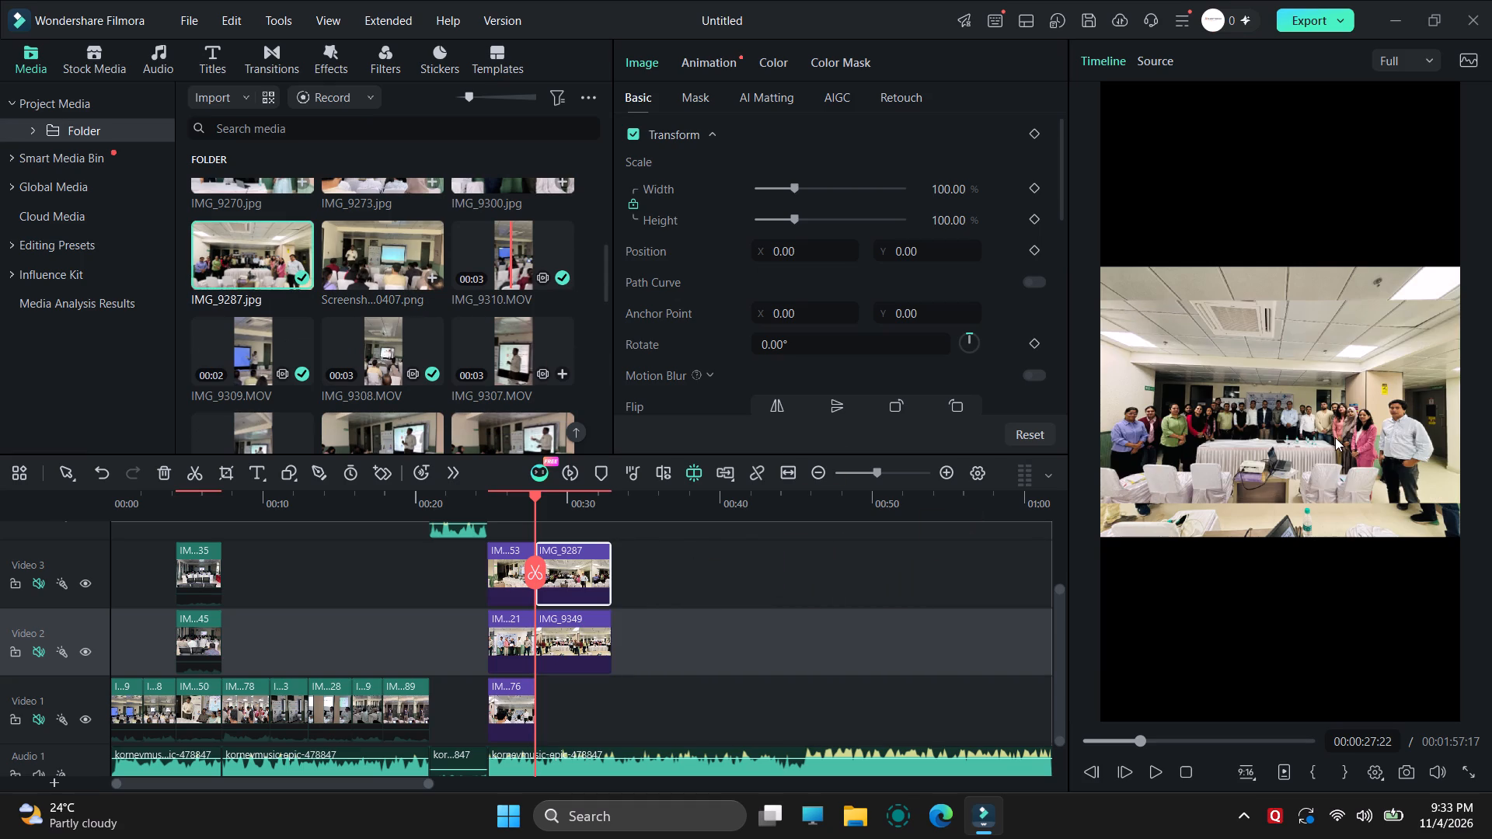
Move IMG_9287 up to Y 656.25 at the frame's upper edge and enlarge it to about 113% scale.
left_click_drag(1335, 437, 1339, 215)
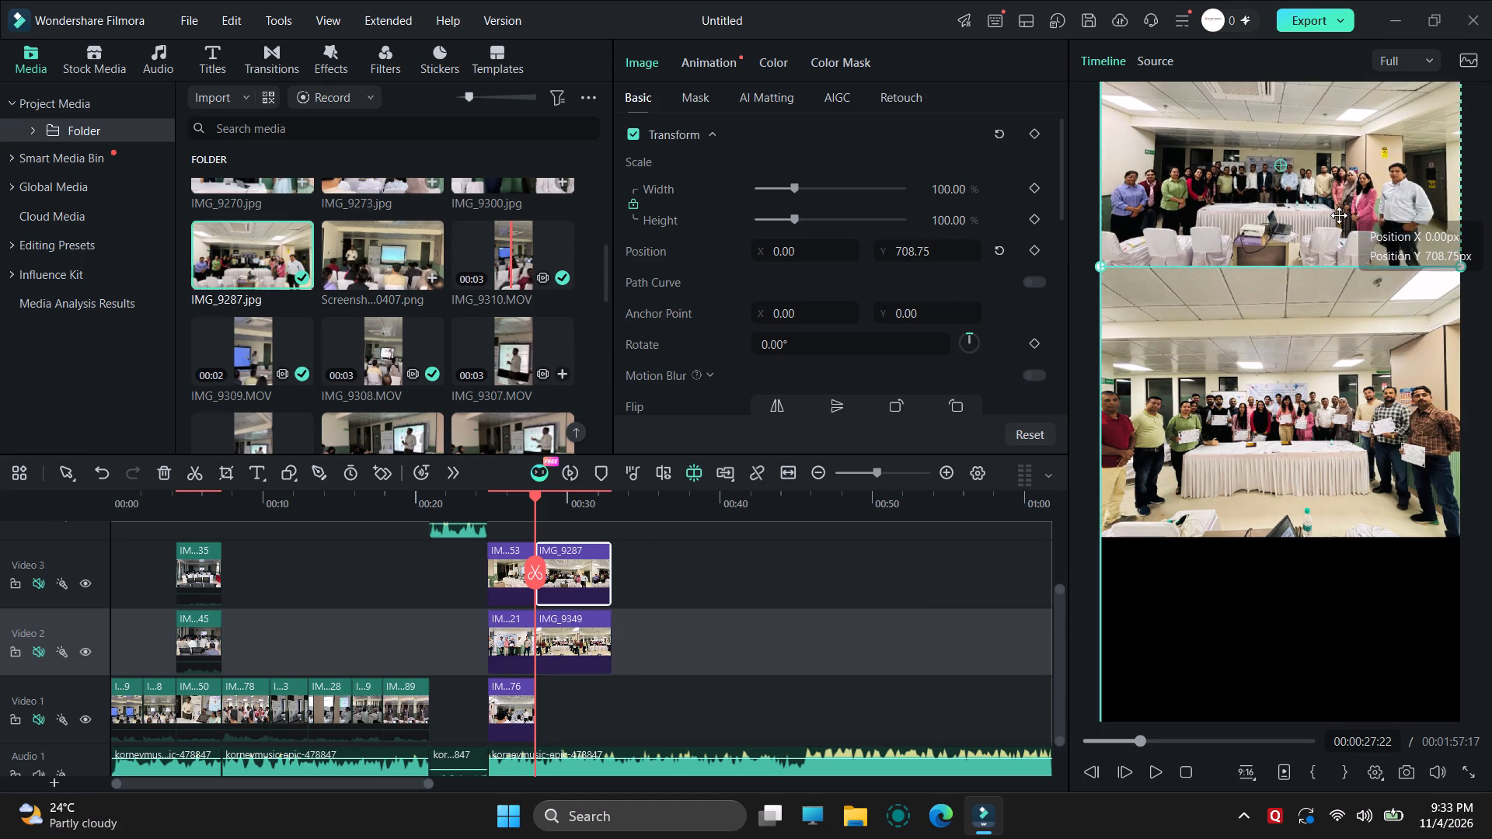
left_click_drag(1339, 215, 1339, 221)
left_click_drag(1460, 287, 1471, 313)
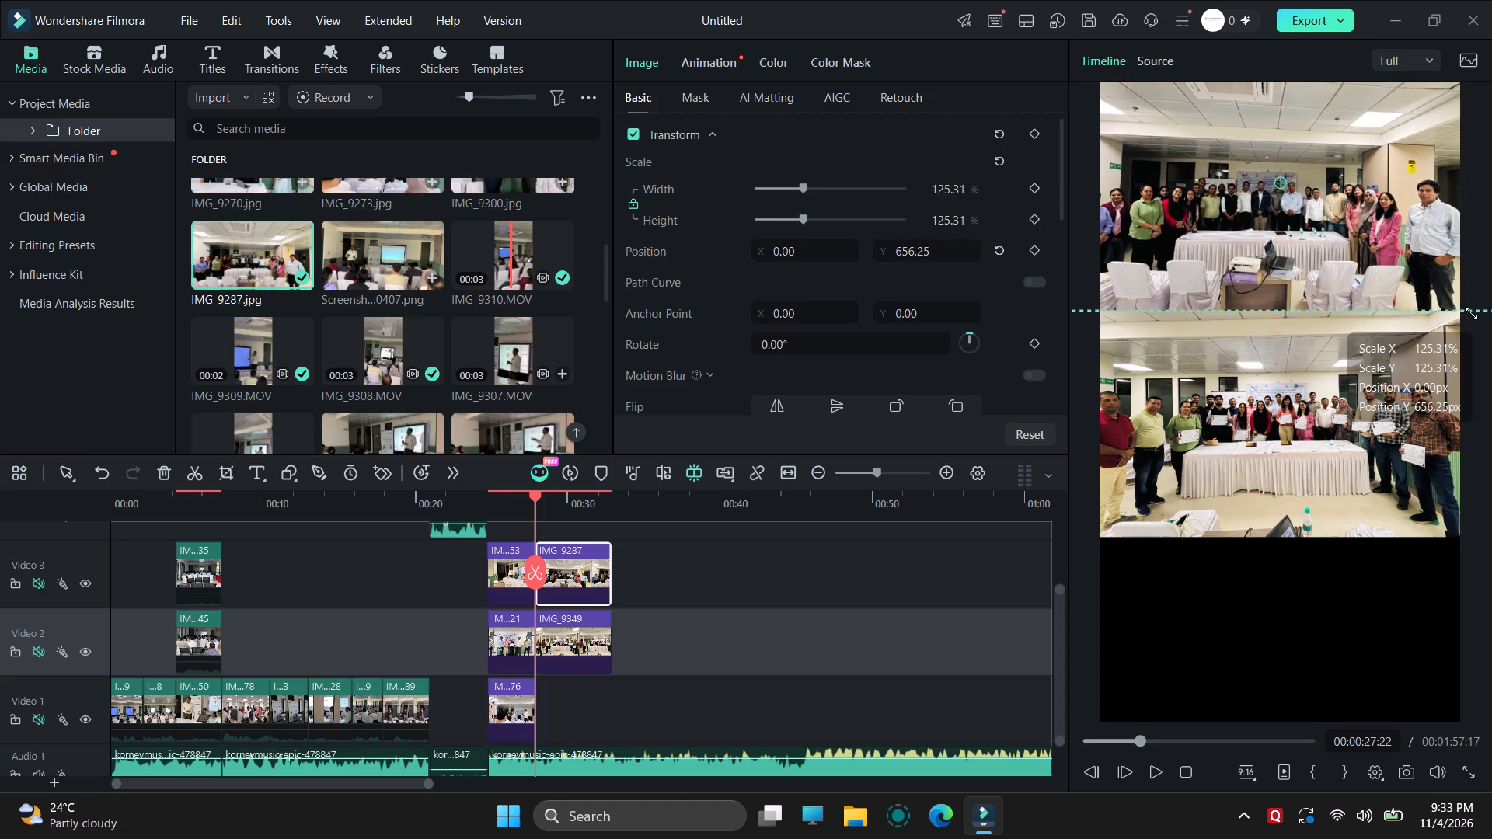
left_click_drag(1471, 313, 1440, 300)
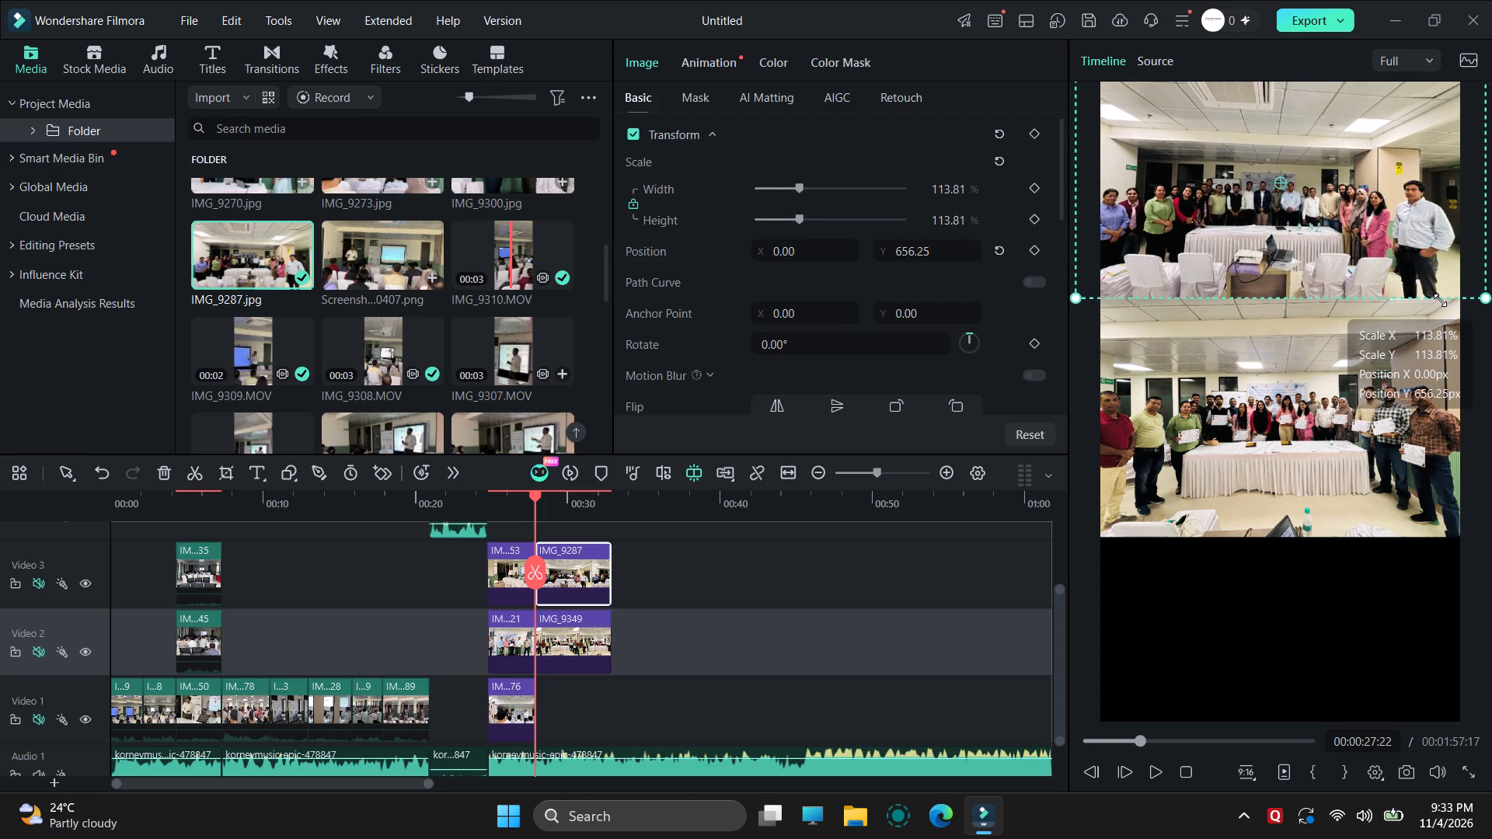
left_click_drag(1440, 300, 1435, 299)
left_click(1483, 447)
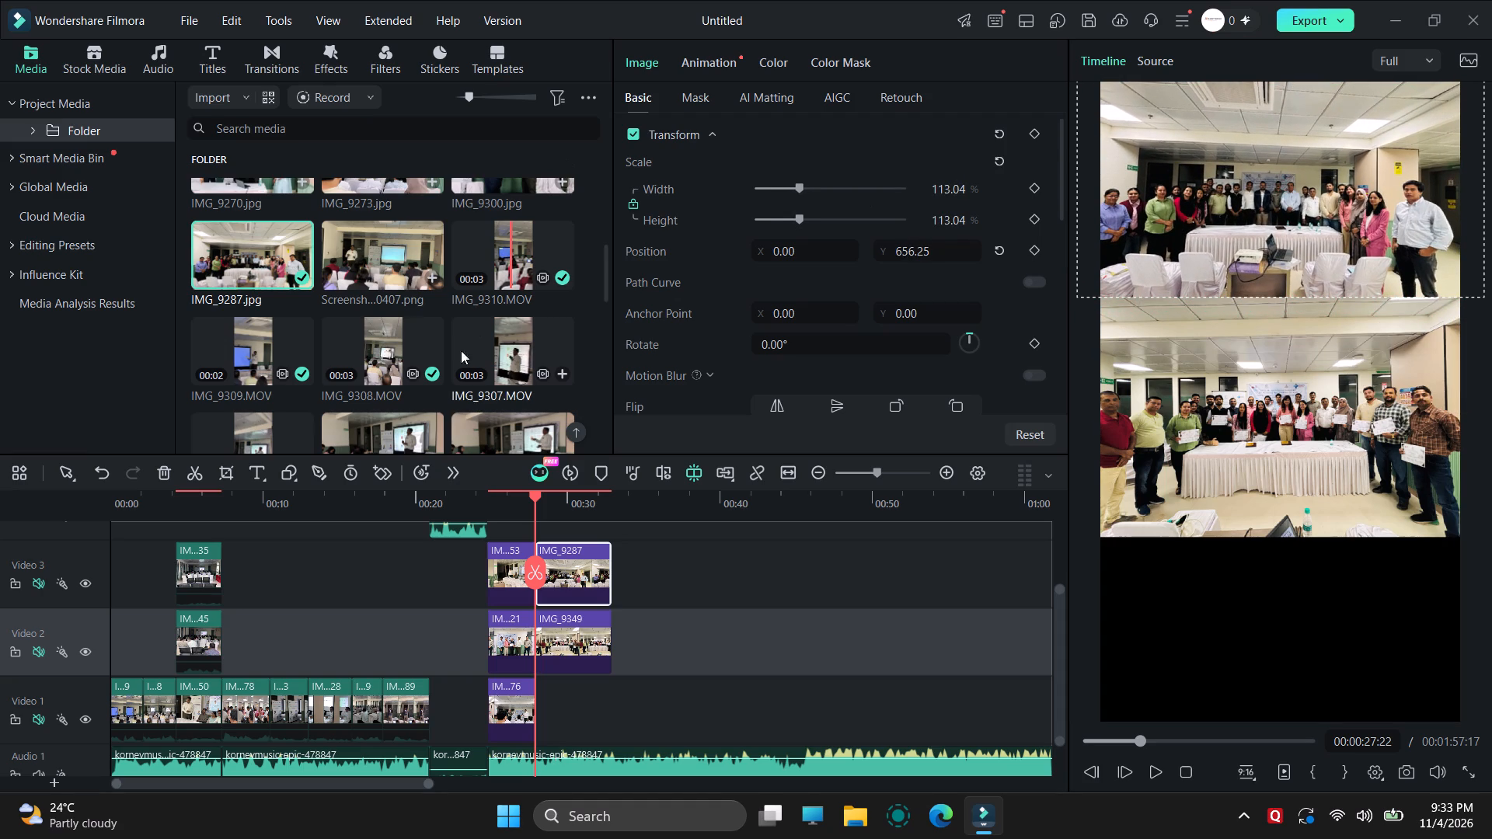
Find the IMG_9300 photo in the media folder and place it on Video 4 at 00:00:27:22, above IMG_9287.
scroll(399, 263, "down", 3)
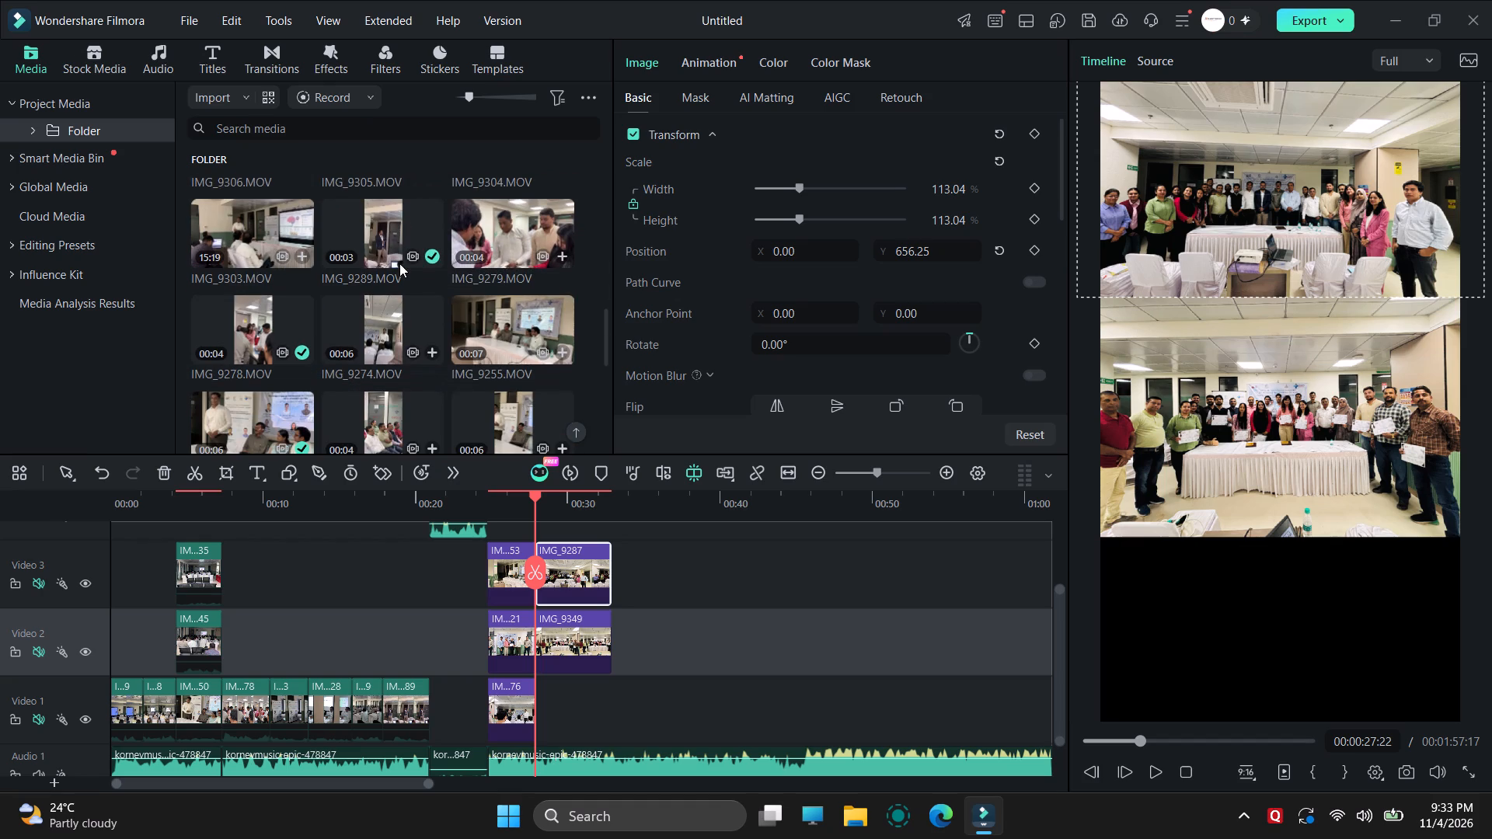
scroll(317, 277, "up", 3)
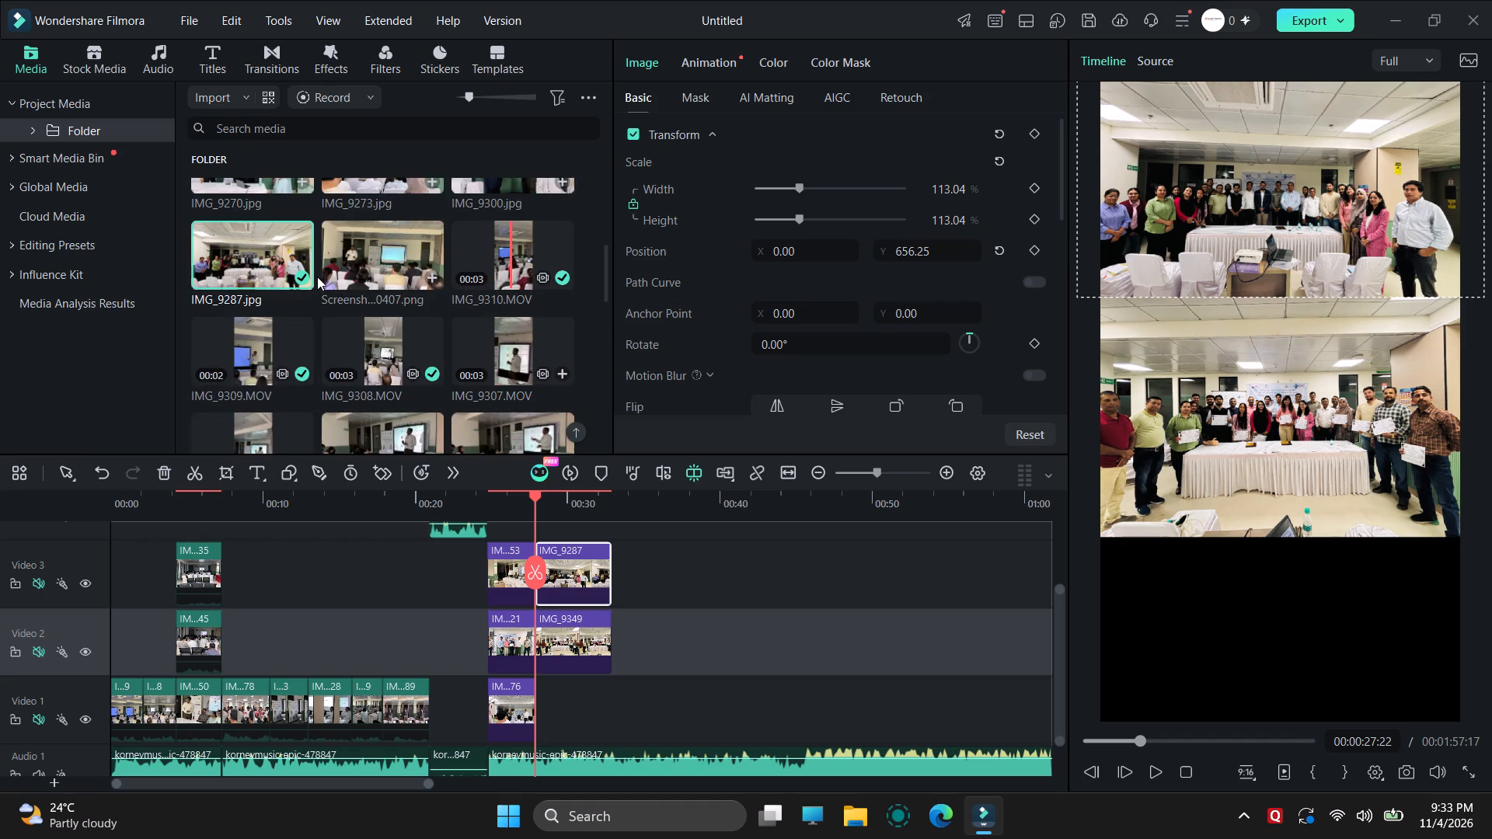
scroll(317, 277, "up", 4)
scroll(573, 420, "down", 4)
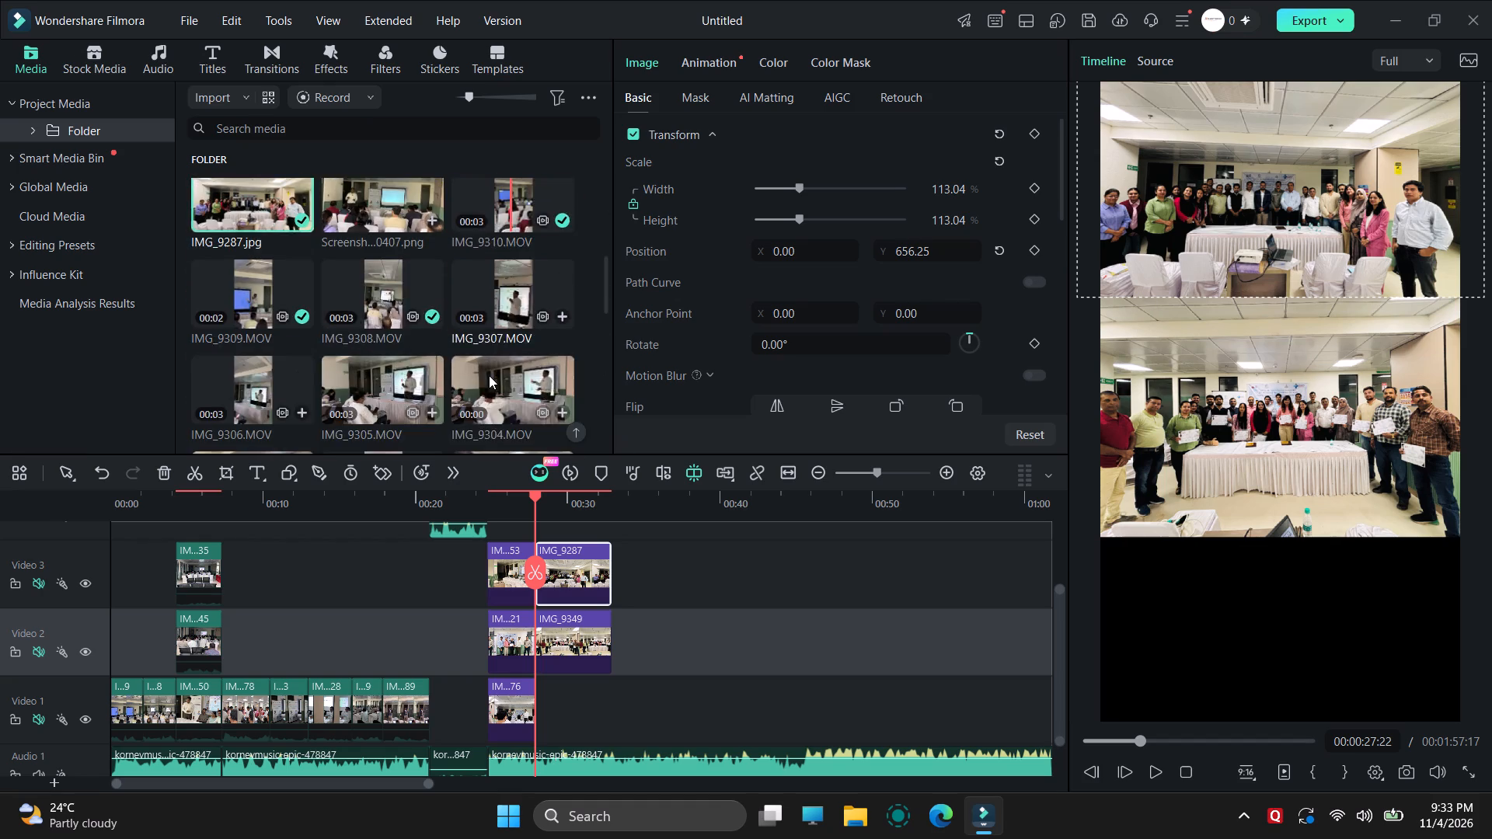
scroll(489, 375, "up", 4)
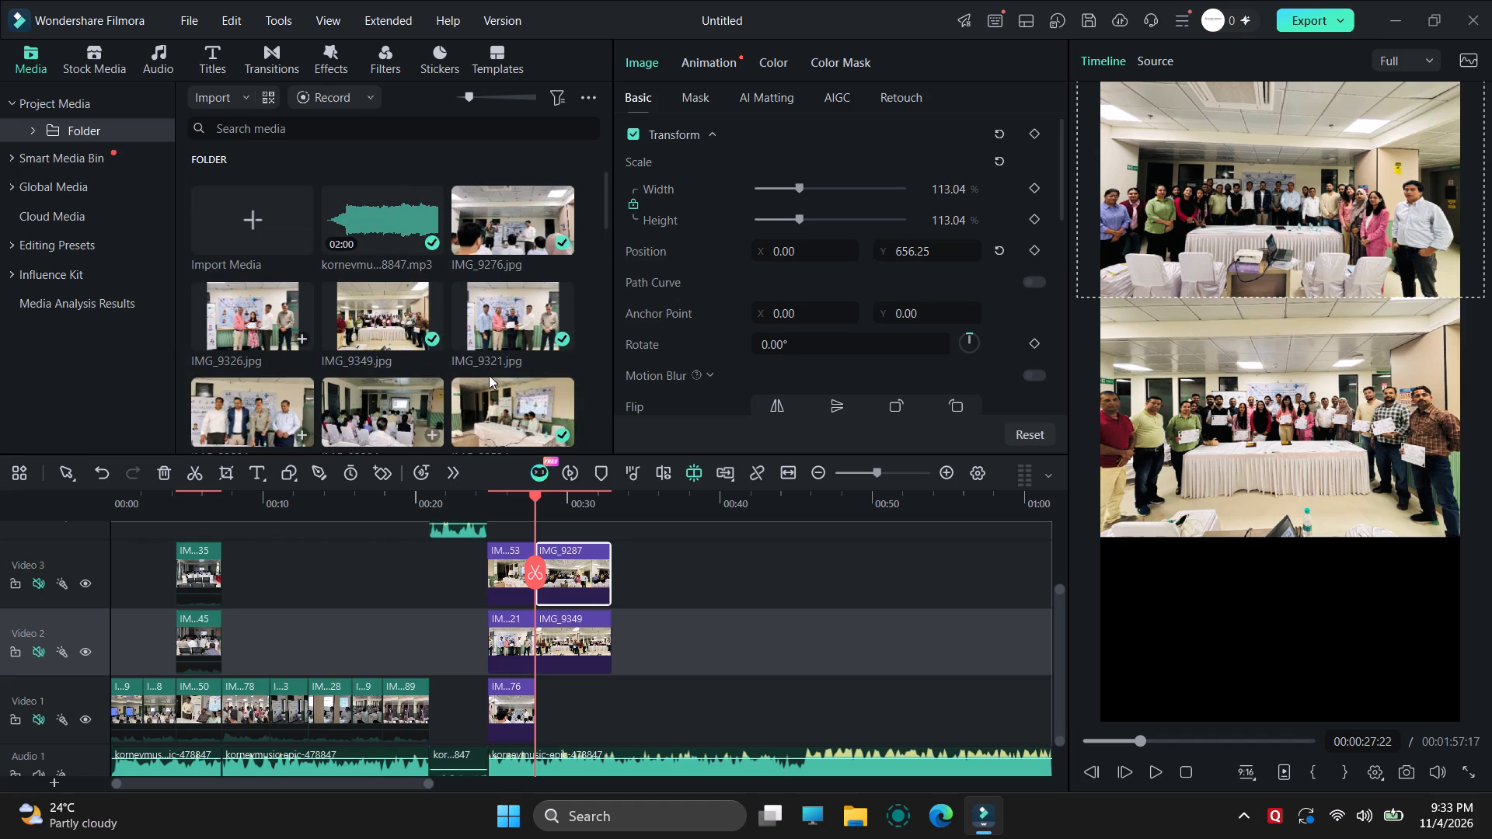
scroll(489, 375, "down", 1)
left_click_drag(502, 393, 768, 555)
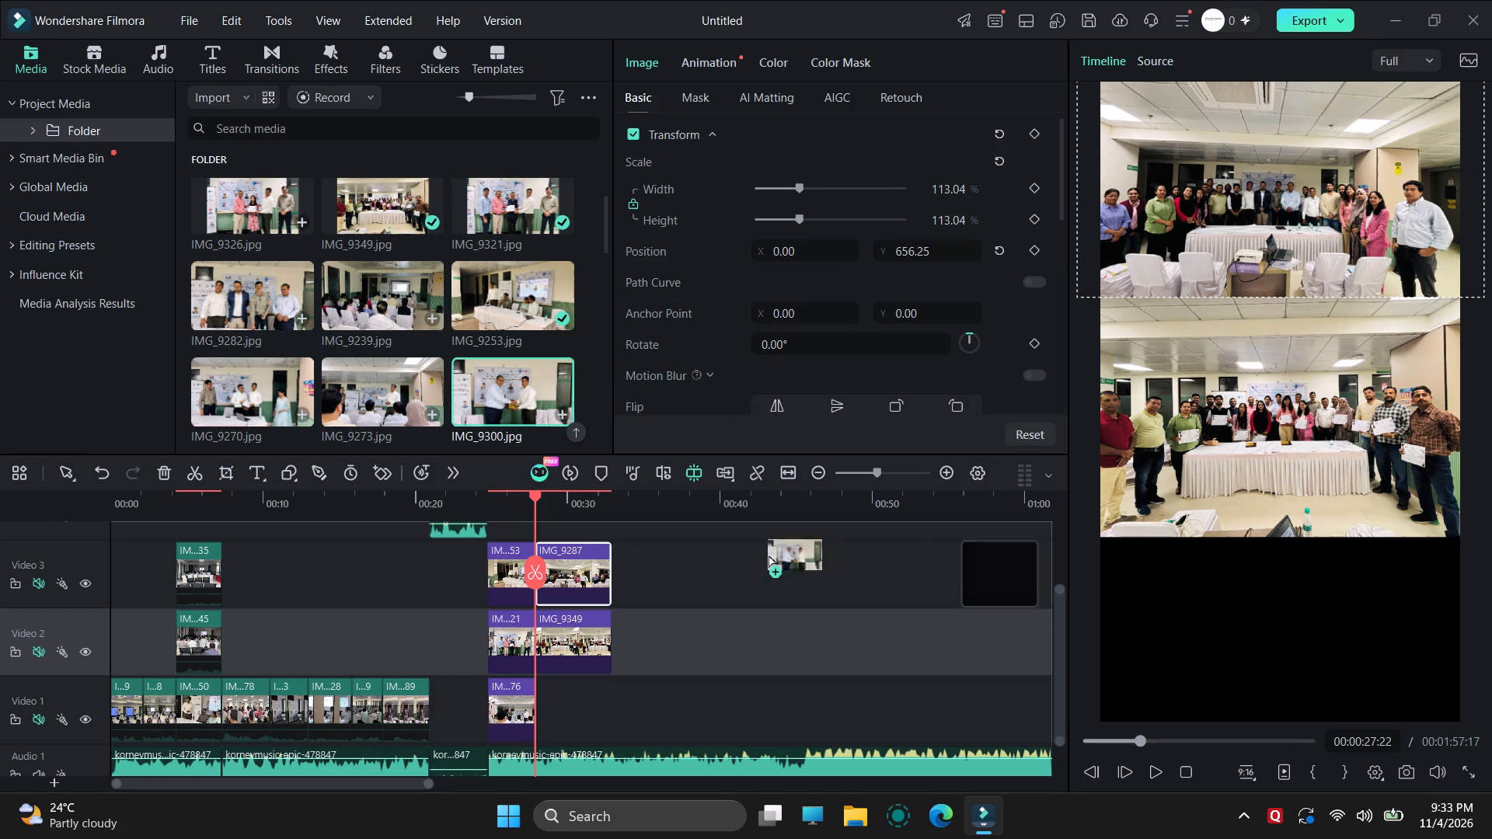
left_click_drag(768, 555, 582, 610)
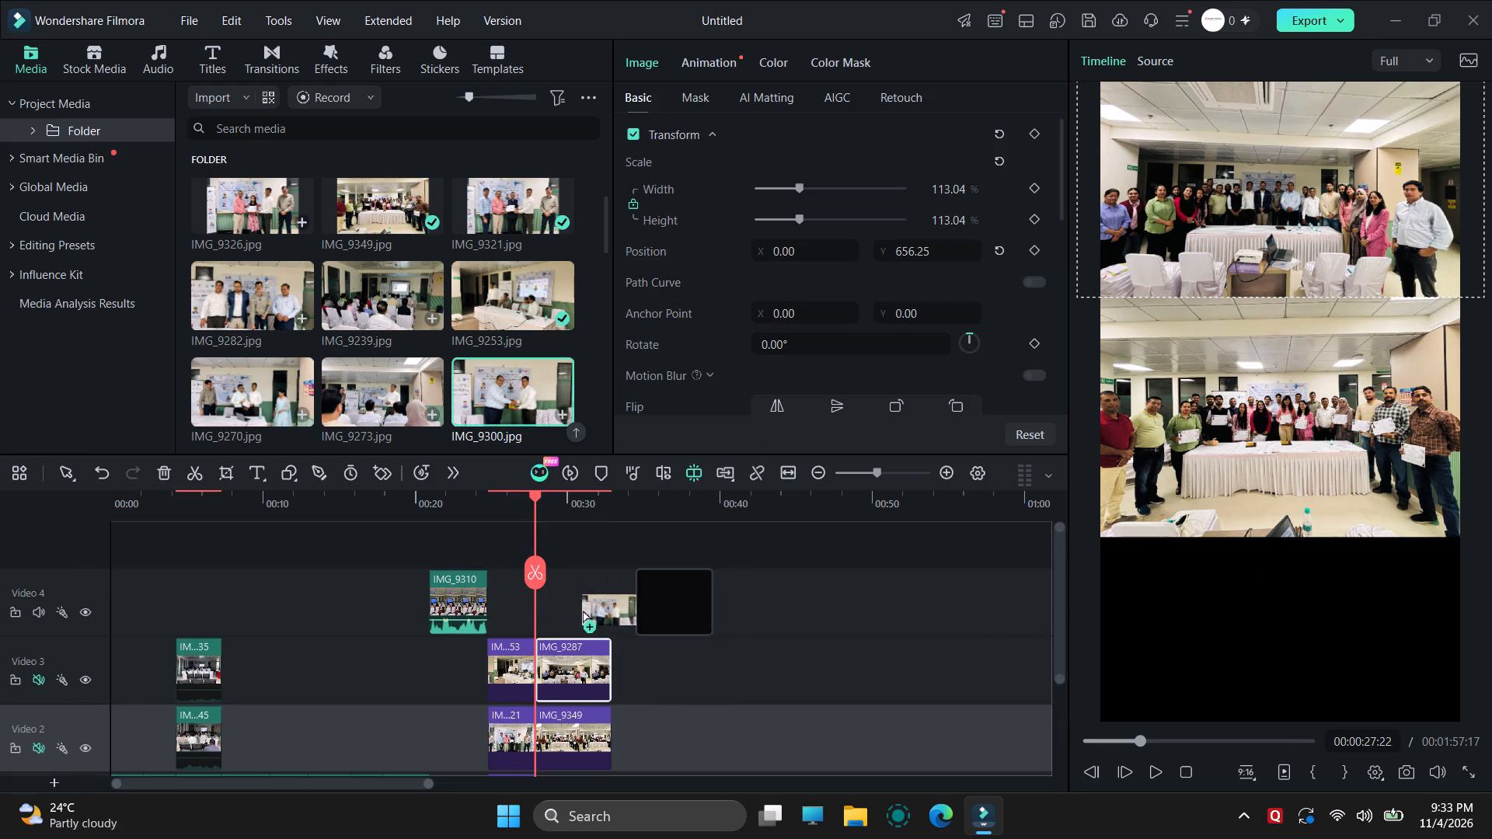
left_click_drag(582, 610, 541, 610)
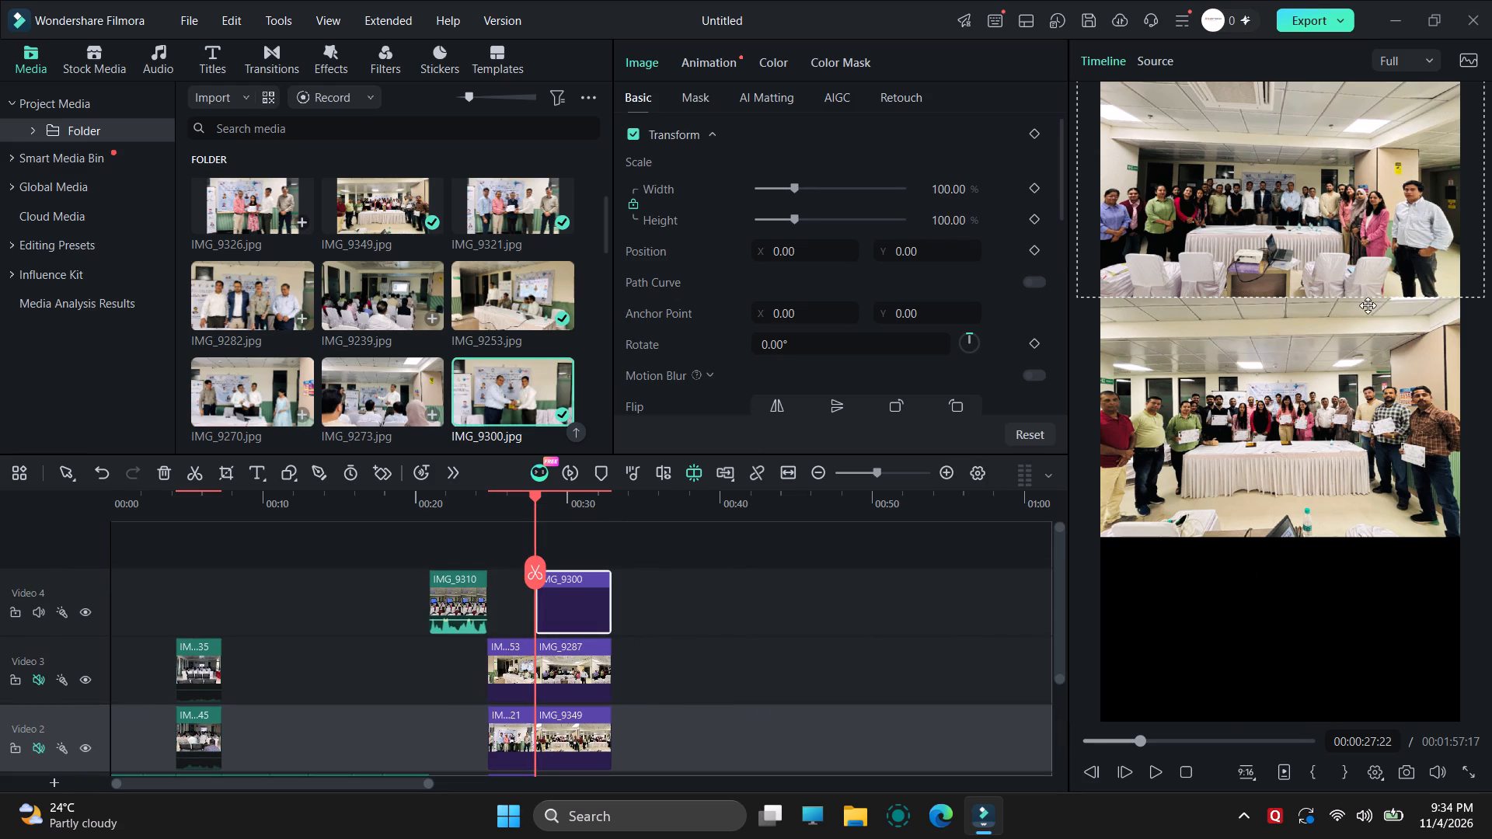
Reposition IMG_9287 at X 0, Y 616.64 so it fills the upper part of the frame.
left_click_drag(1366, 271, 1372, 322)
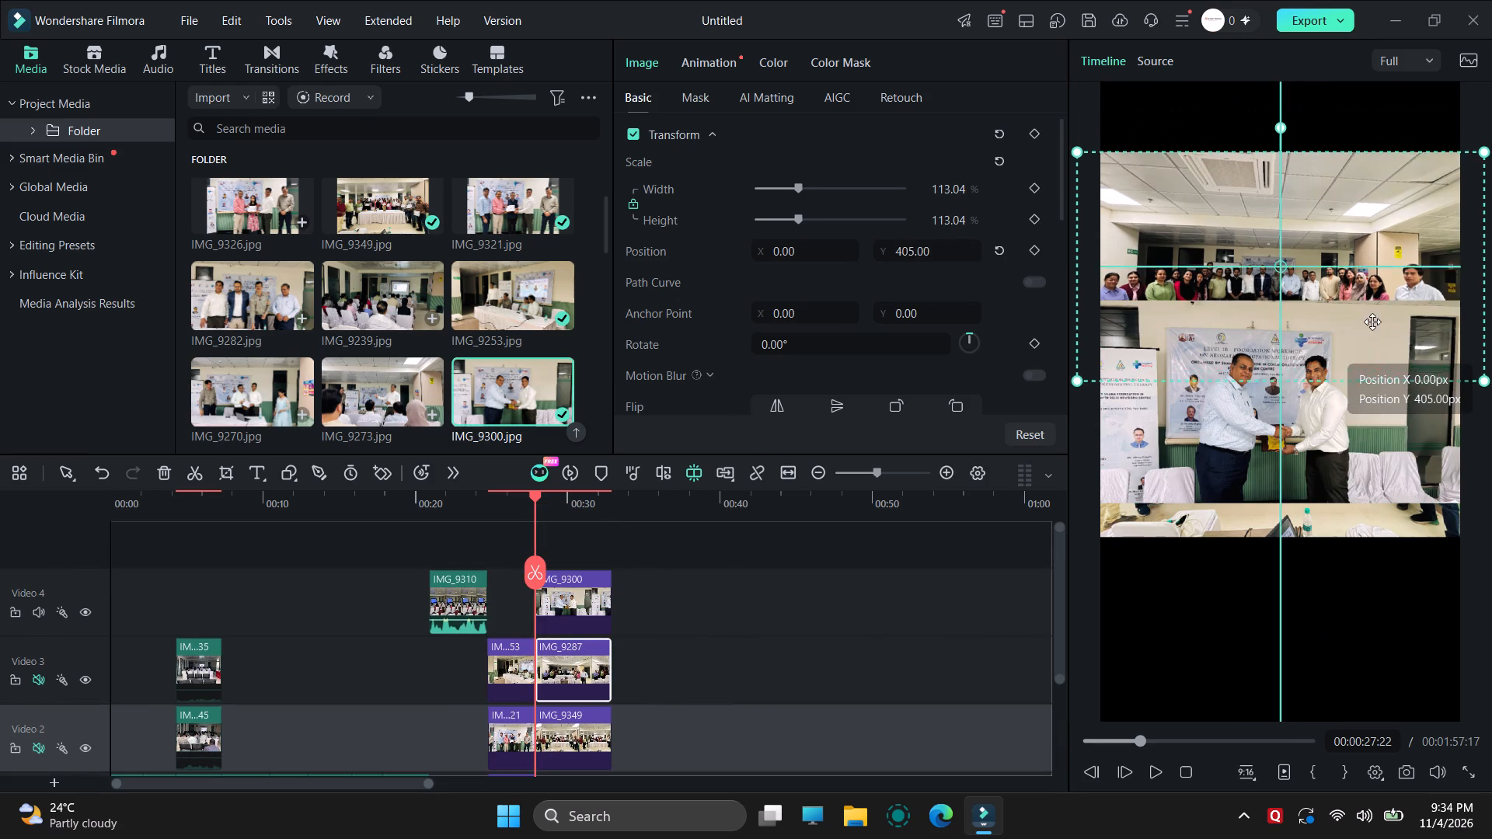
left_click_drag(1372, 322, 1372, 285)
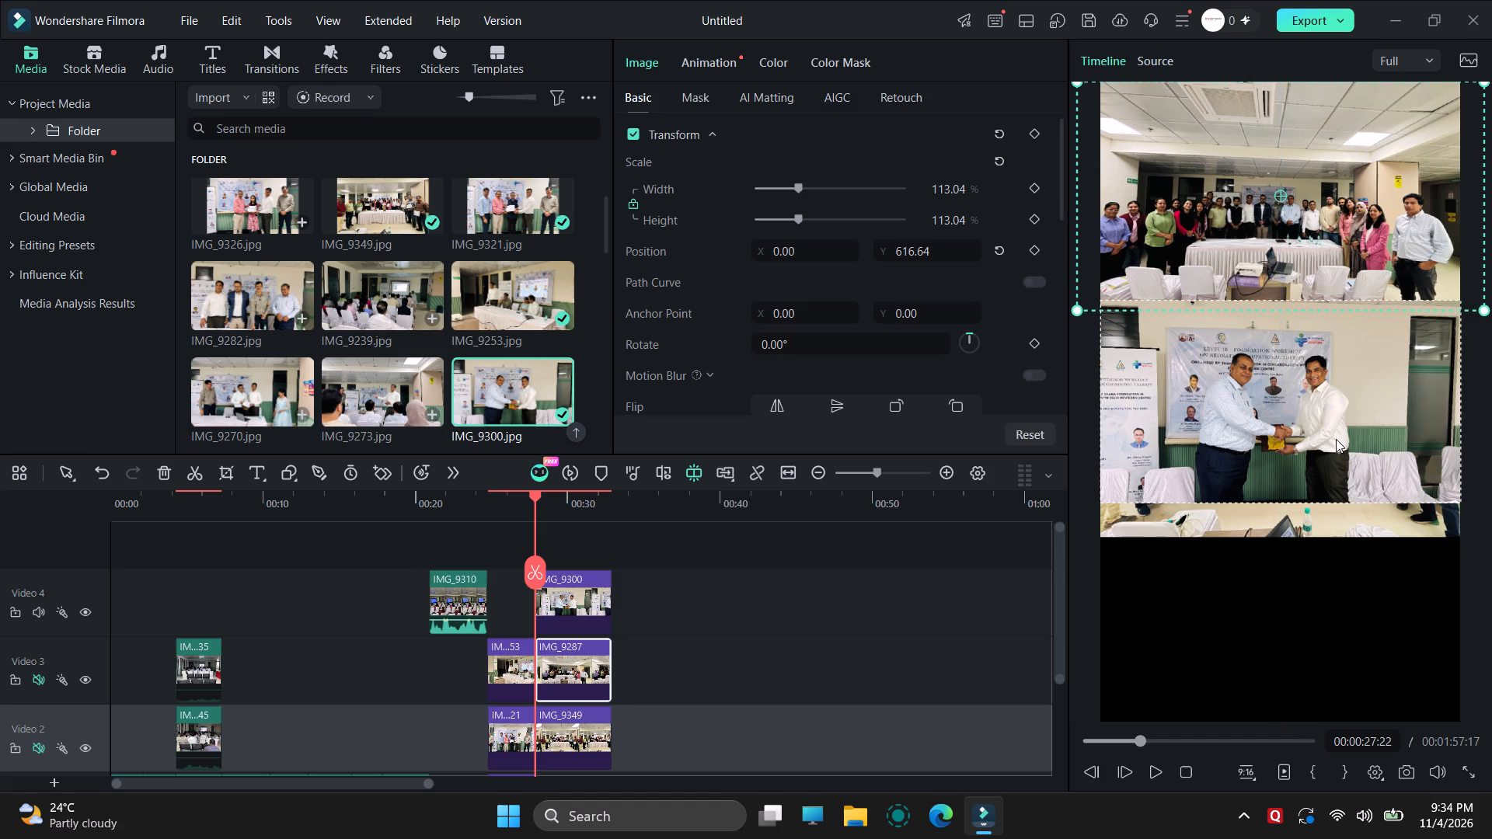
Move IMG_9300 down to X 0, Y -656.25 so it sits flush with the frame's lower edge.
left_click(1336, 439)
left_click_drag(1392, 423, 1391, 663)
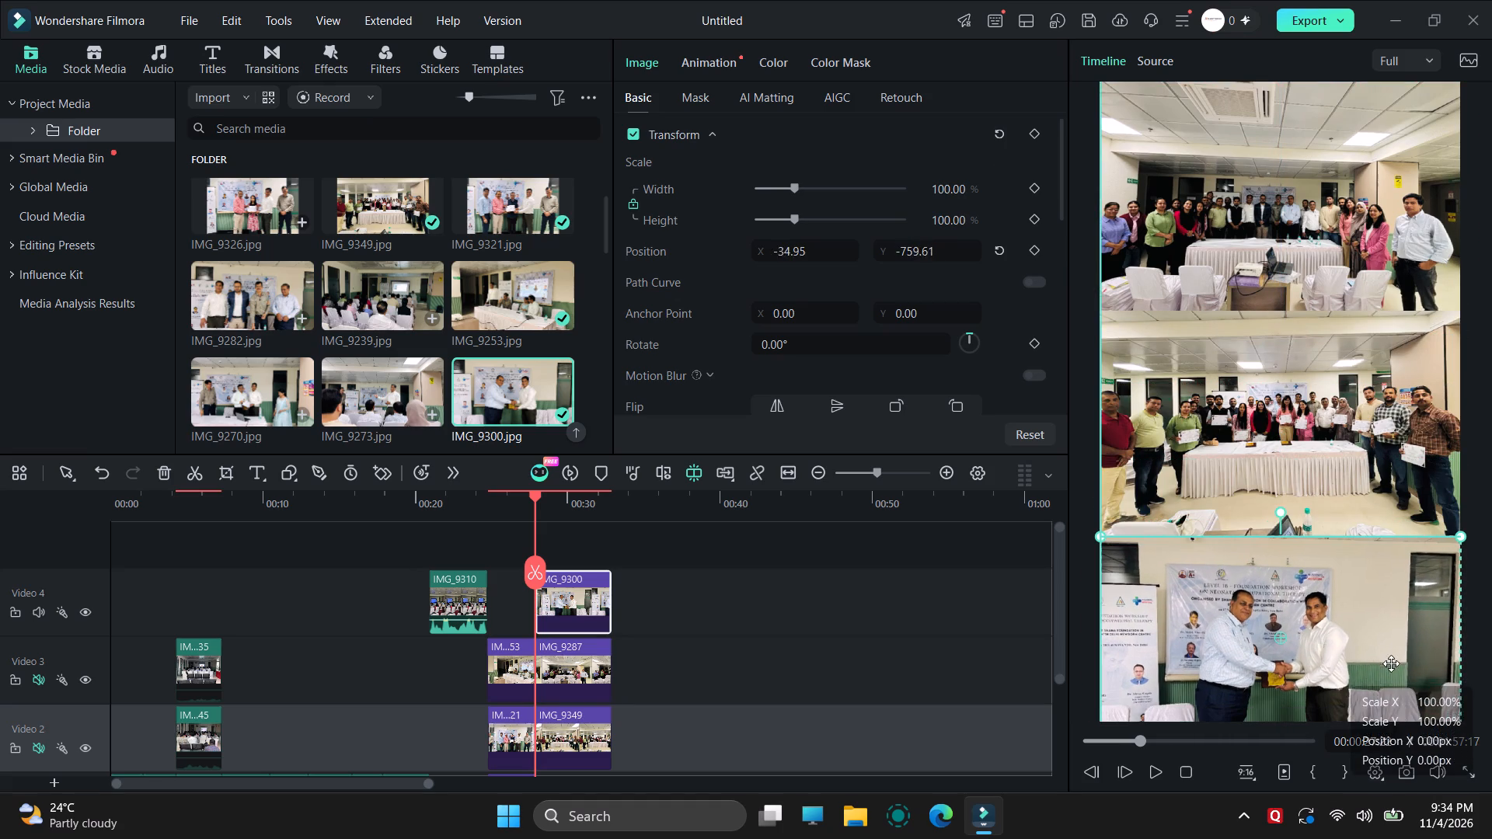
left_click_drag(1391, 663, 1392, 646)
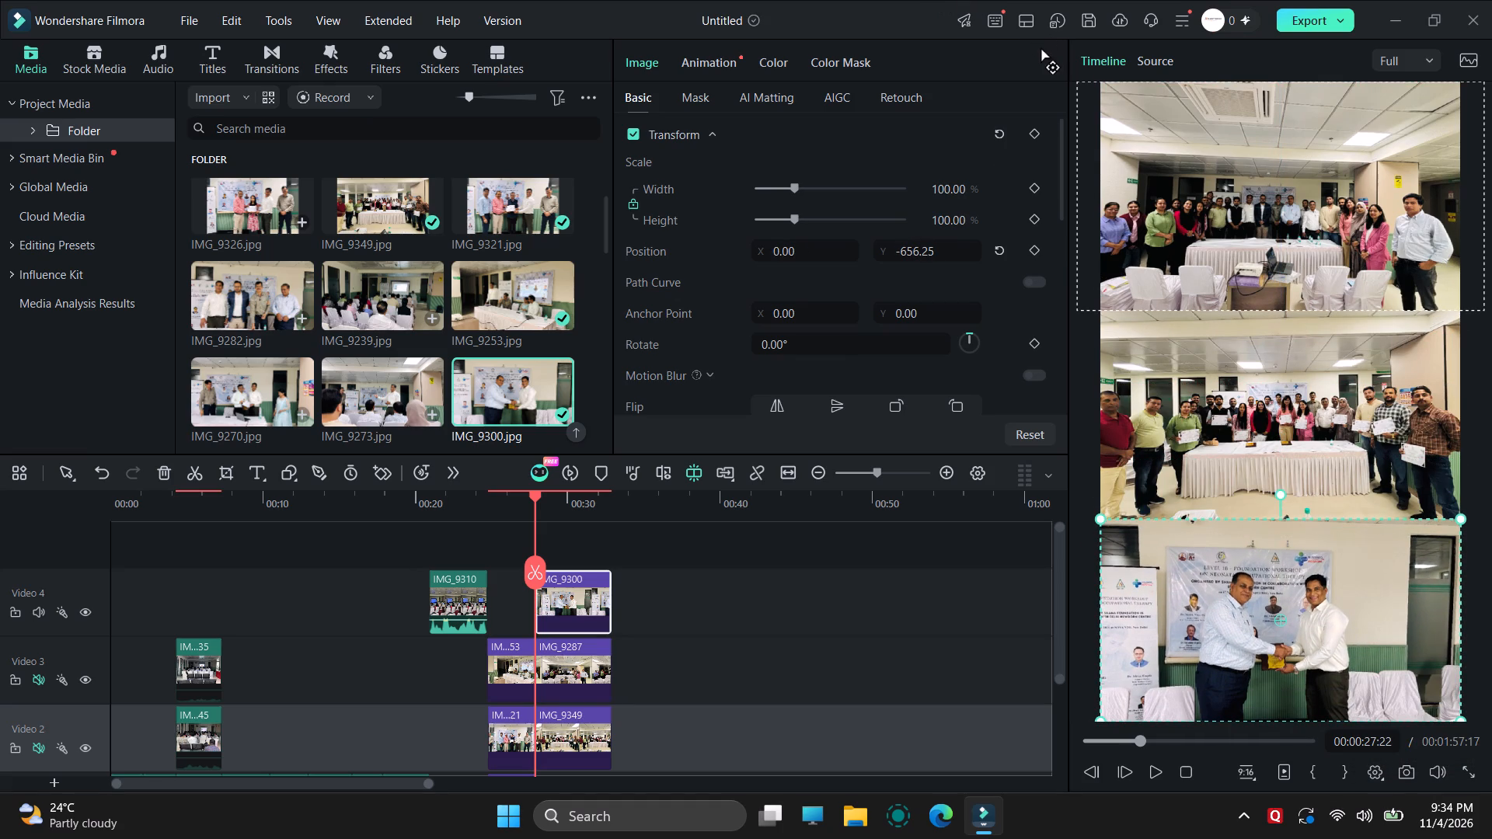
left_click(1221, 59)
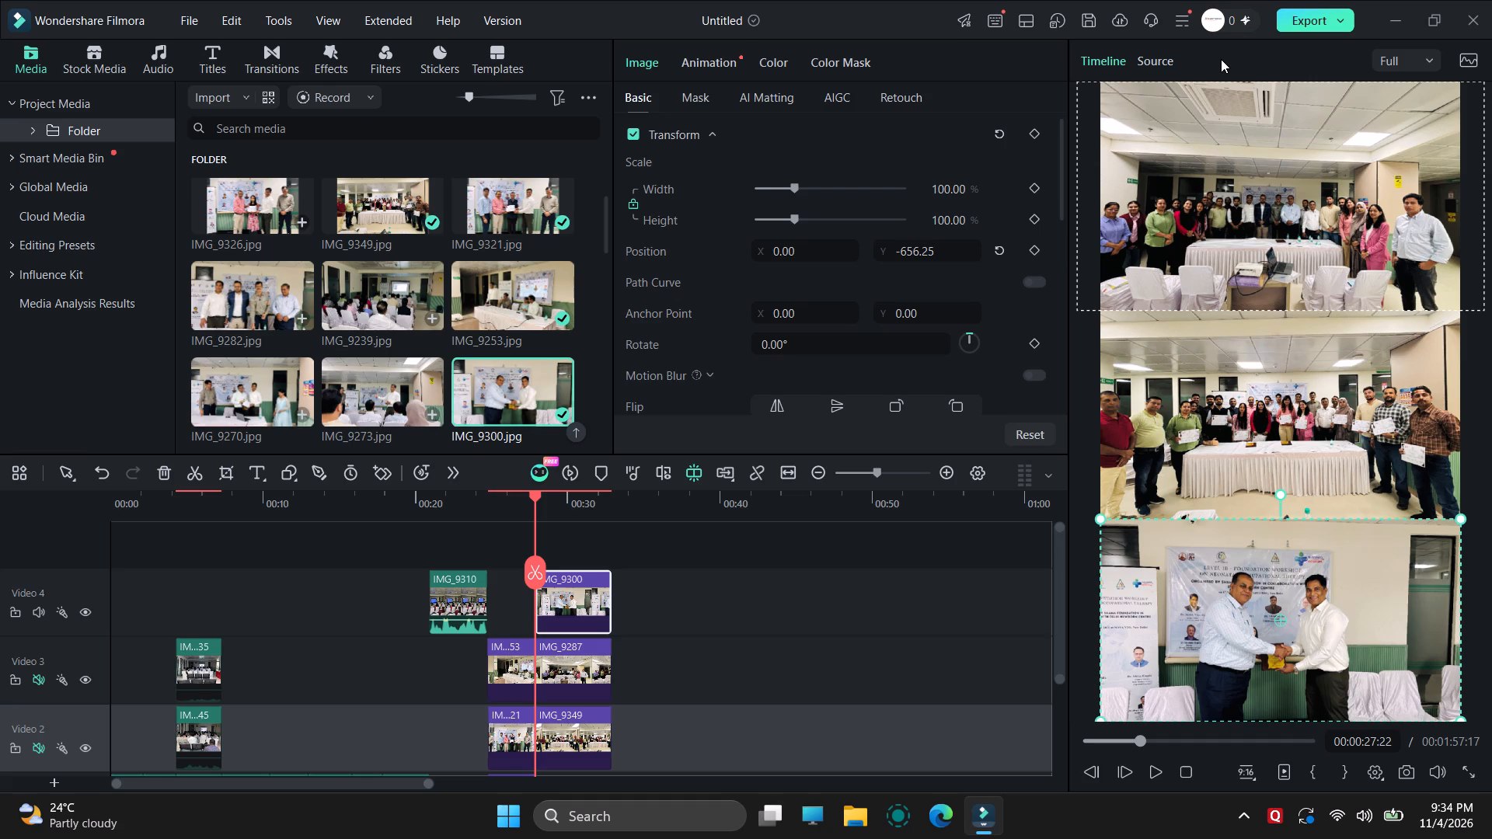
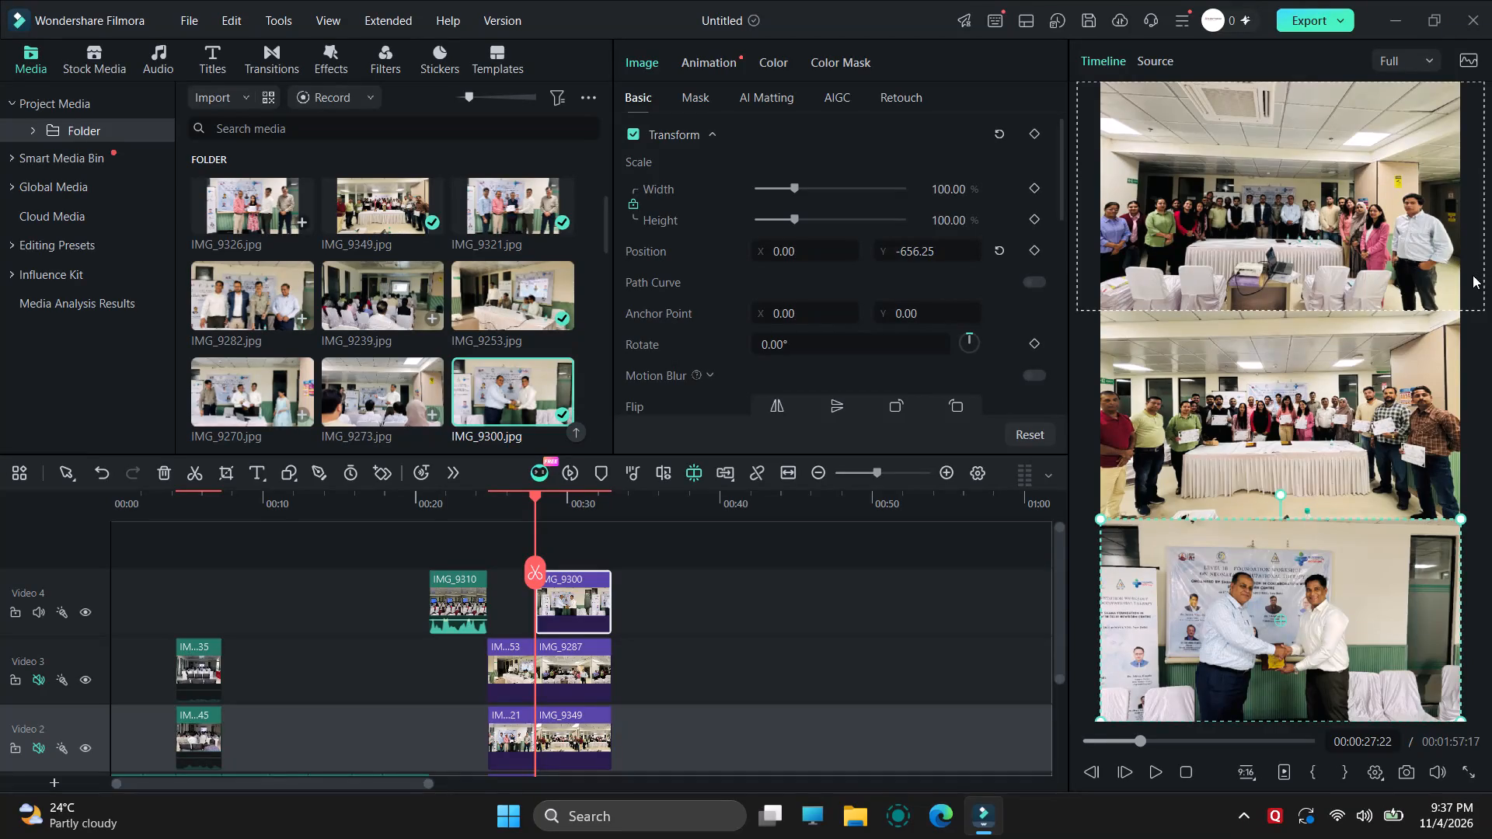
Play back the reel from 00:00:22:22 to check the cut from the speaking clip into the first photo collage.
left_click(1473, 275)
left_click(1480, 339)
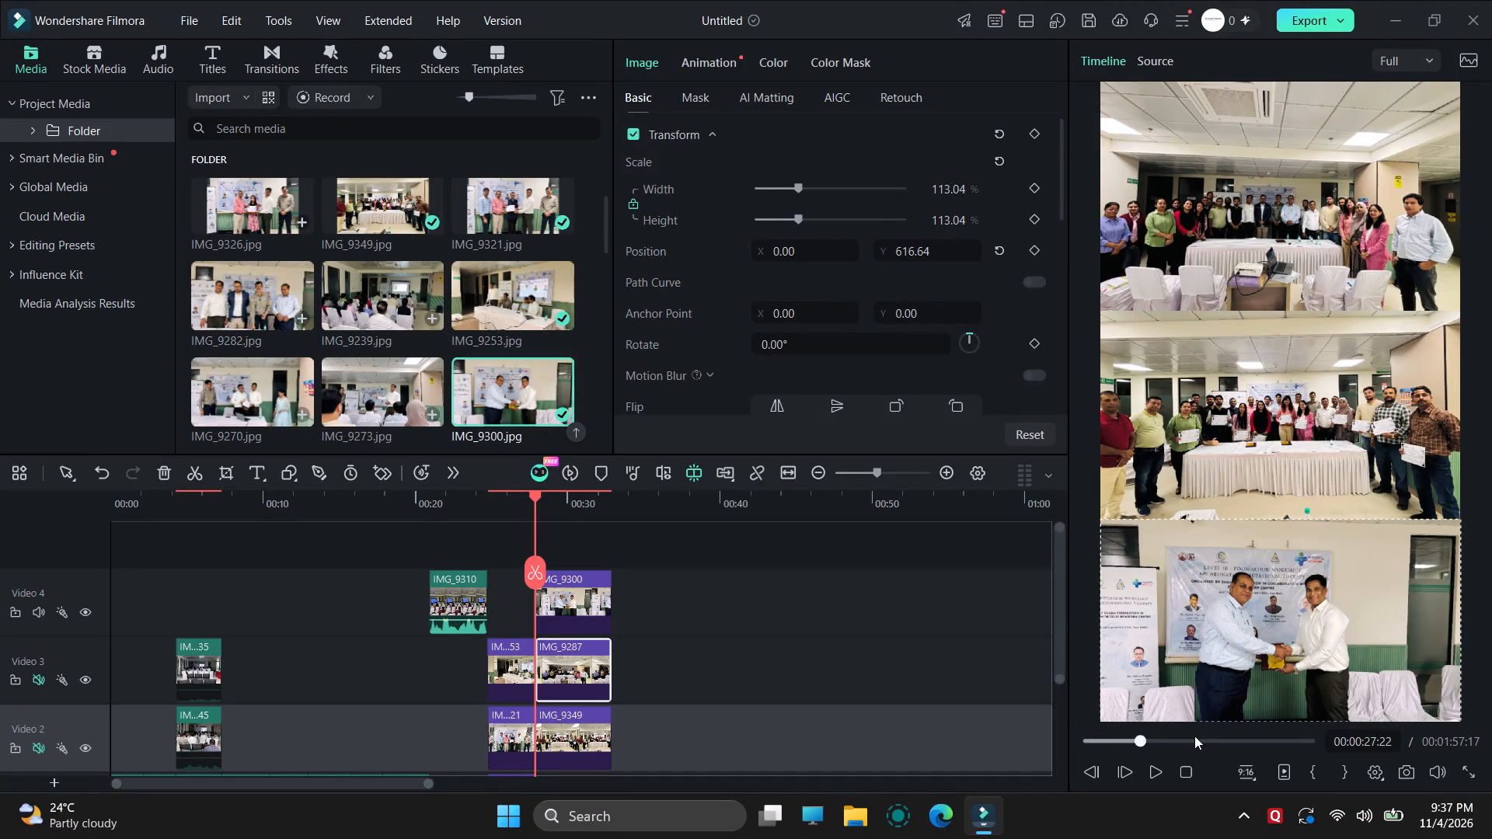
left_click(459, 507)
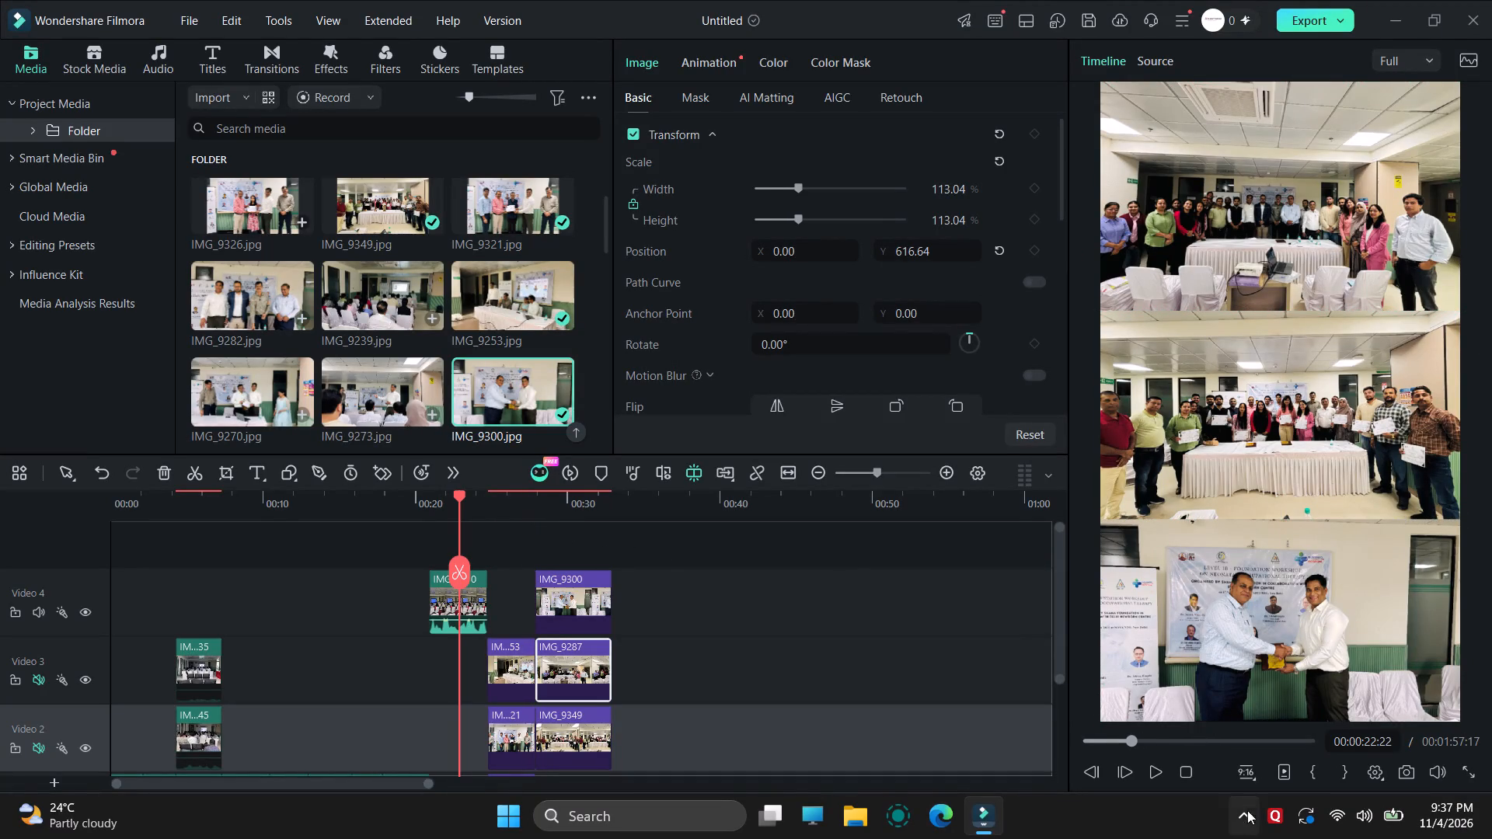
left_click(1153, 777)
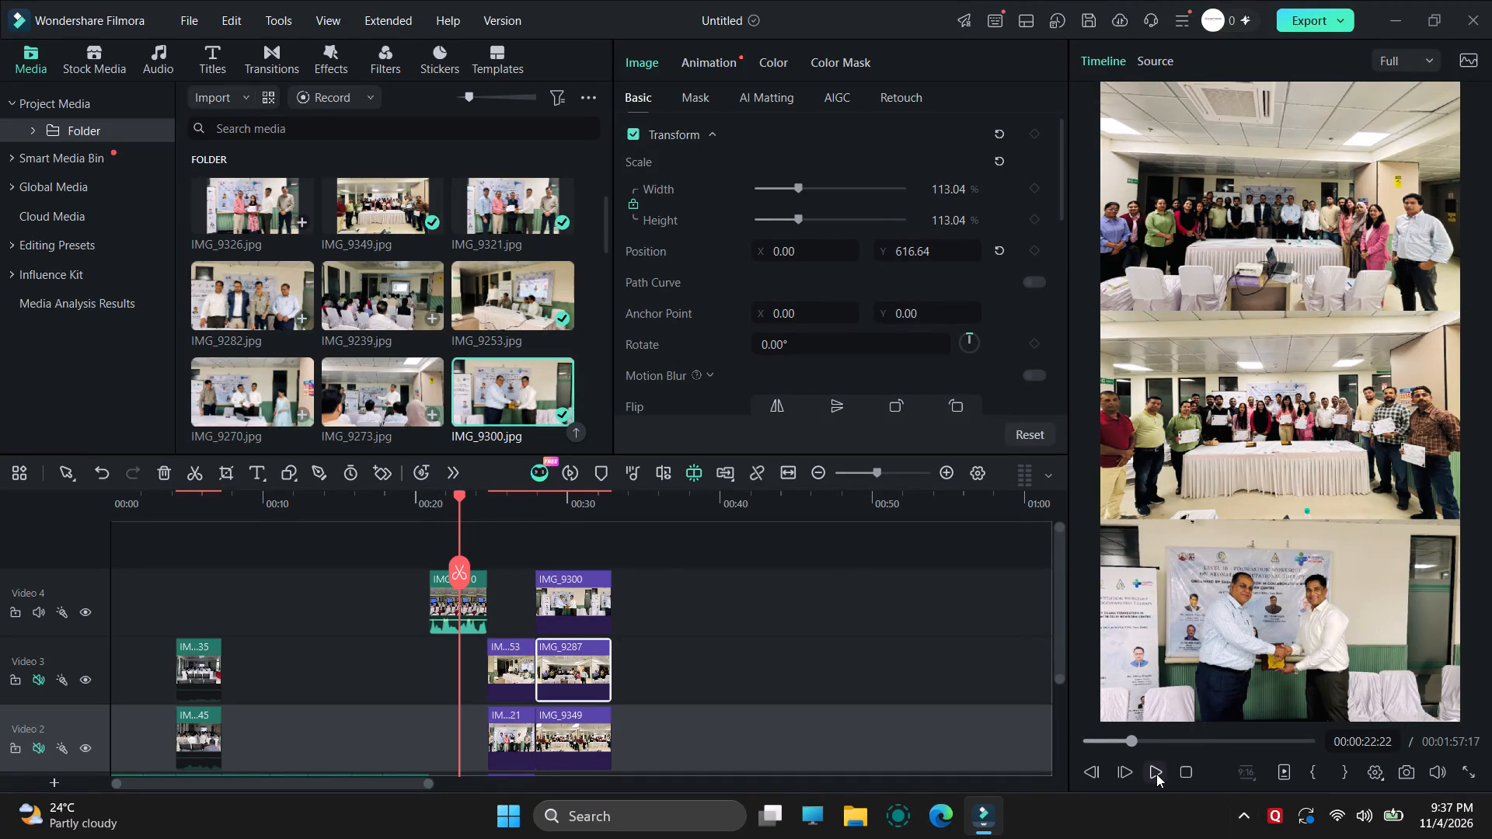
left_click(1156, 774)
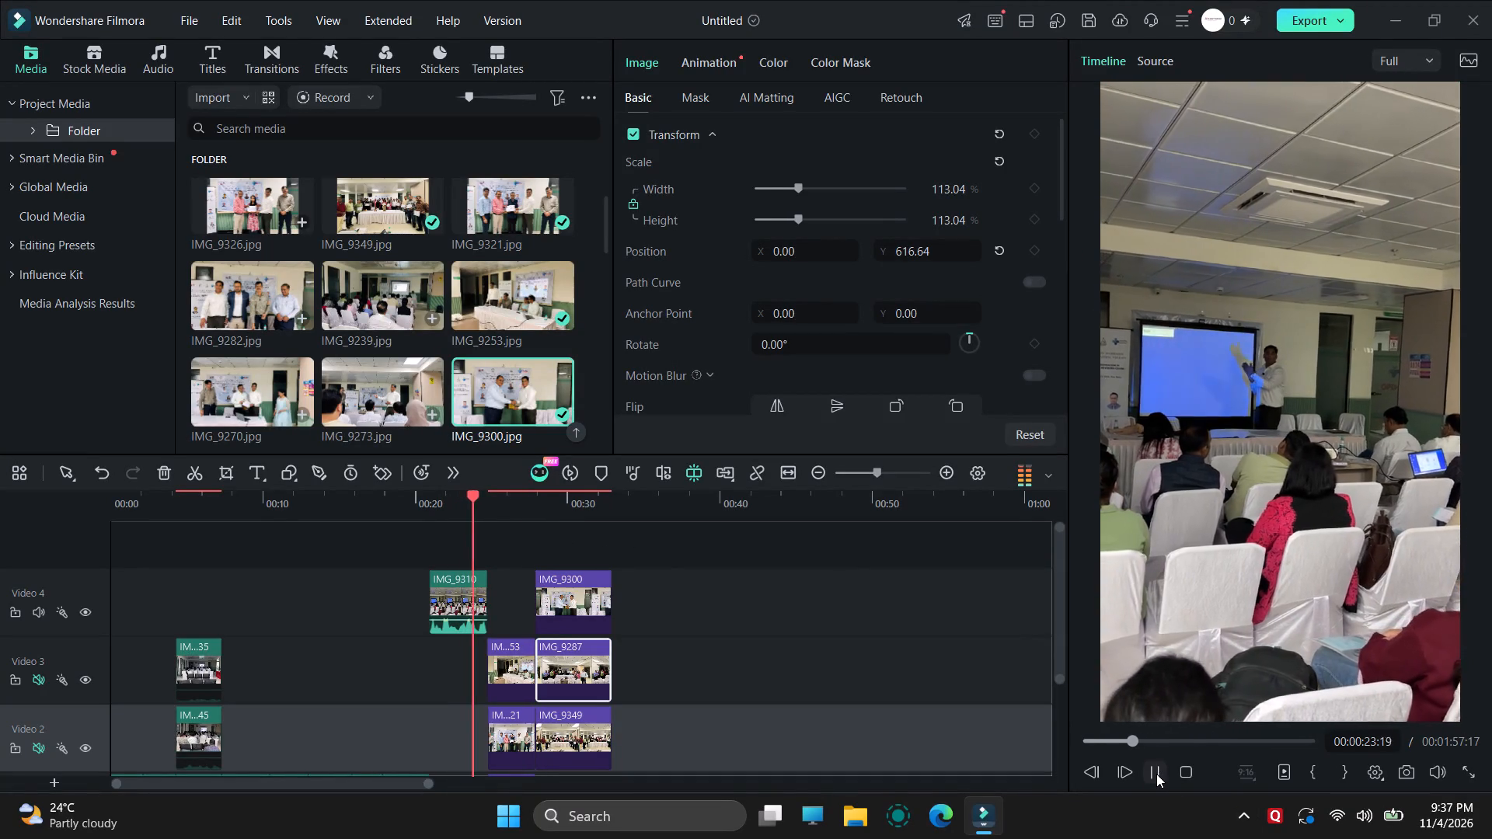
left_click(1156, 774)
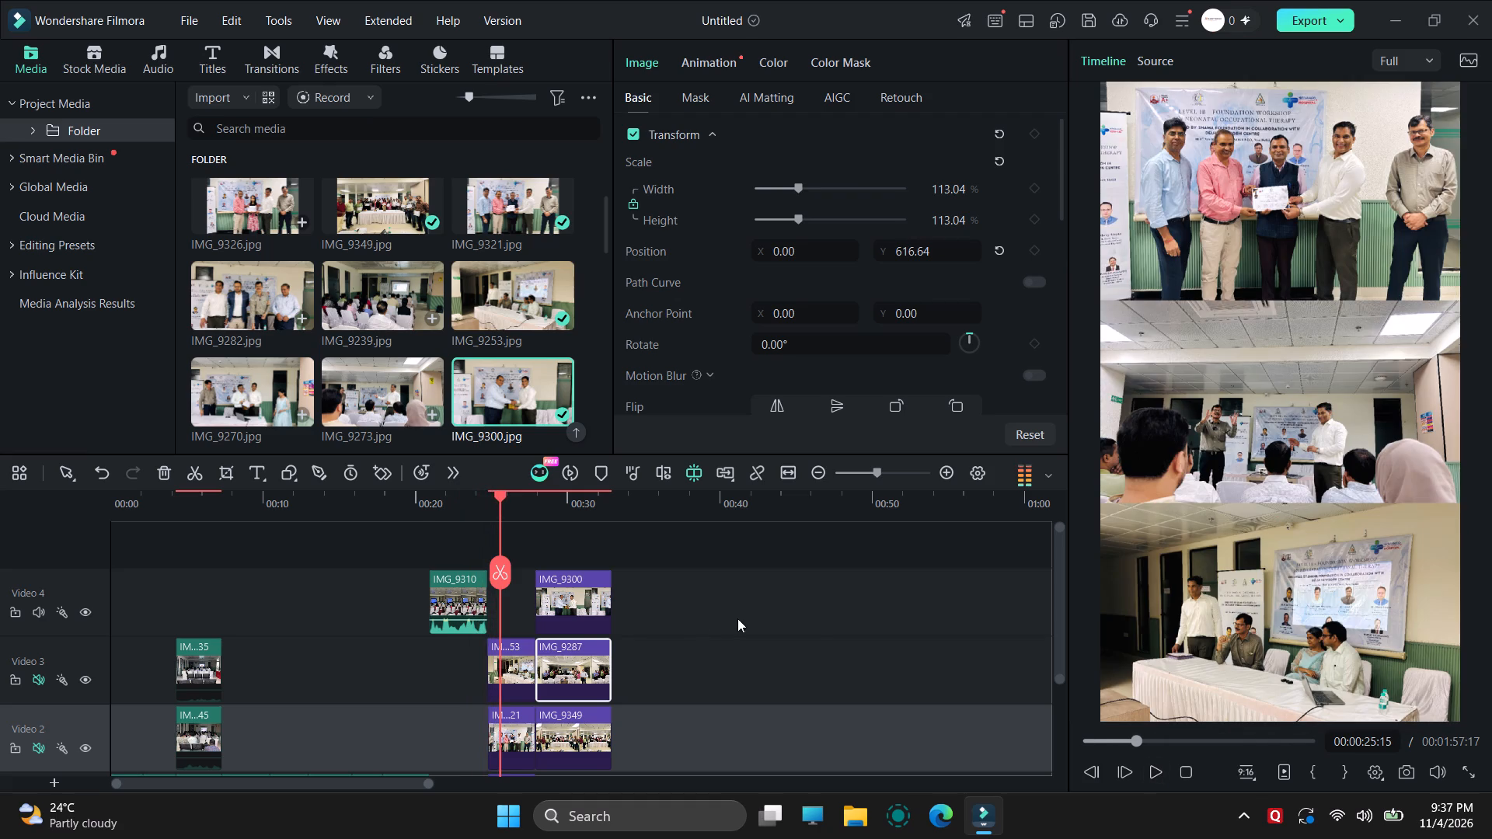
Adjust the left edges of the first collage's three stacked photos on Video 3, 2 and 1 to start at 00:00:24:18.
left_click(521, 663)
left_click(491, 681)
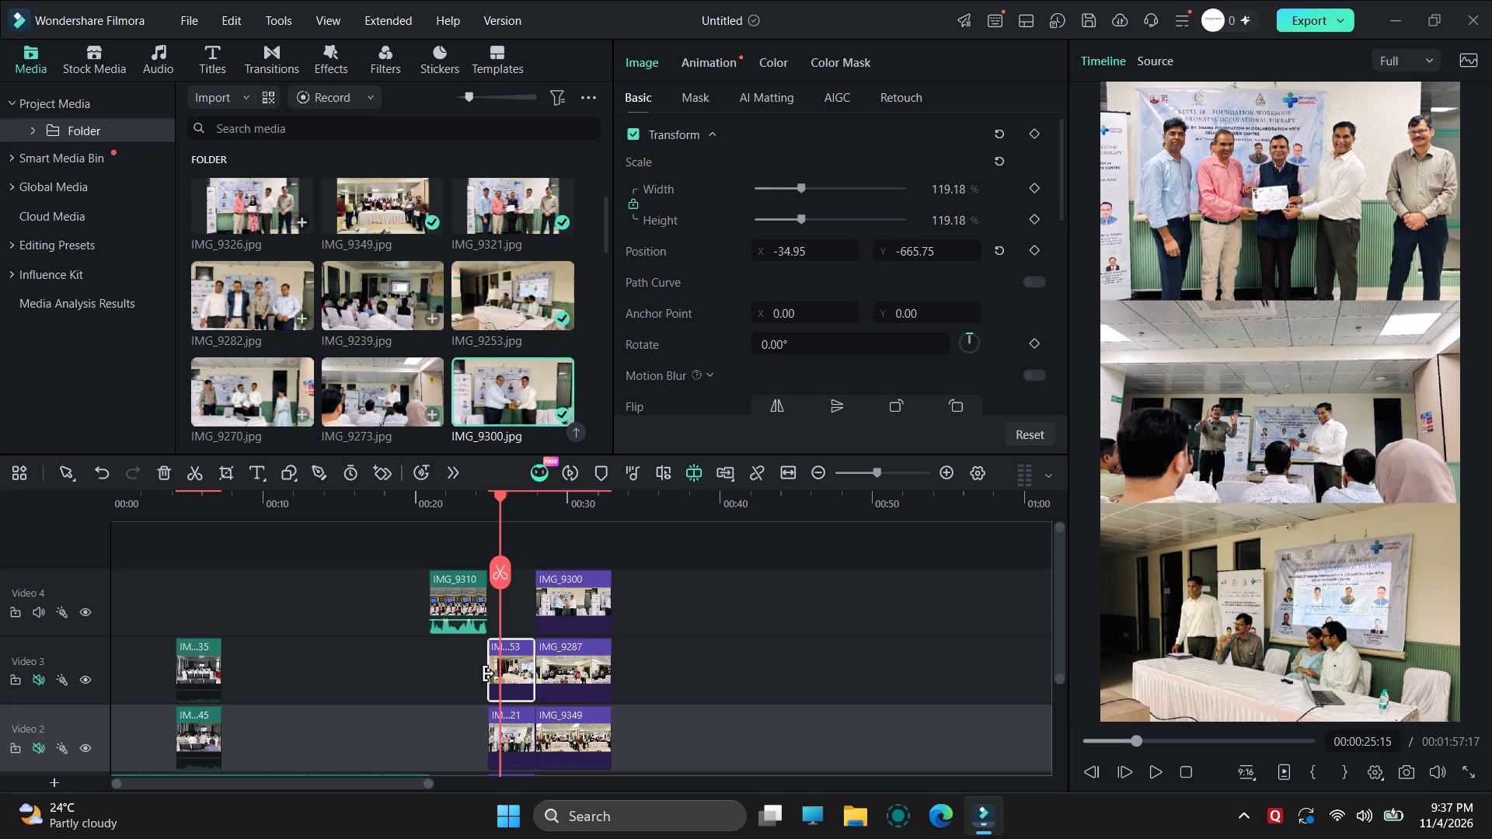
scroll(521, 662, "down", 1)
left_click(500, 691)
left_click(488, 677)
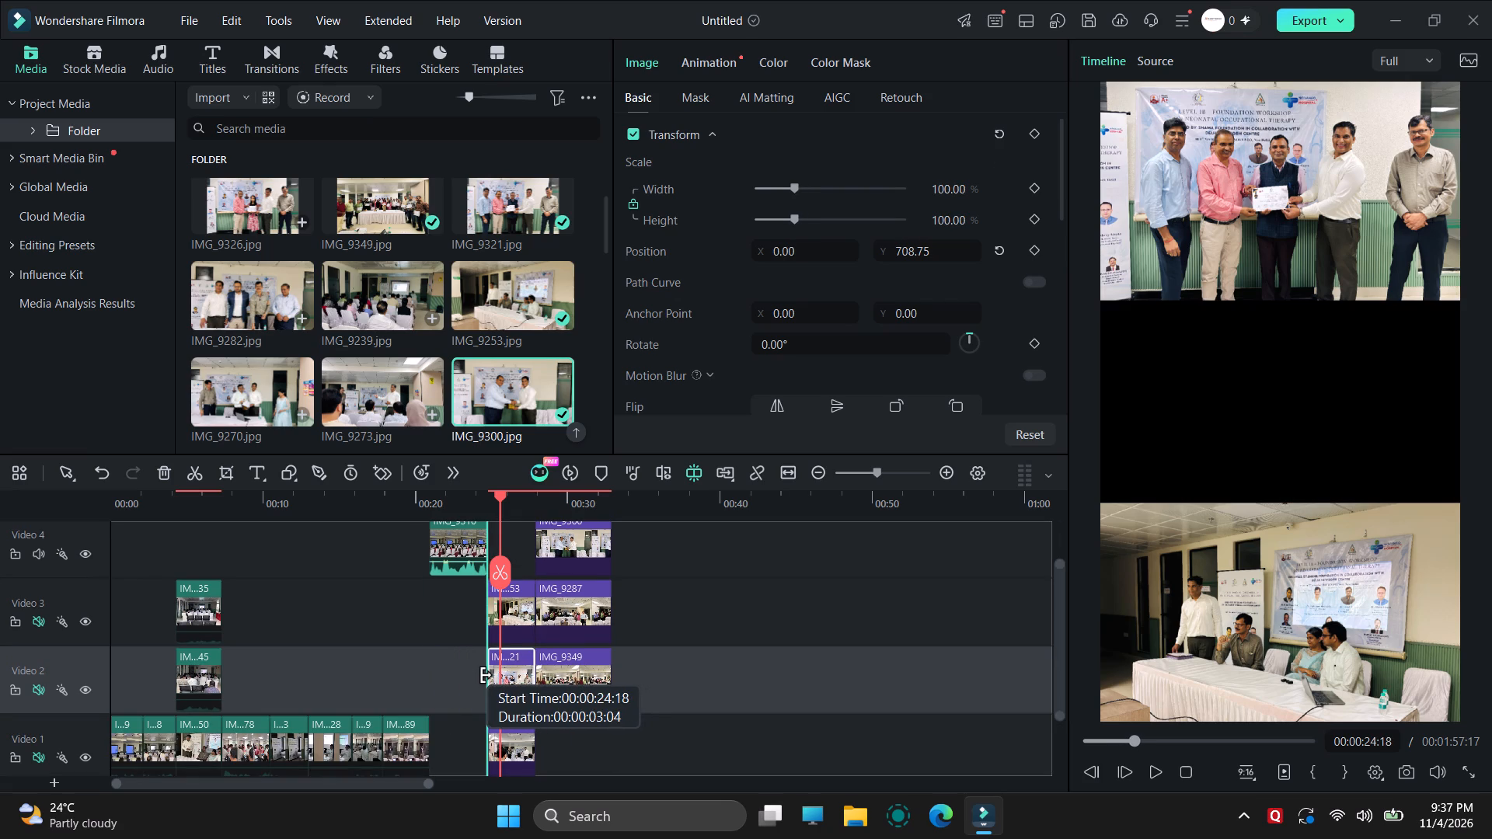
left_click(504, 743)
left_click(490, 747)
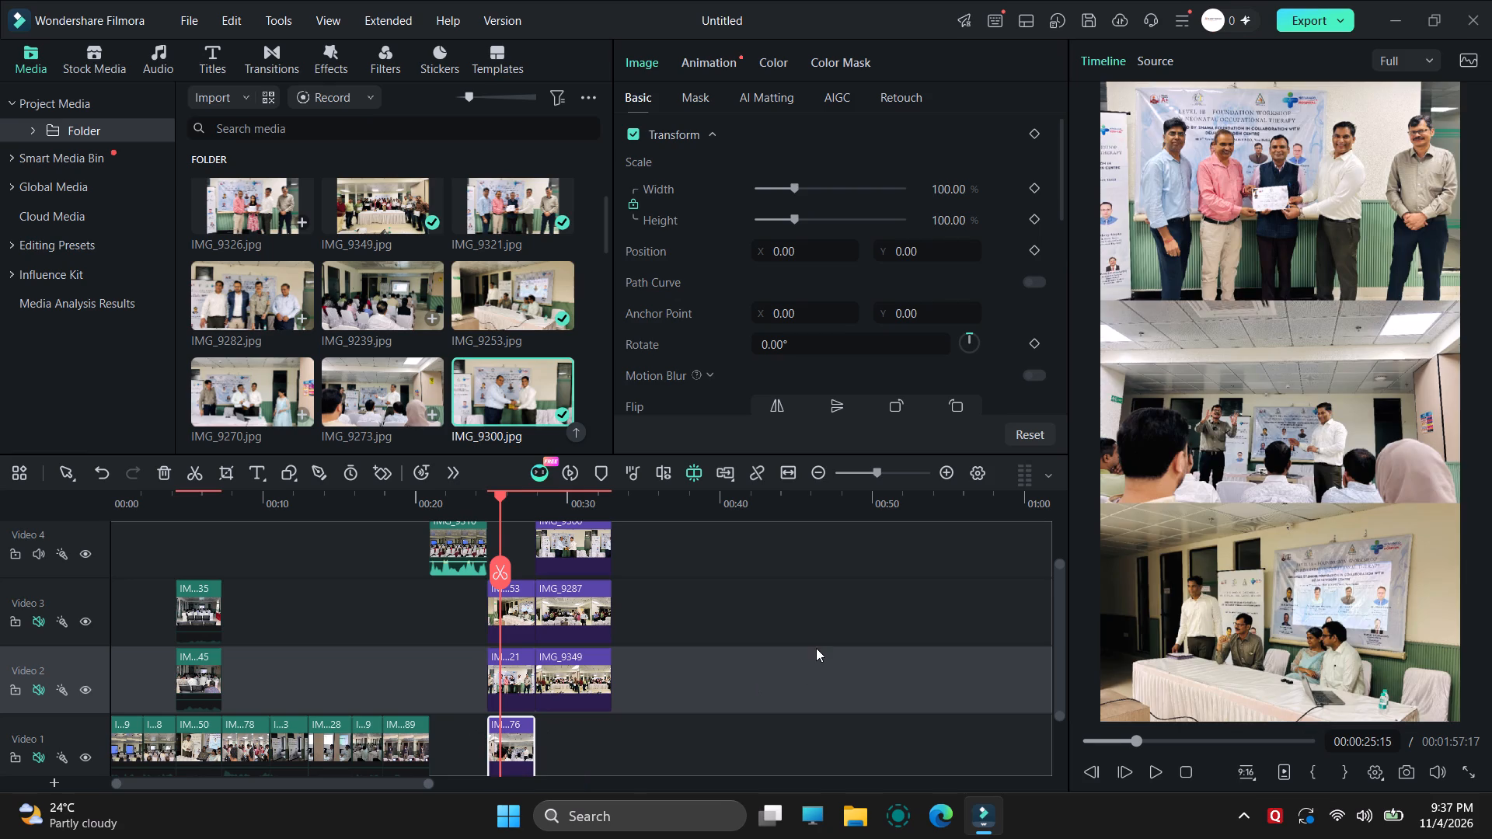
Play back both photo collages from the end of the speaking clip to the end of the last photos.
left_click(472, 493)
left_click(1149, 779)
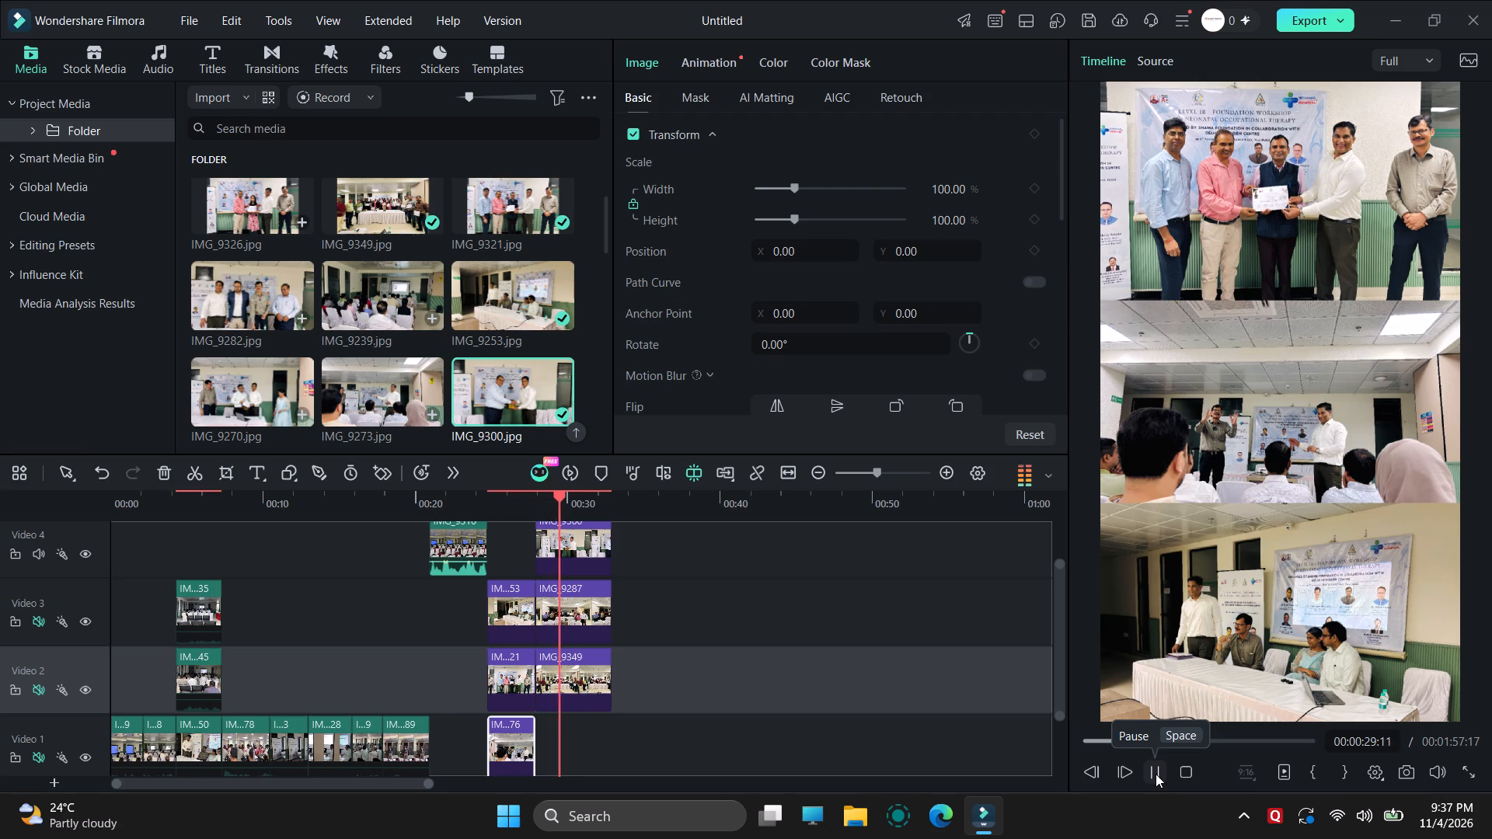
left_click(1156, 774)
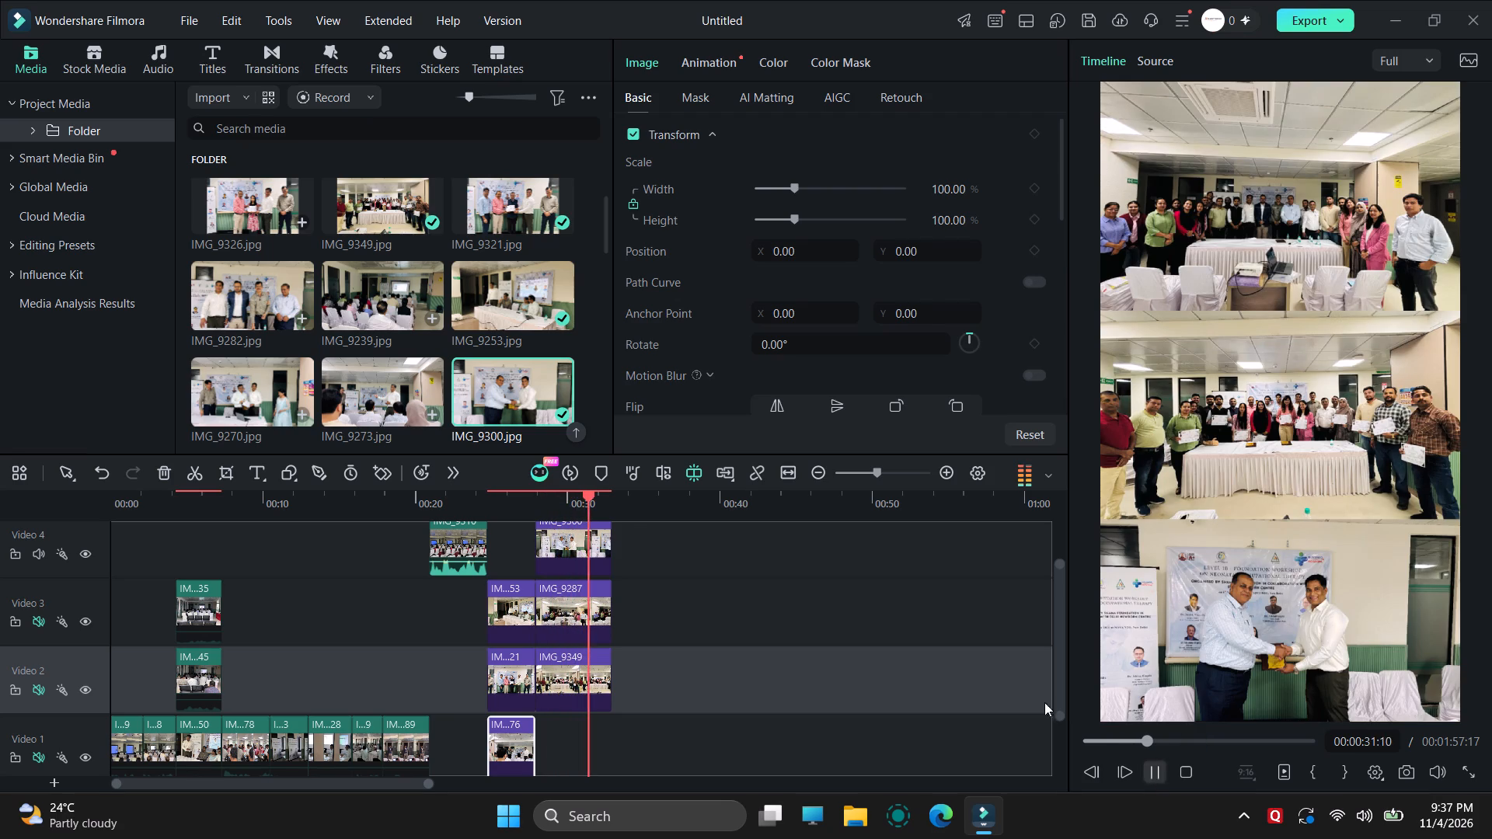
left_click(514, 496)
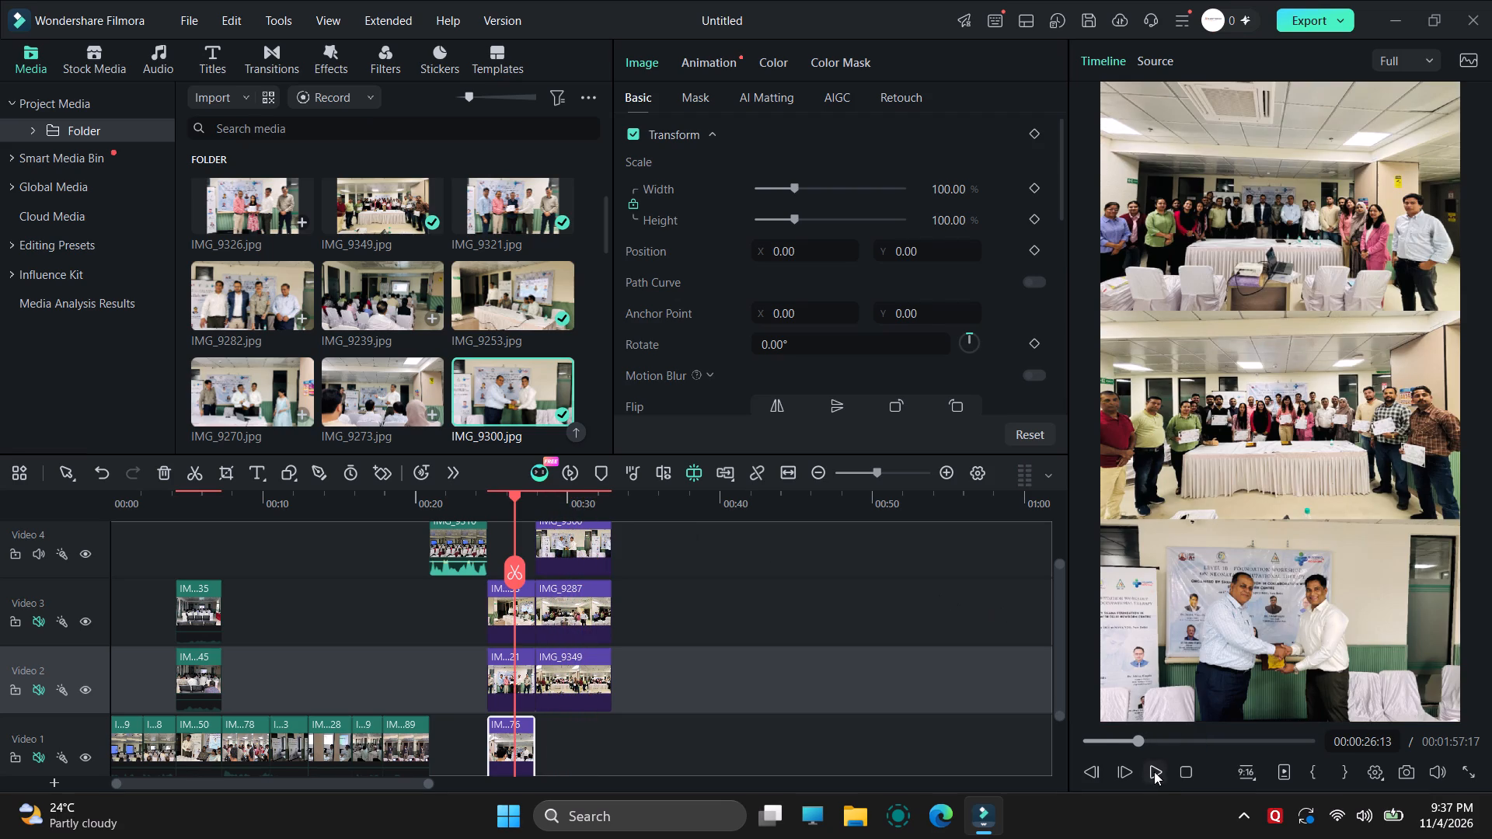
left_click(1152, 771)
left_click(1152, 768)
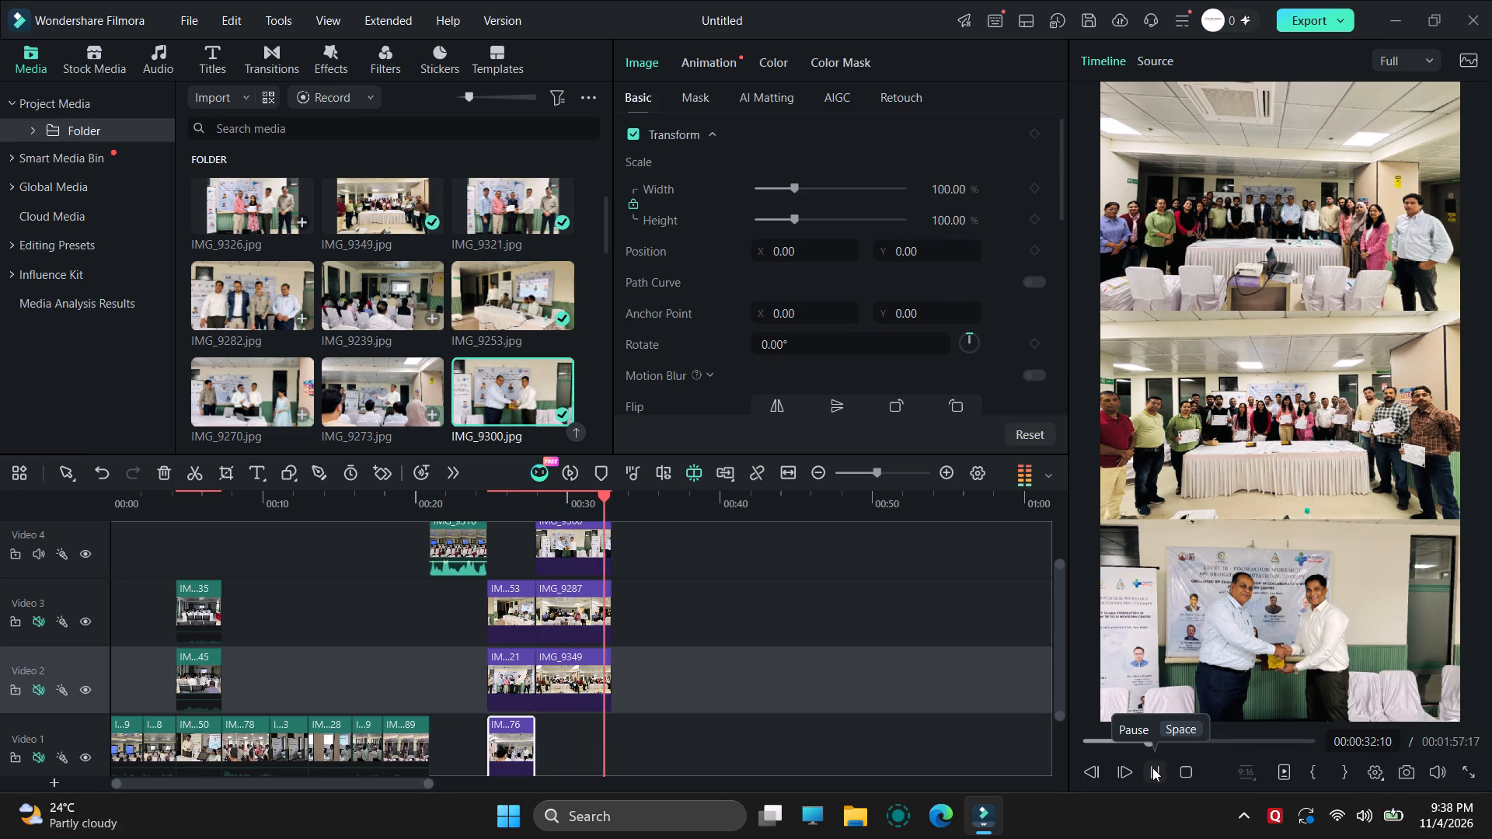
left_click(1152, 768)
Split the epic music on Audio 1 at 00:00:32:22, where the last collage ends, and delete the part after it.
scroll(894, 663, "down", 3)
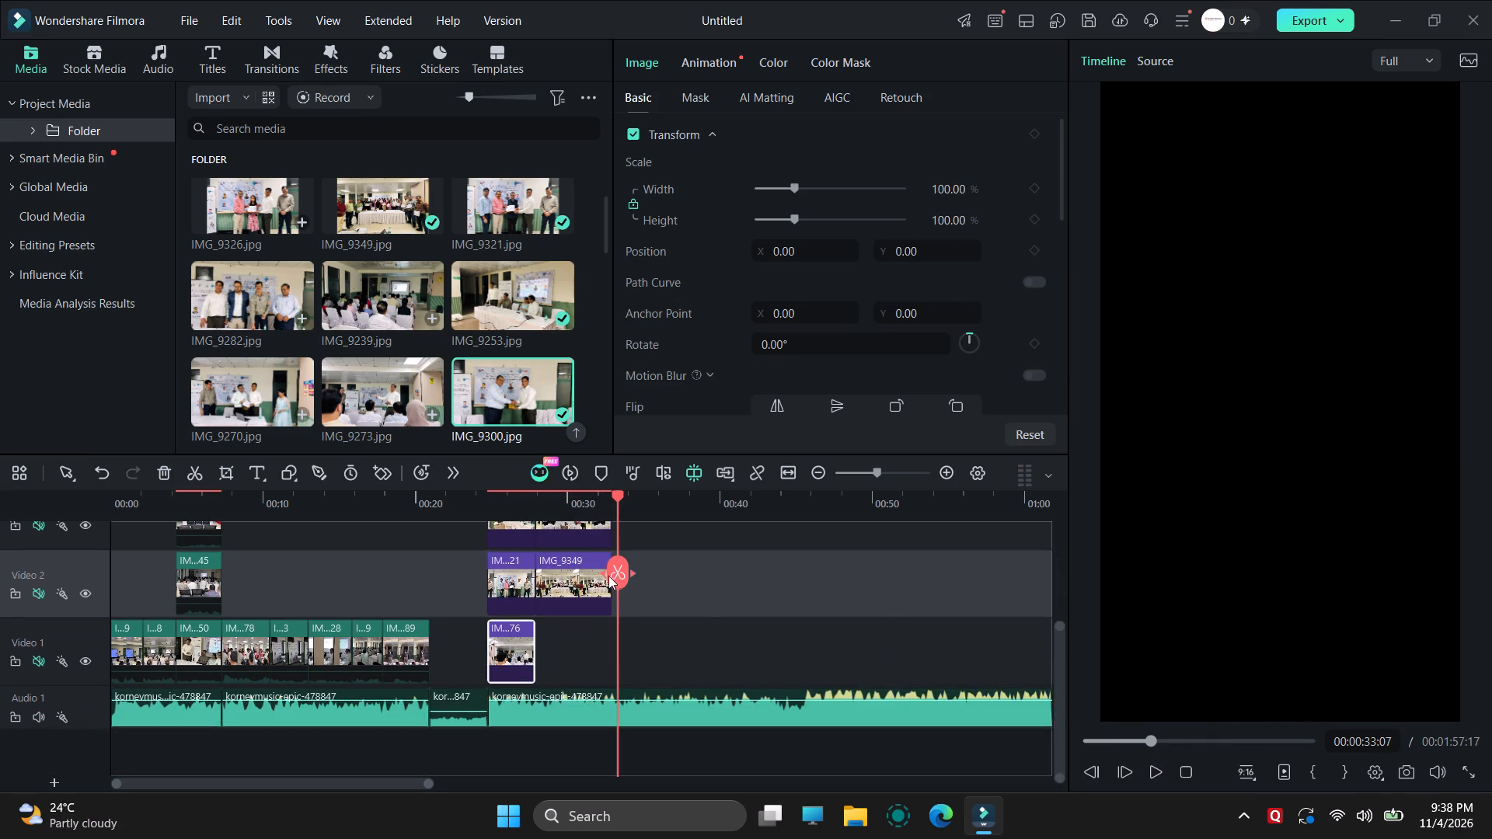
left_click(616, 490)
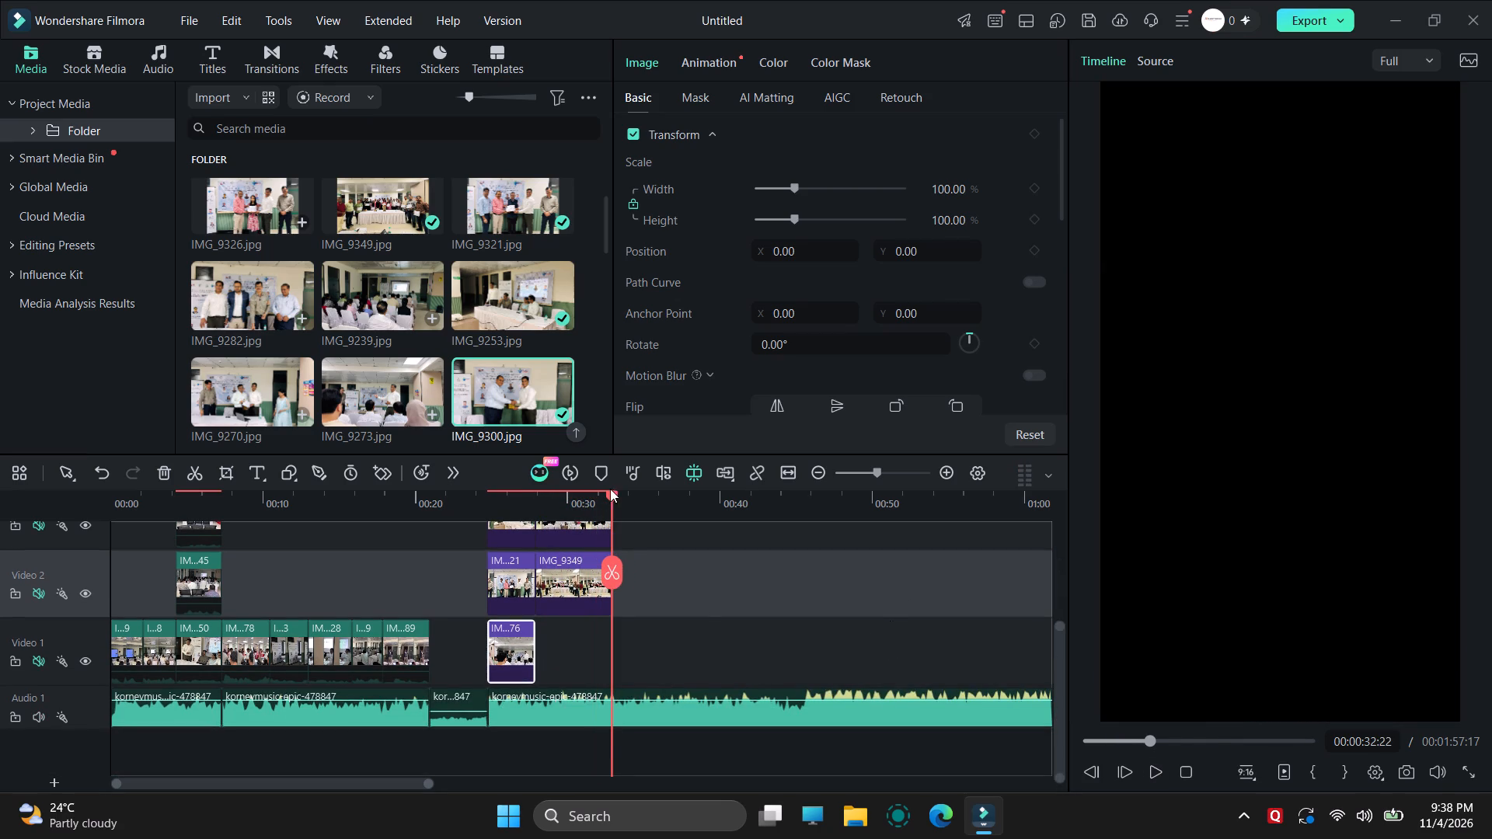
left_click(619, 707)
left_click(608, 570)
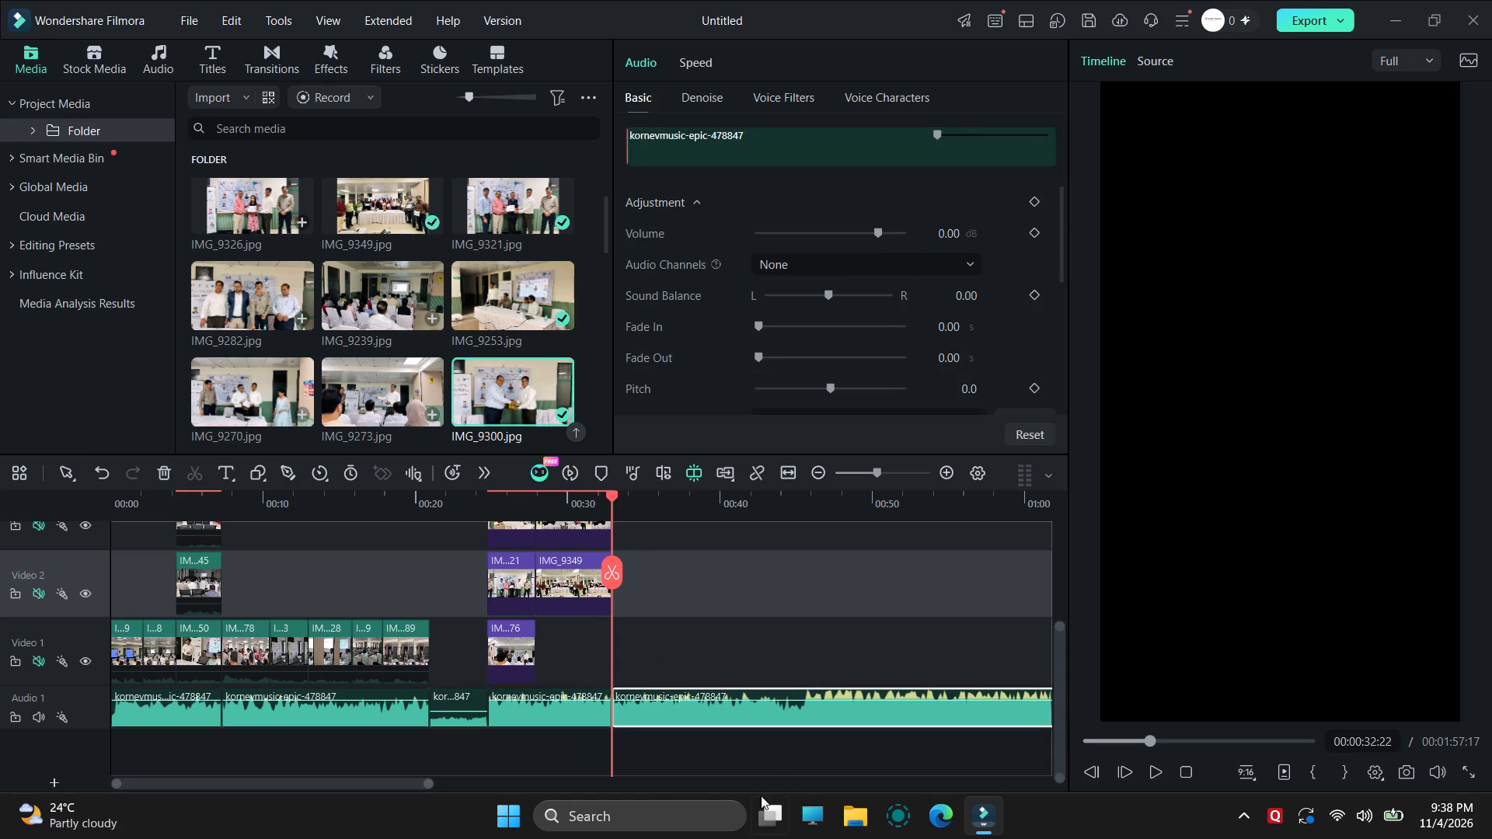
left_click(737, 719)
key("Delete")
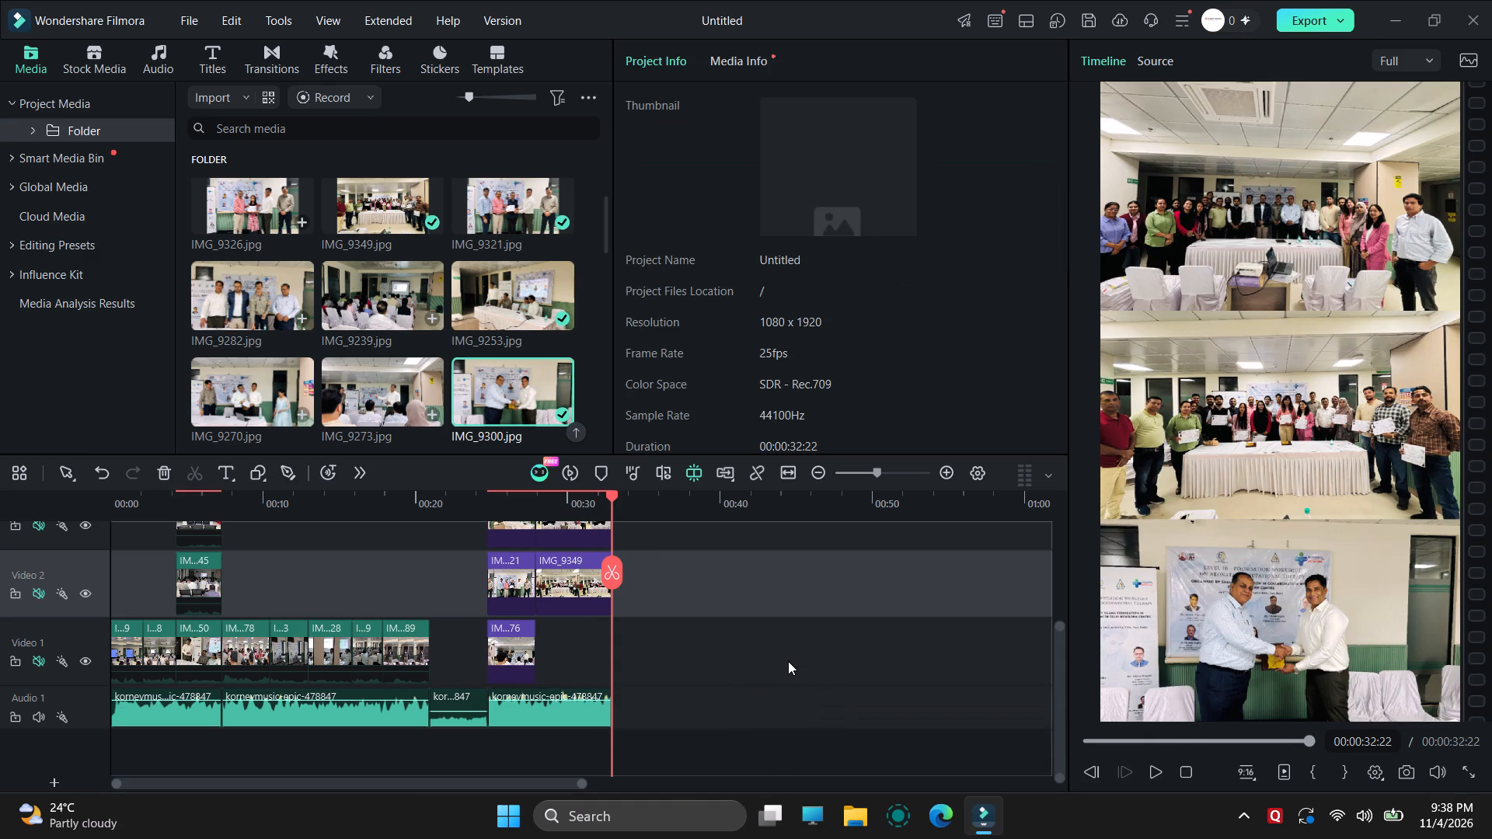
Open the export settings and title the video "Shama foundation _ Reel".
scroll(733, 666, "down", 3)
scroll(733, 666, "up", 3)
left_click(1312, 17)
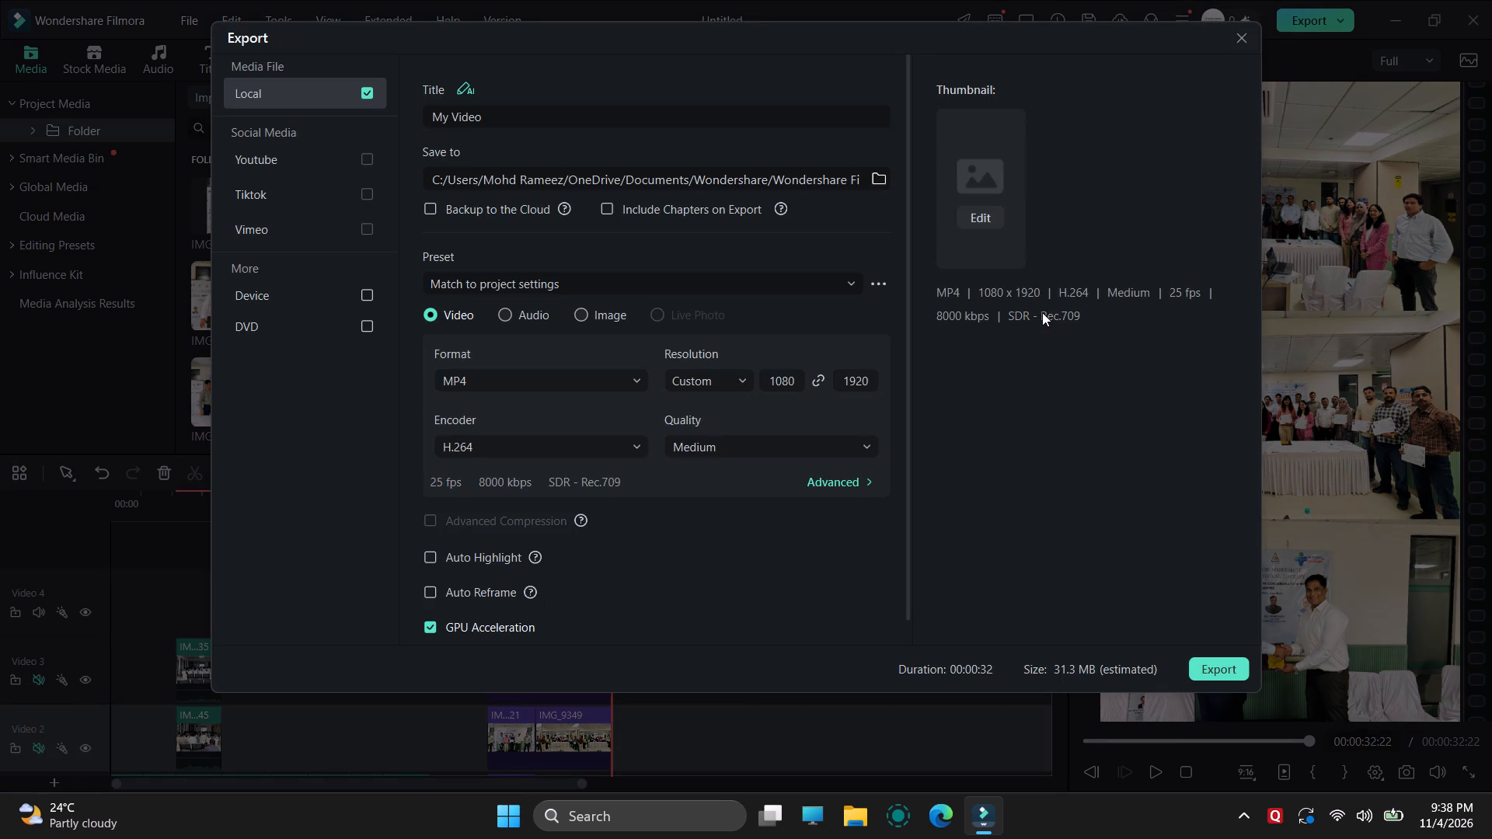
left_click(559, 113)
left_click_drag(576, 114, 305, 82)
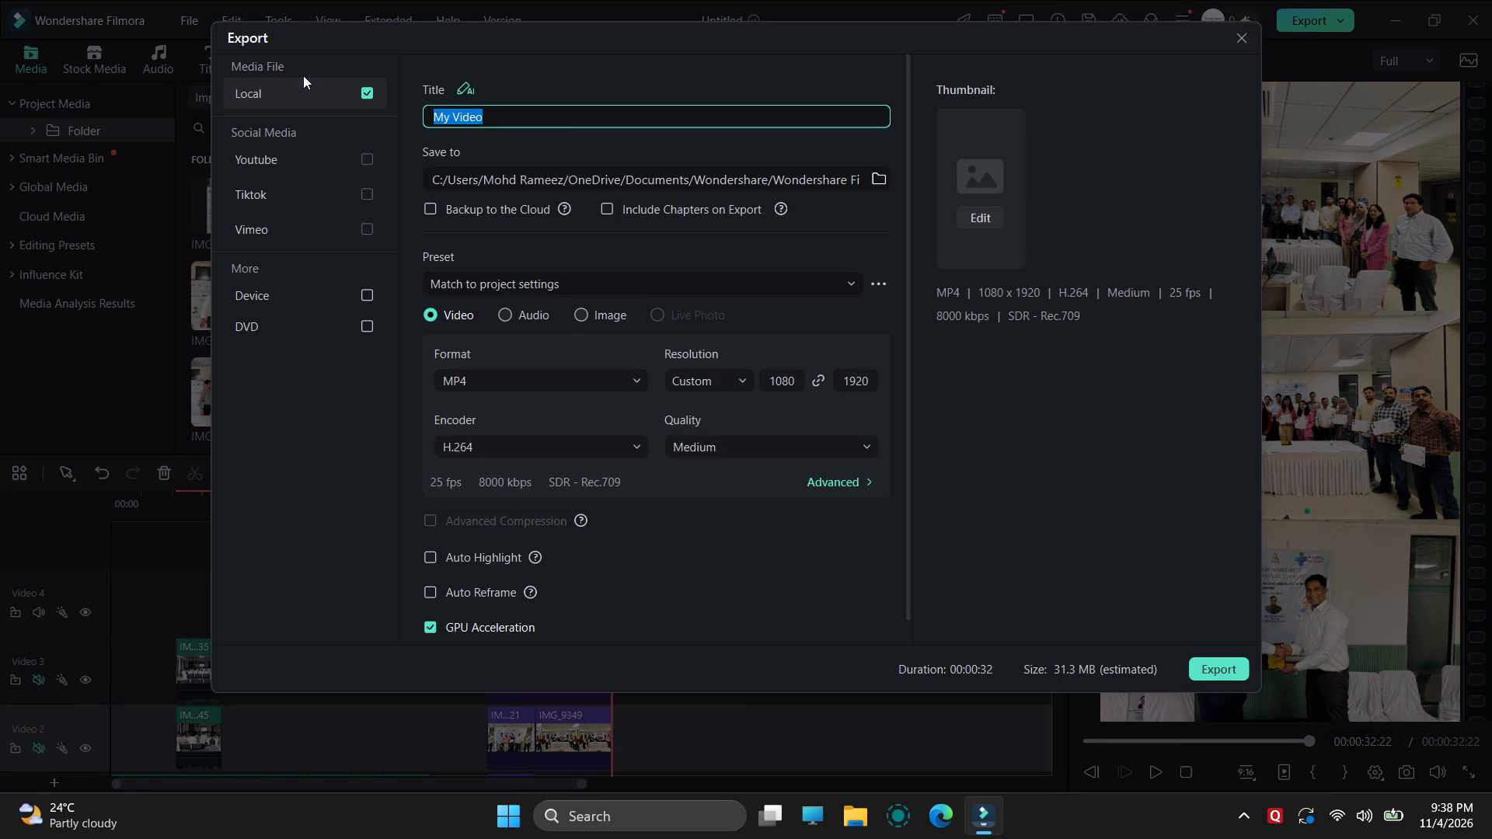
key("BackSpace")
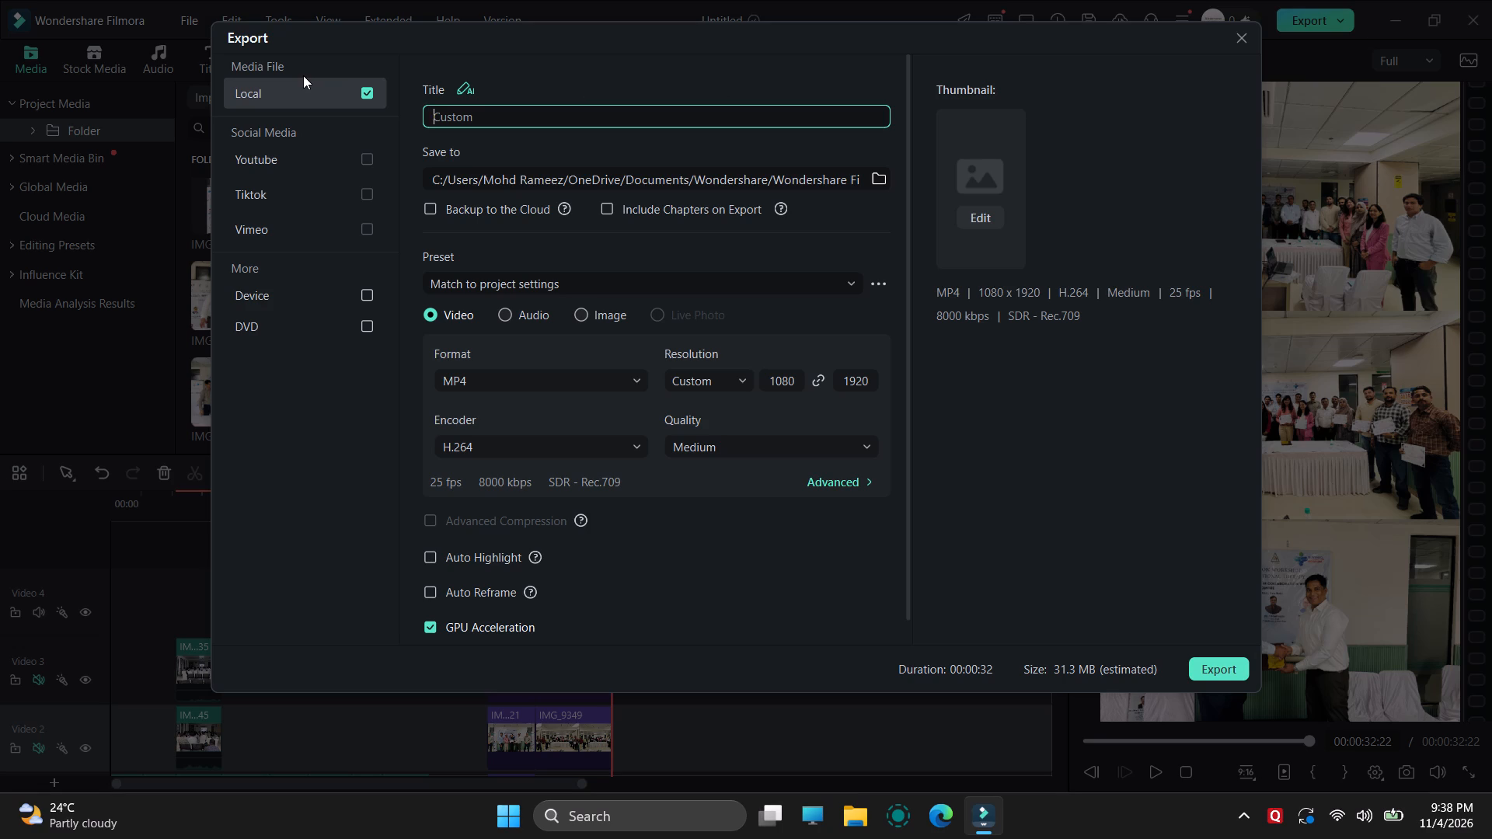
key("shift+s")
key("BackSpace")
type("Shama foundation _ Reel")
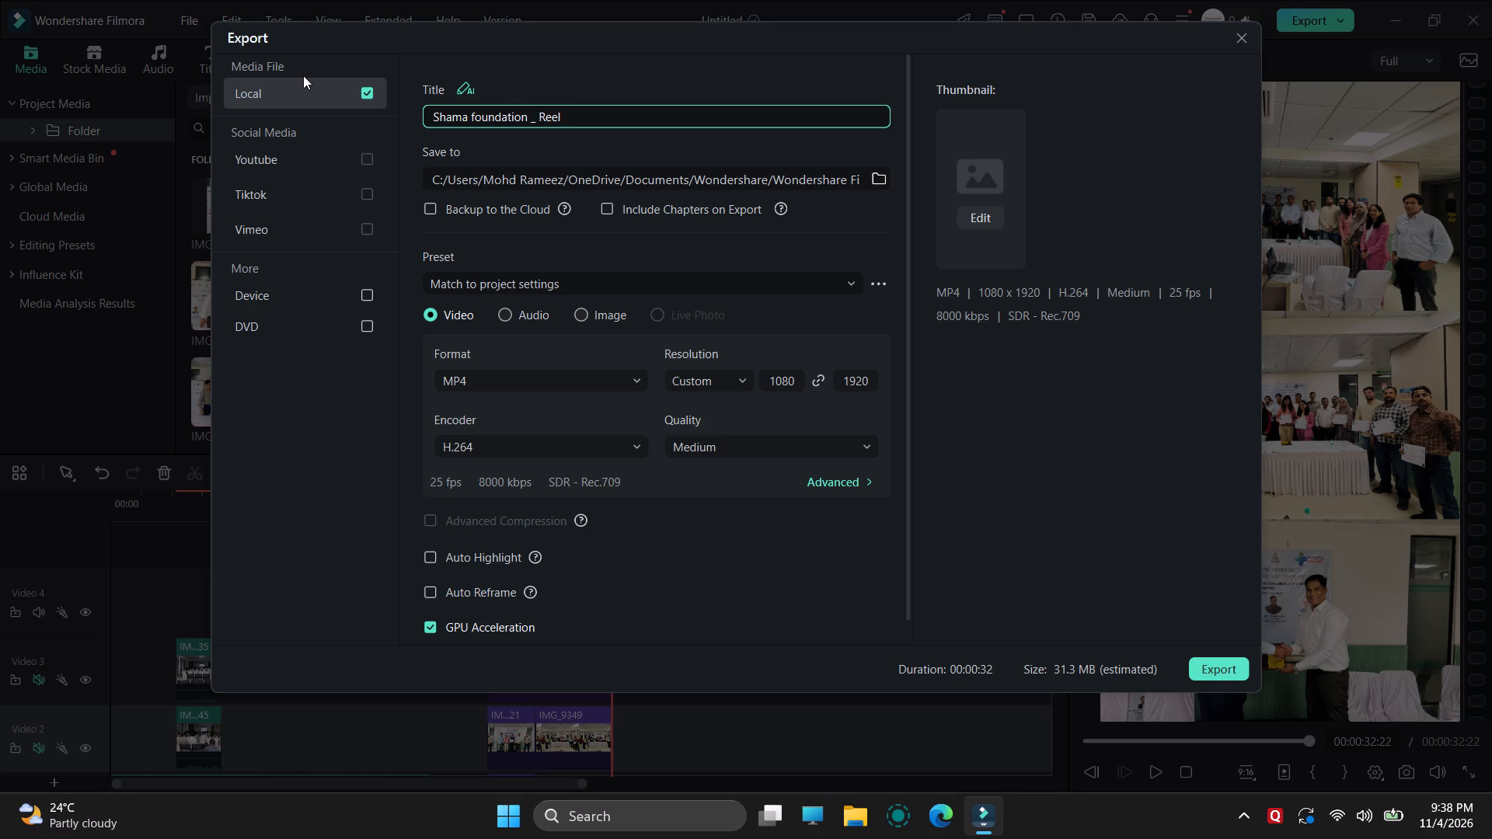
Set the export quality to High.
left_click(829, 445)
left_click(742, 552)
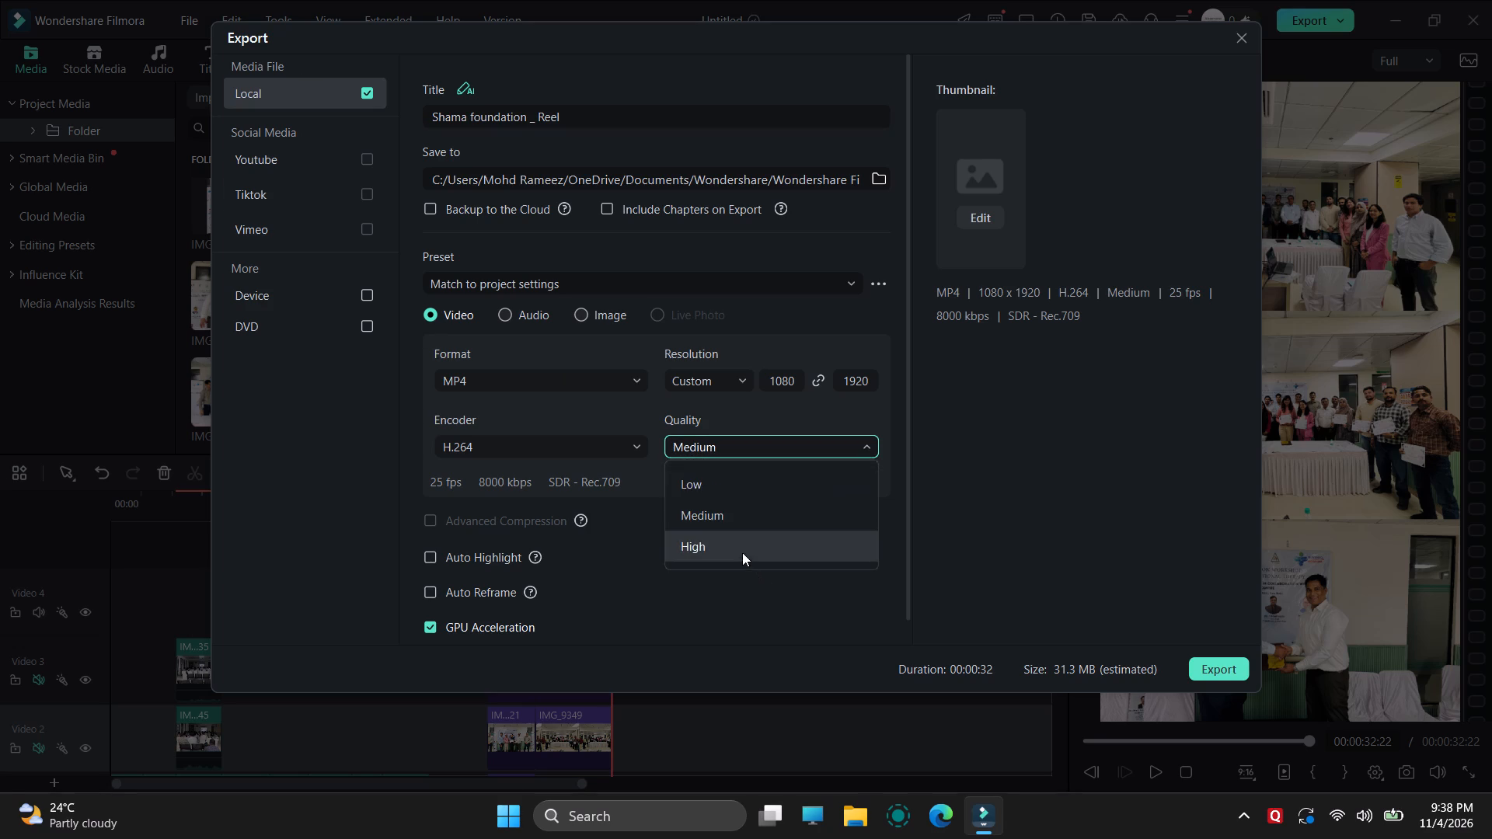
Set the bit rate to 20000 kbps in the advanced export settings, check the remaining options and apply.
left_click(834, 491)
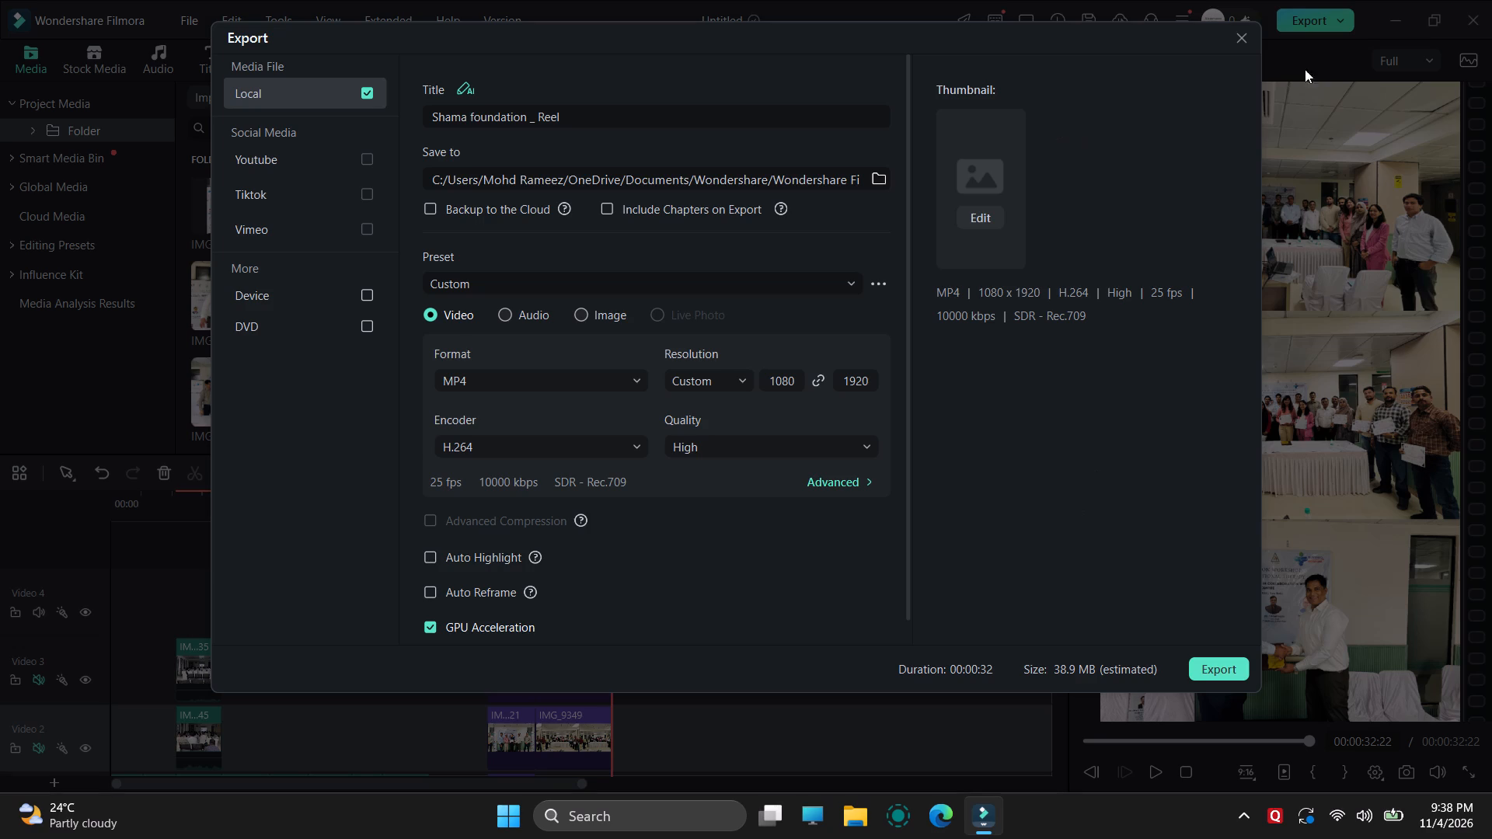
left_click(834, 487)
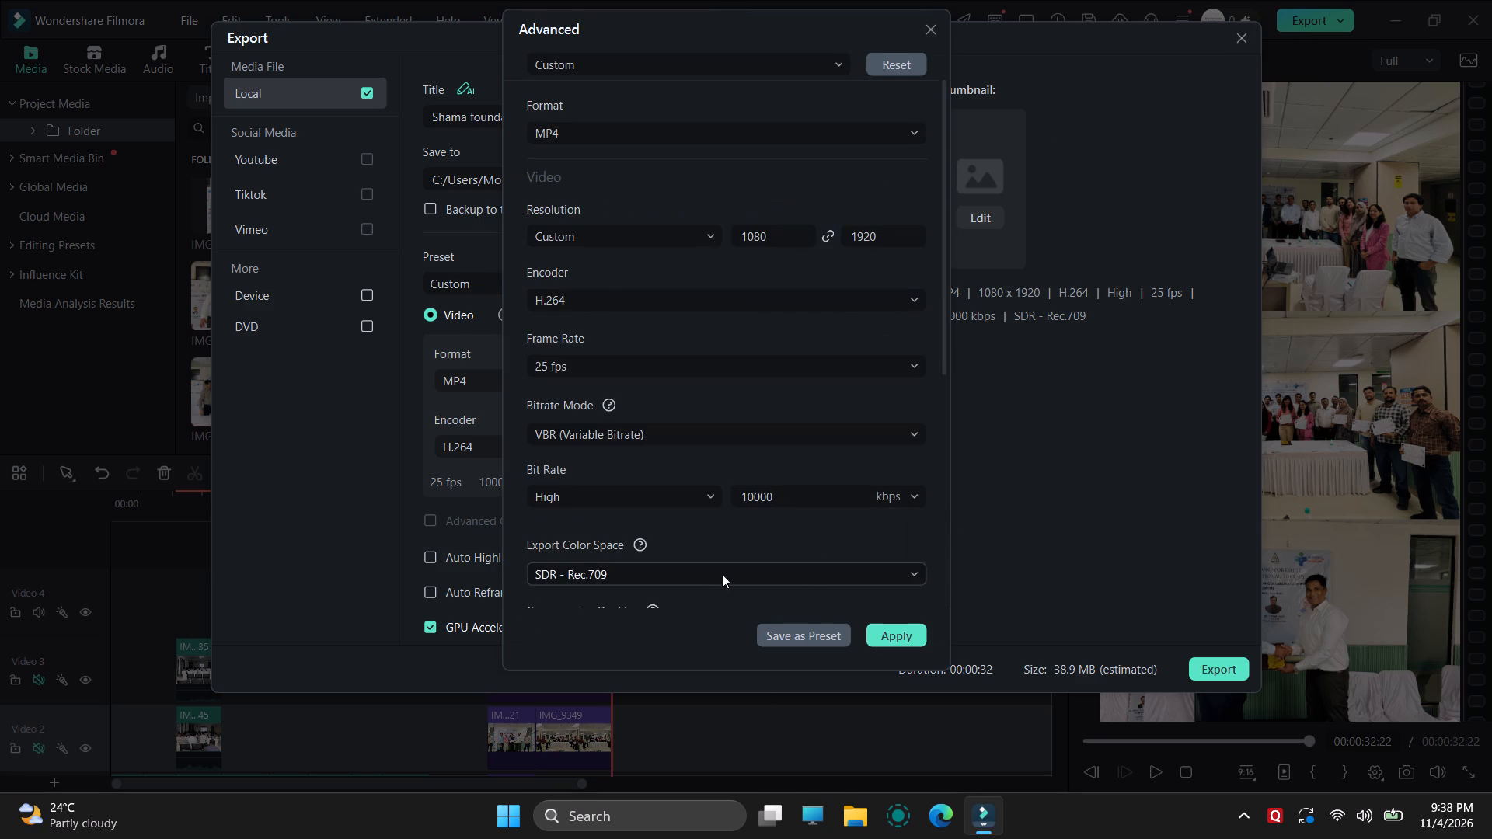
left_click(919, 500)
scroll(852, 637, "down", 2)
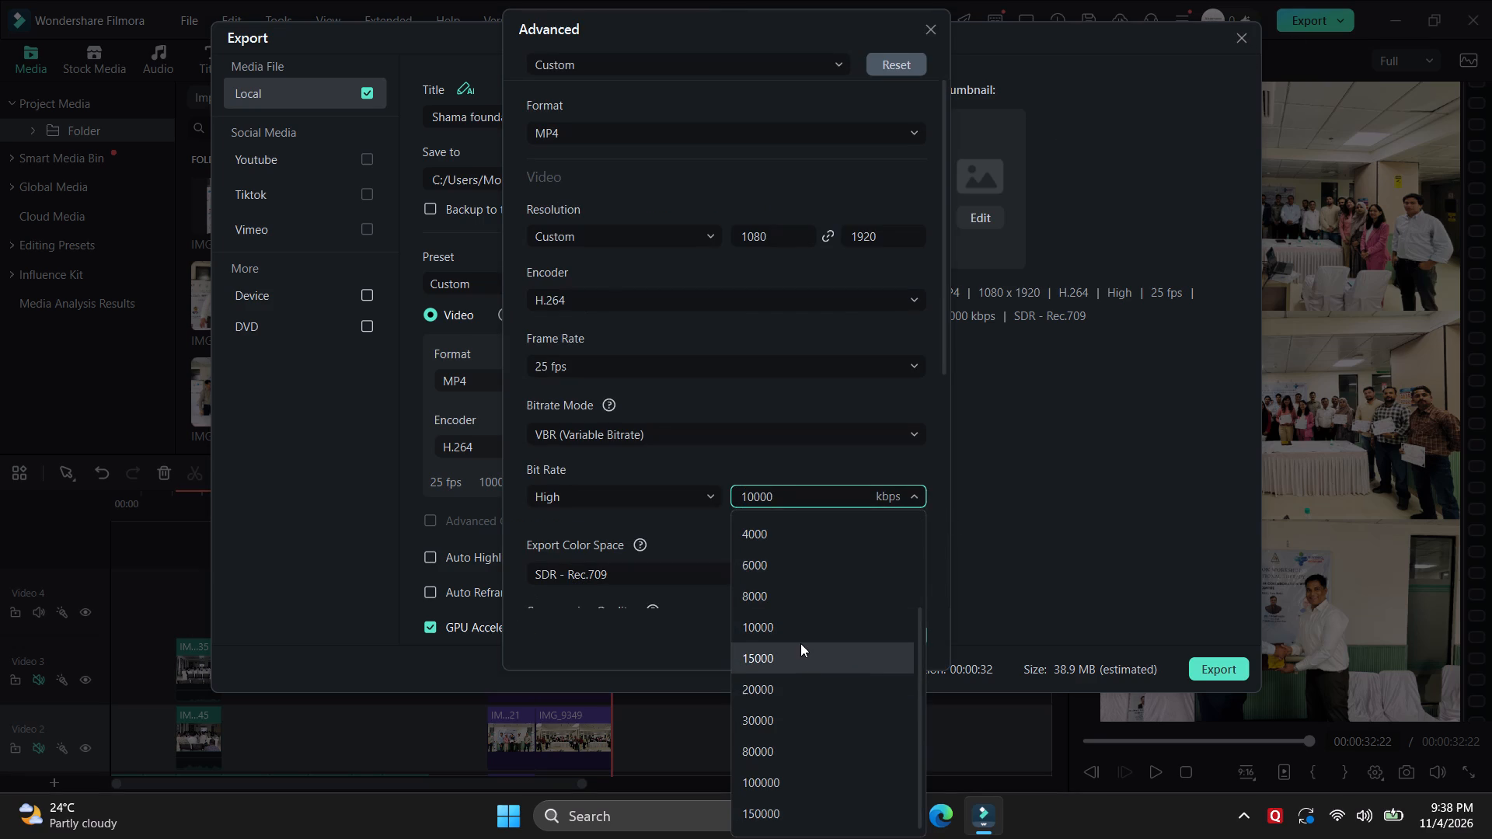
left_click(790, 688)
left_click(797, 593)
scroll(851, 573, "down", 5)
scroll(851, 573, "up", 10)
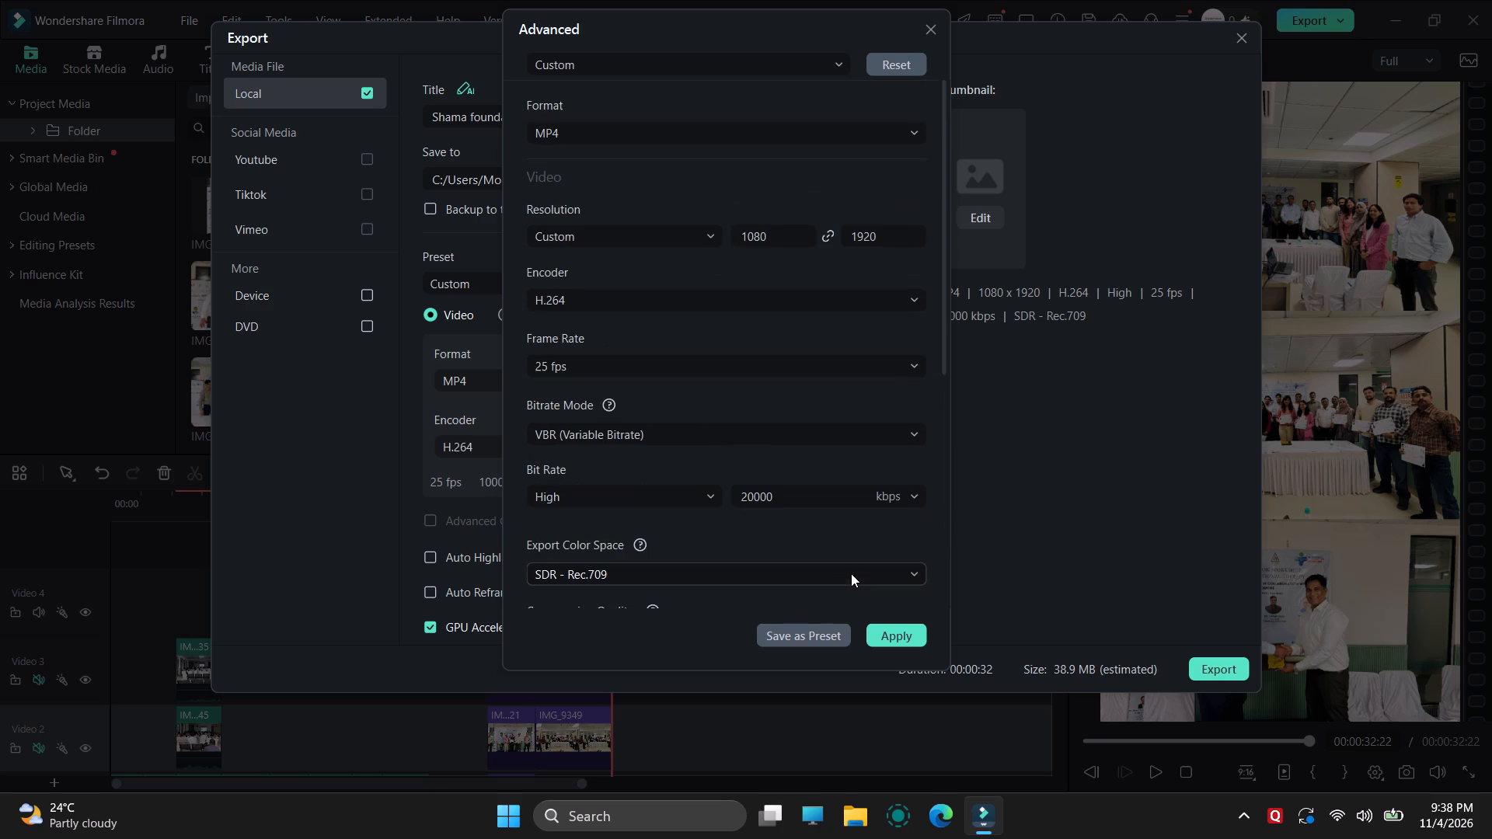
scroll(851, 573, "down", 5)
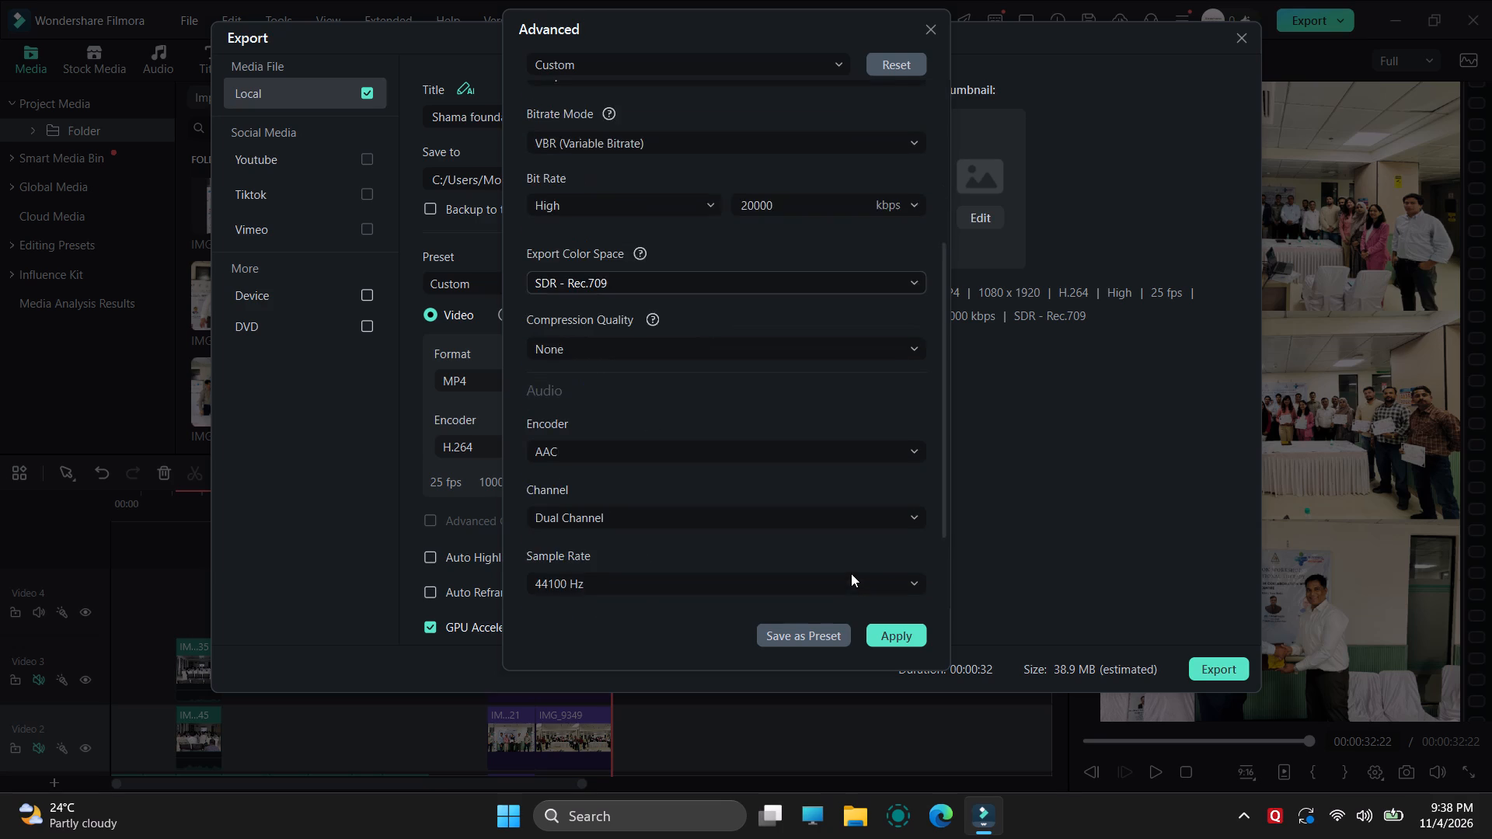
scroll(851, 573, "down", 4)
left_click(907, 643)
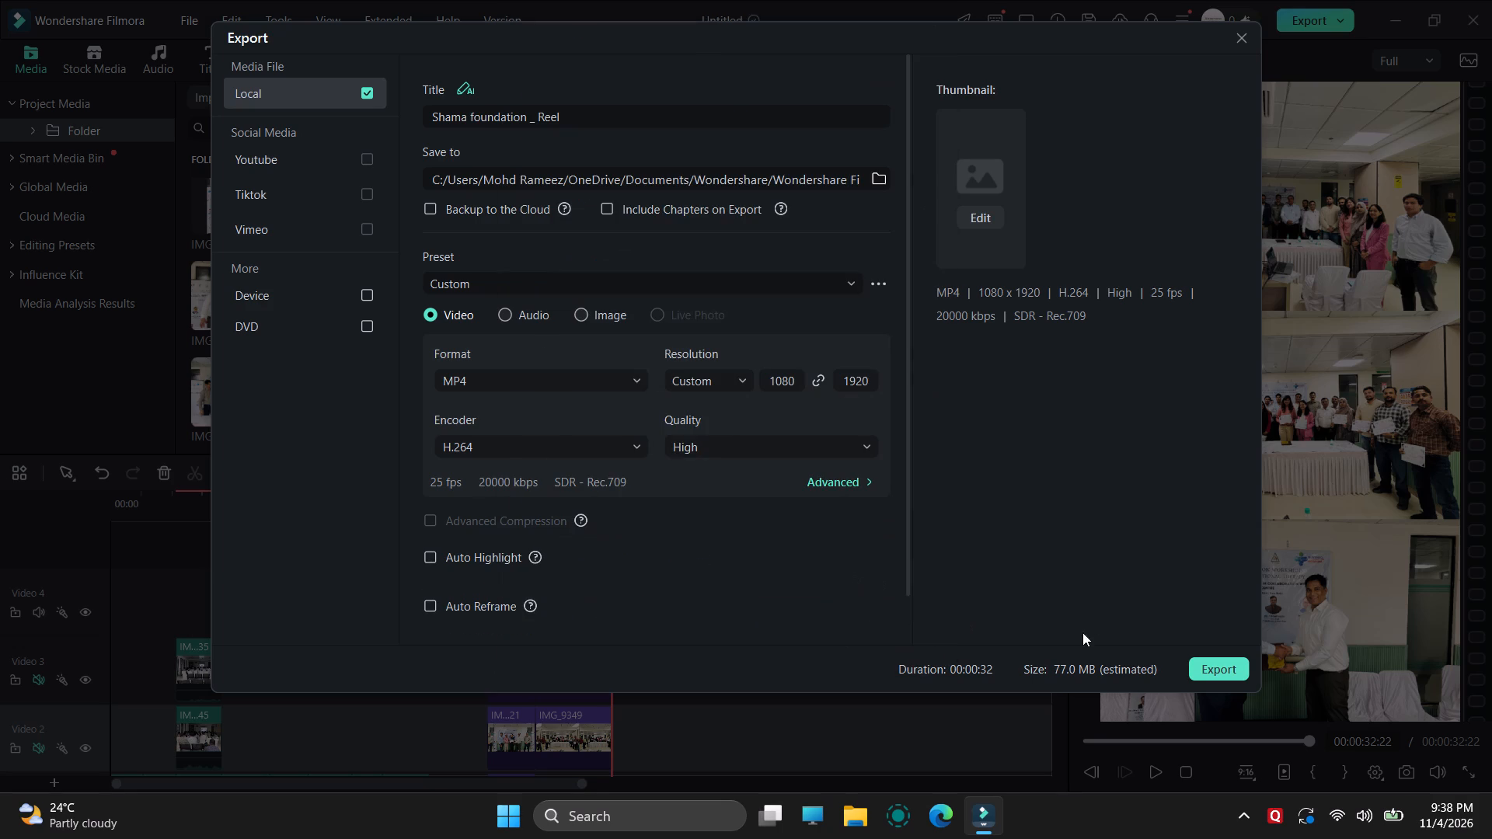
Check the encoder choices, keep H.264, and start exporting the reel as a 1080 x 1920 MP4.
left_click(563, 450)
left_click(563, 450)
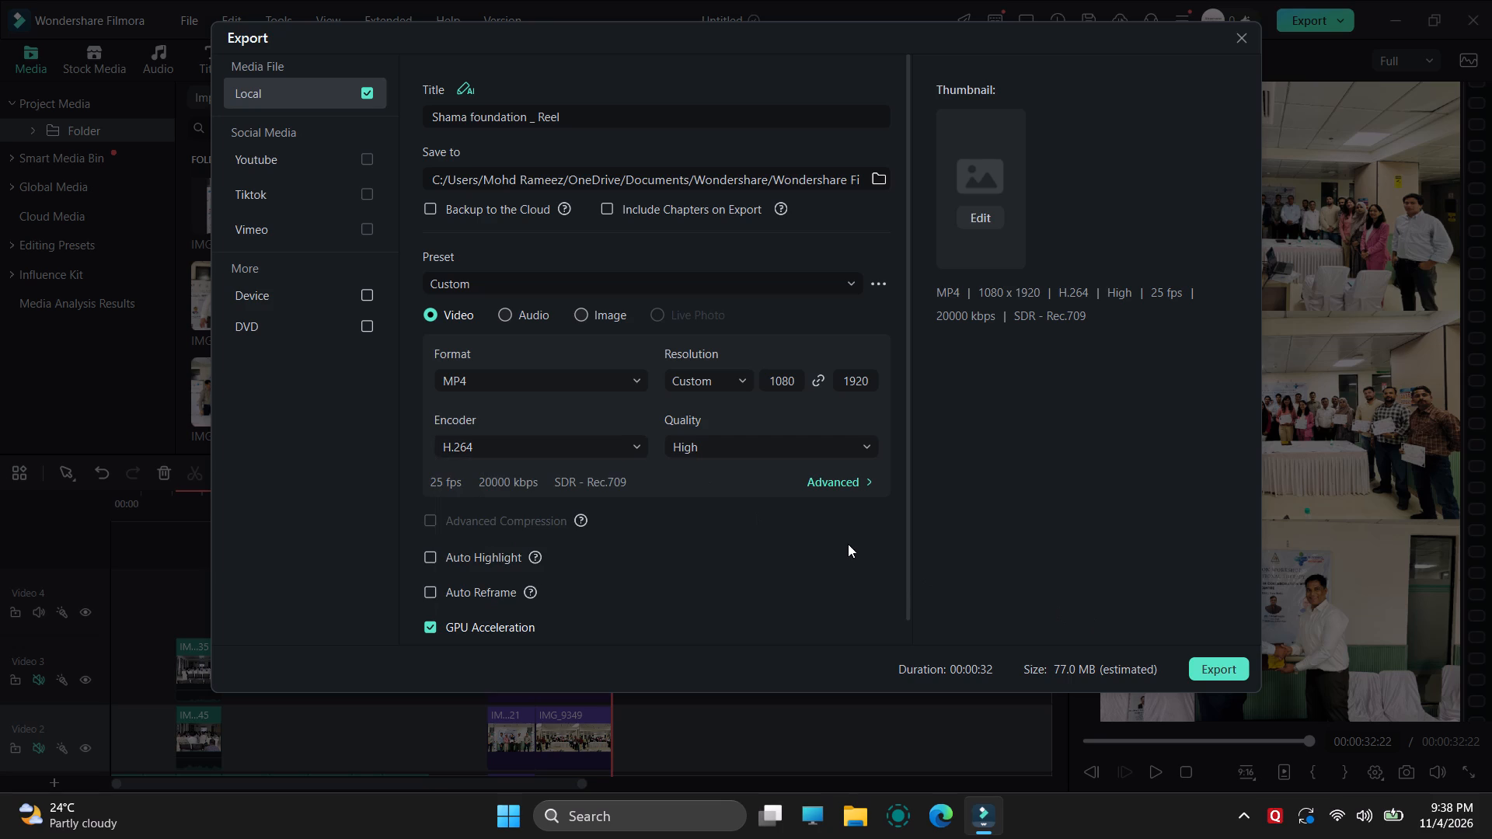
left_click(1215, 677)
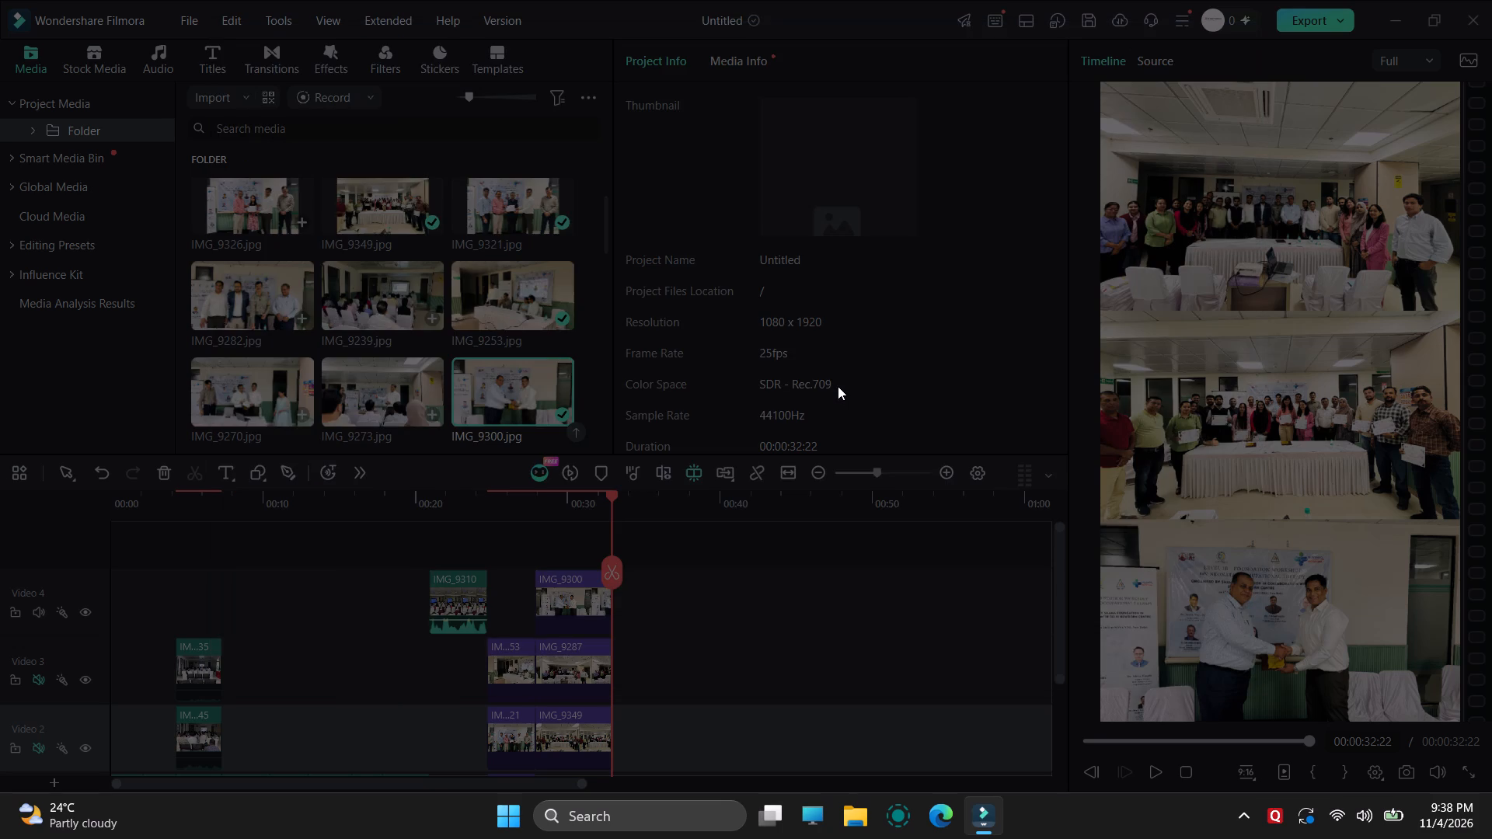
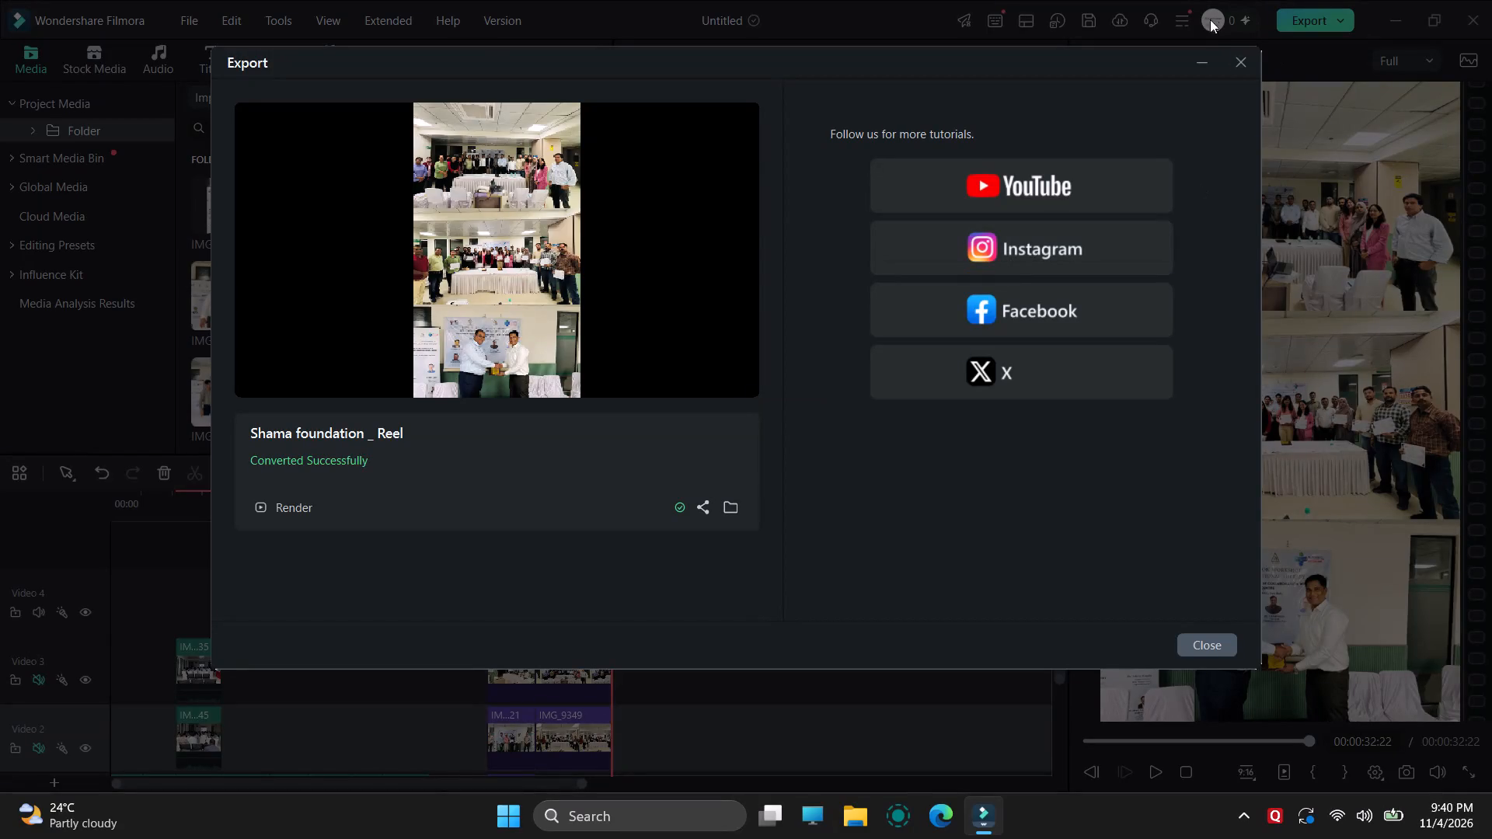
Close the finished export window and return to the project in the editor.
left_click(1234, 62)
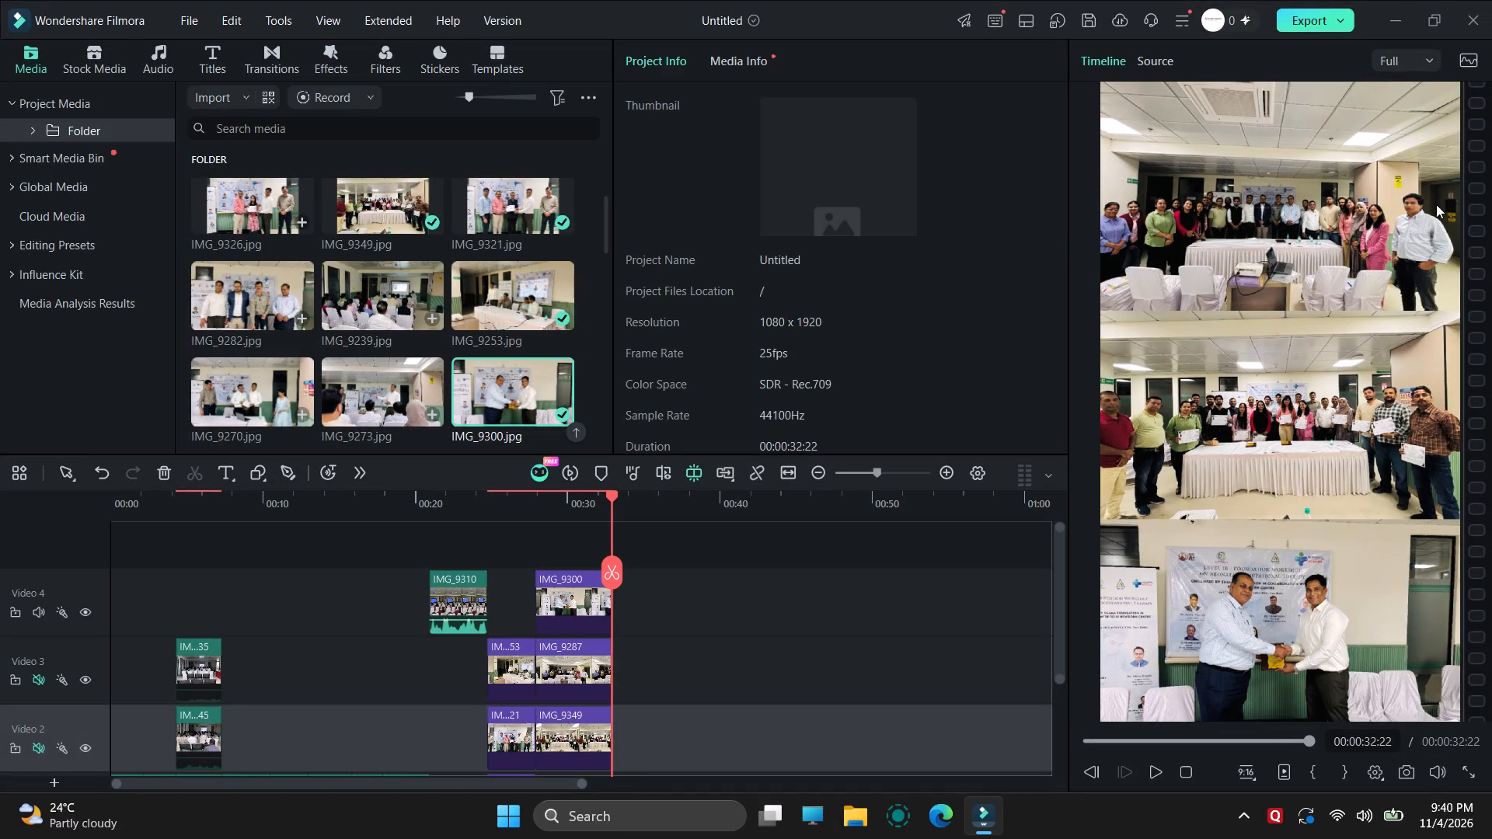
left_click(1391, 23)
left_click(984, 826)
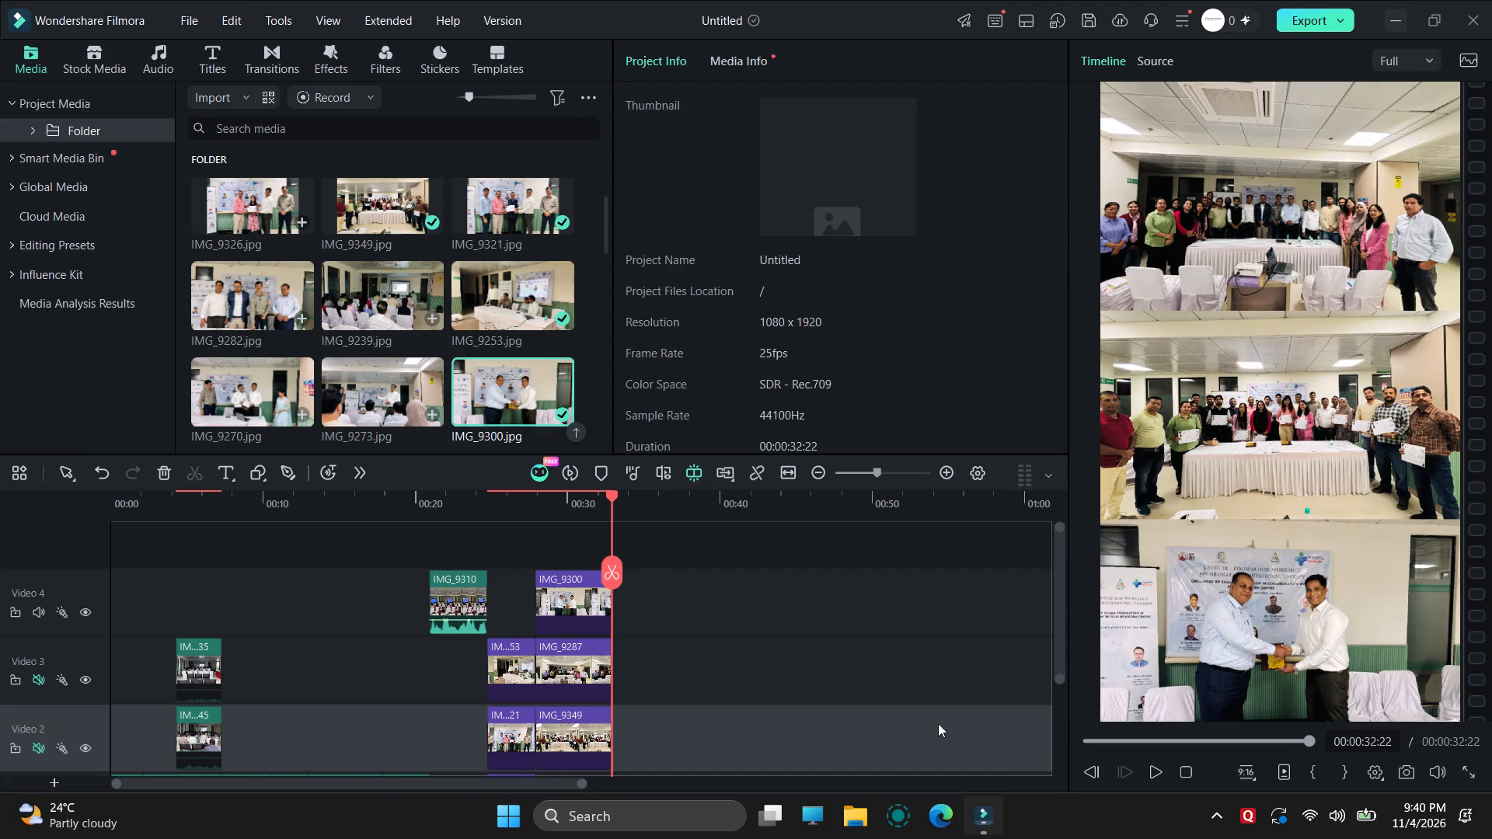
Save the project as a .wfp project file in the Wondershare Filmora Output folder, keeping the suggested file name.
left_click(196, 25)
left_click(302, 287)
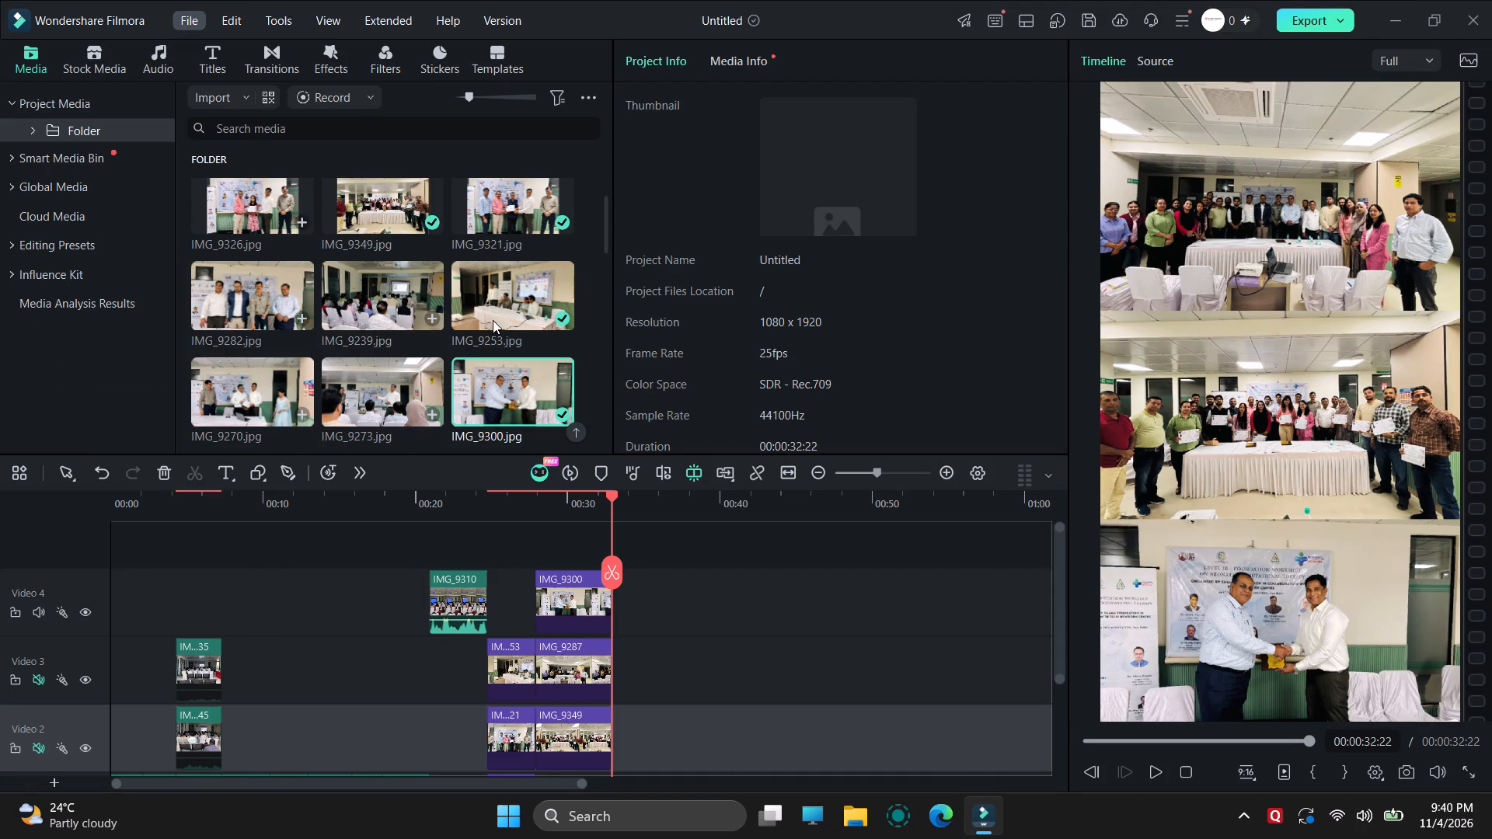
left_click_drag(1002, 284, 754, 171)
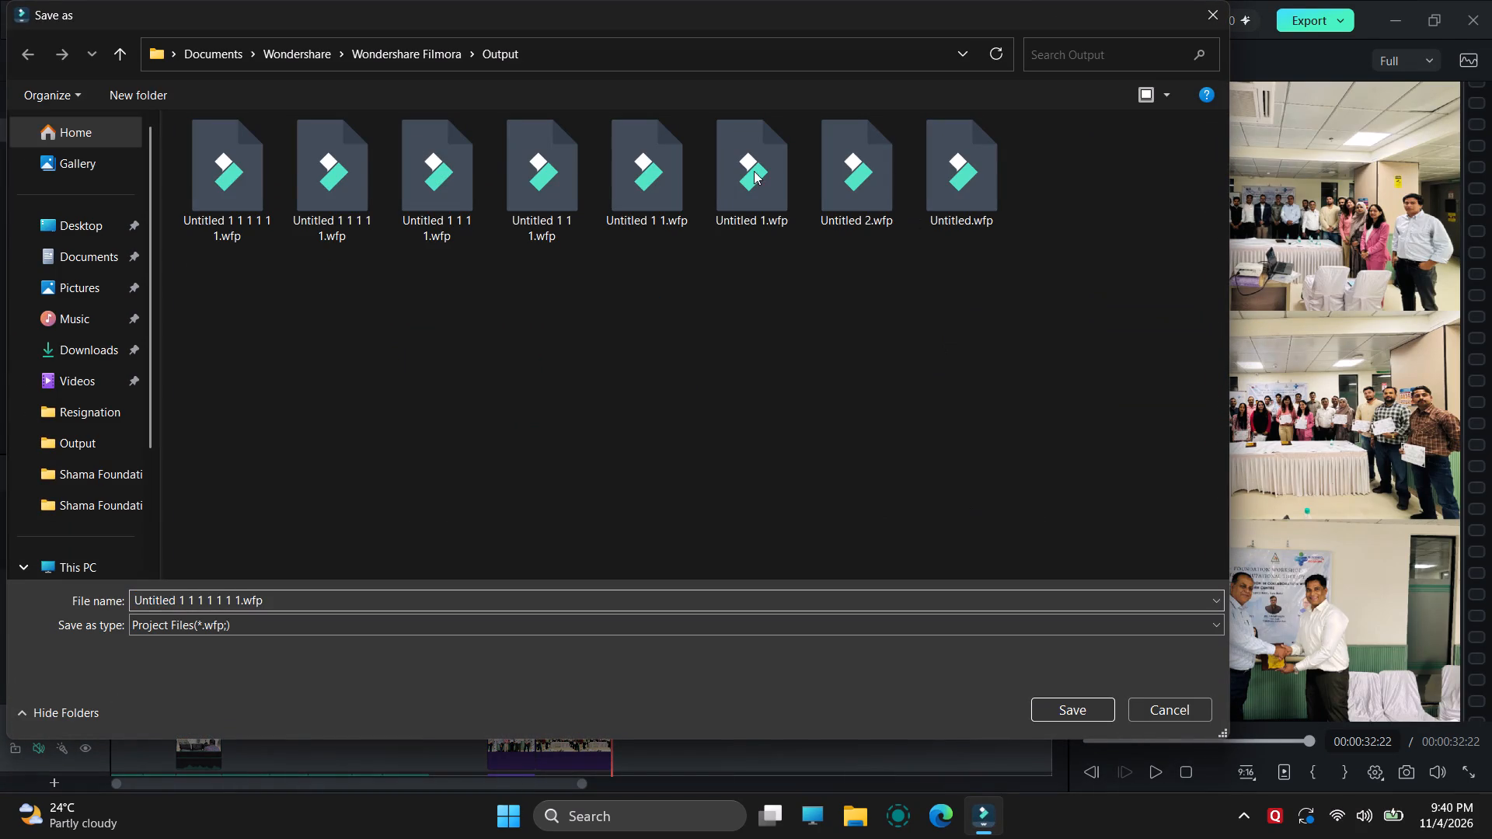
left_click_drag(754, 171, 662, 371)
left_click(1096, 716)
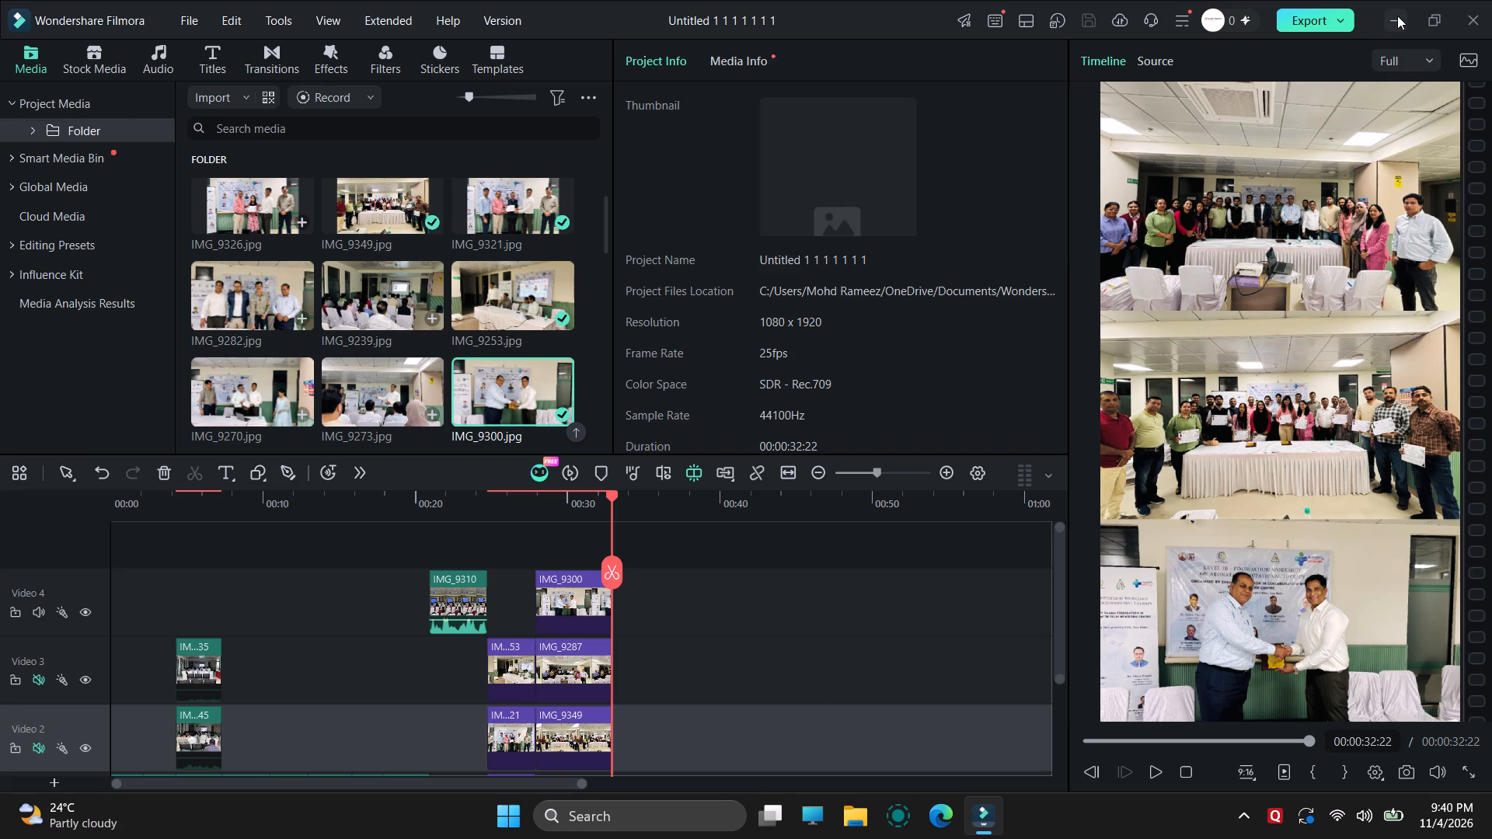
Minimize Filmora and launch Google Chrome from the desktop, leaving its profile chooser minimized.
left_click(1397, 16)
left_click(1048, 241)
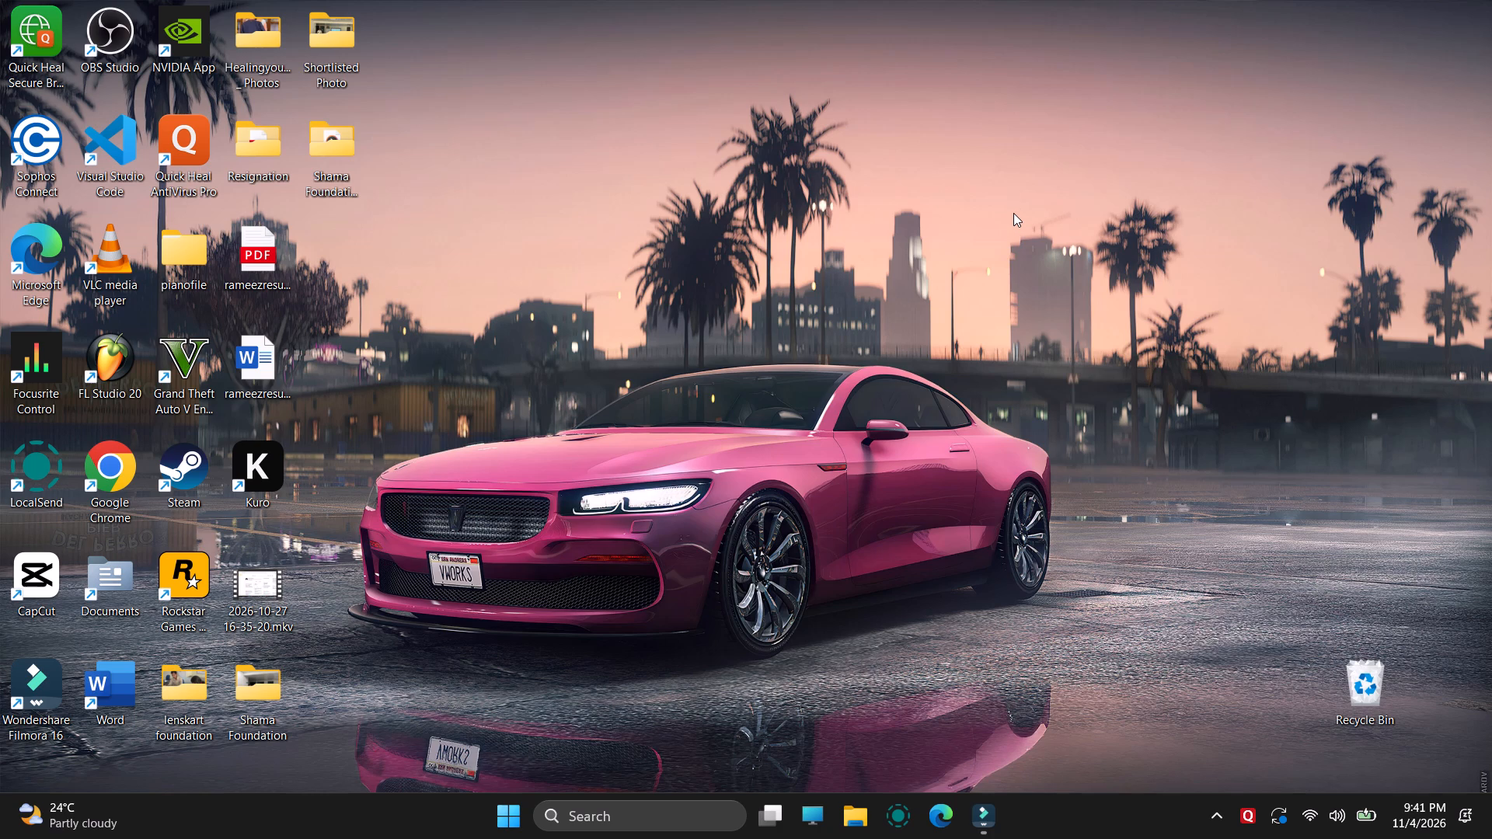
left_click(936, 517)
double_click(99, 480)
left_click(822, 433)
left_click(1205, 34)
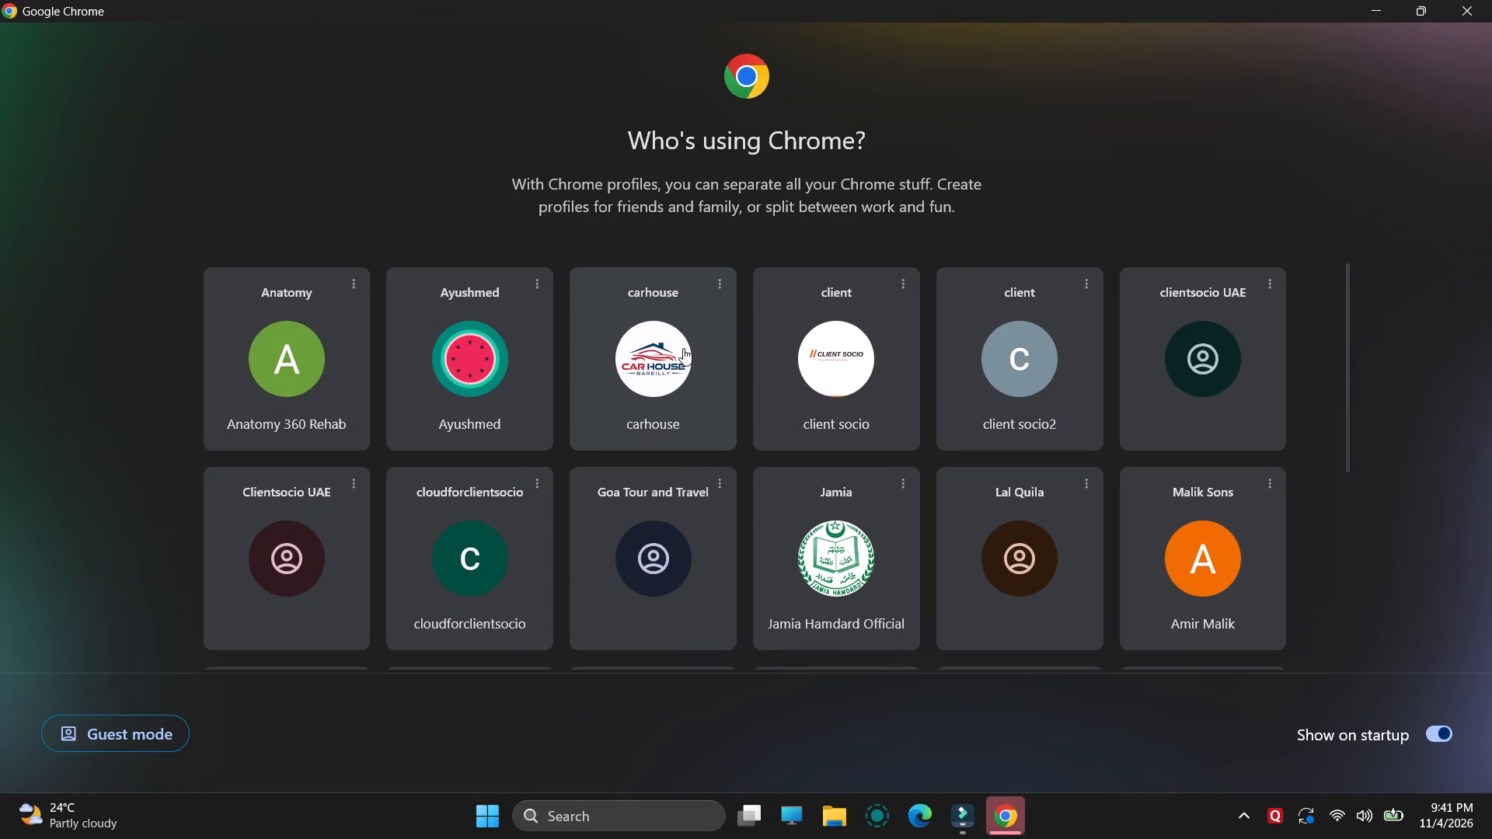
left_click(1024, 821)
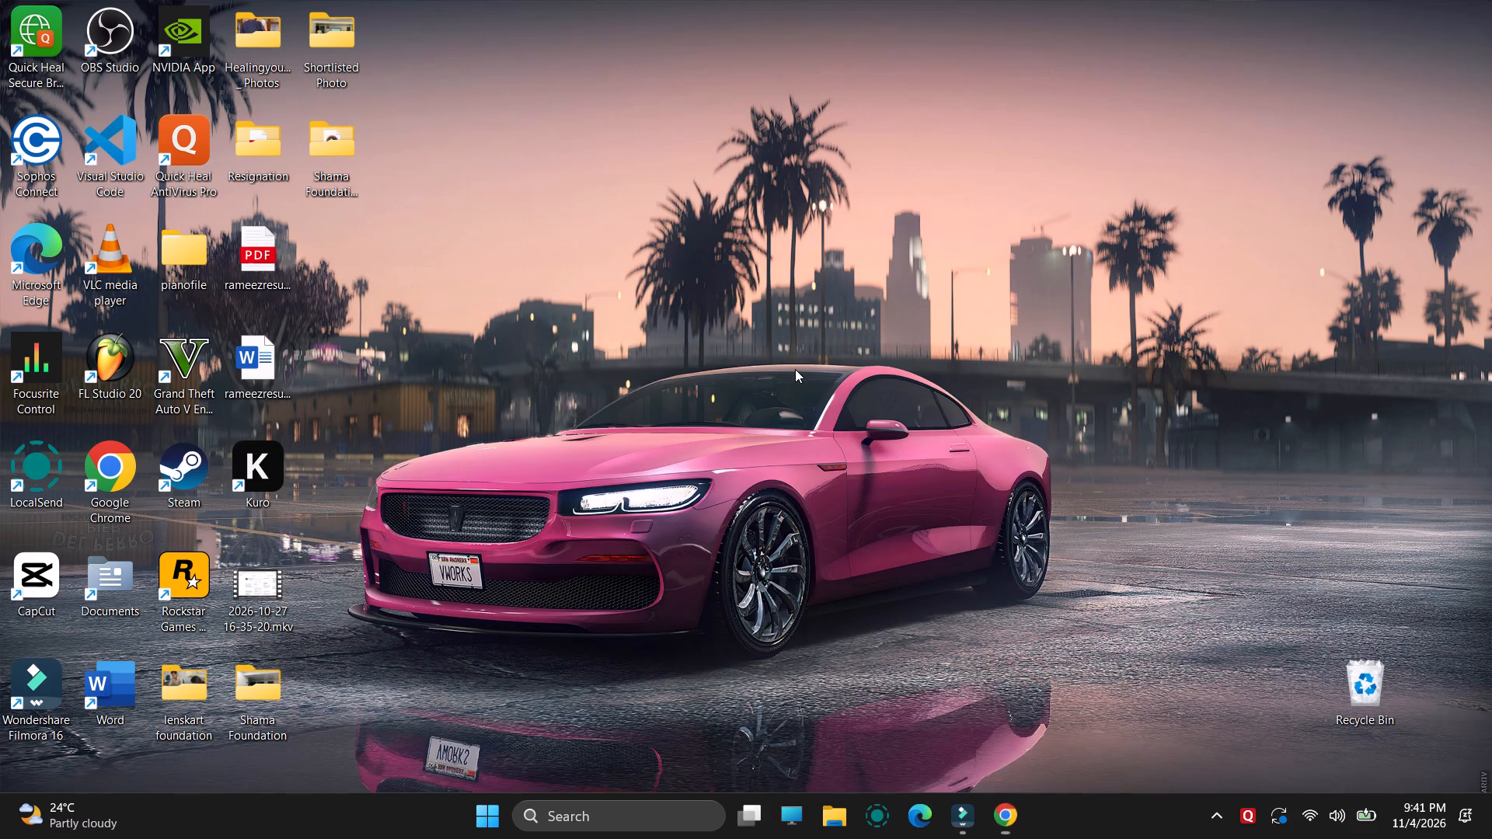
Open the Person 1 profile in Chrome, maximize its window, and dismiss the offer to restore pages.
left_click(1012, 820)
scroll(825, 495, "down", 3)
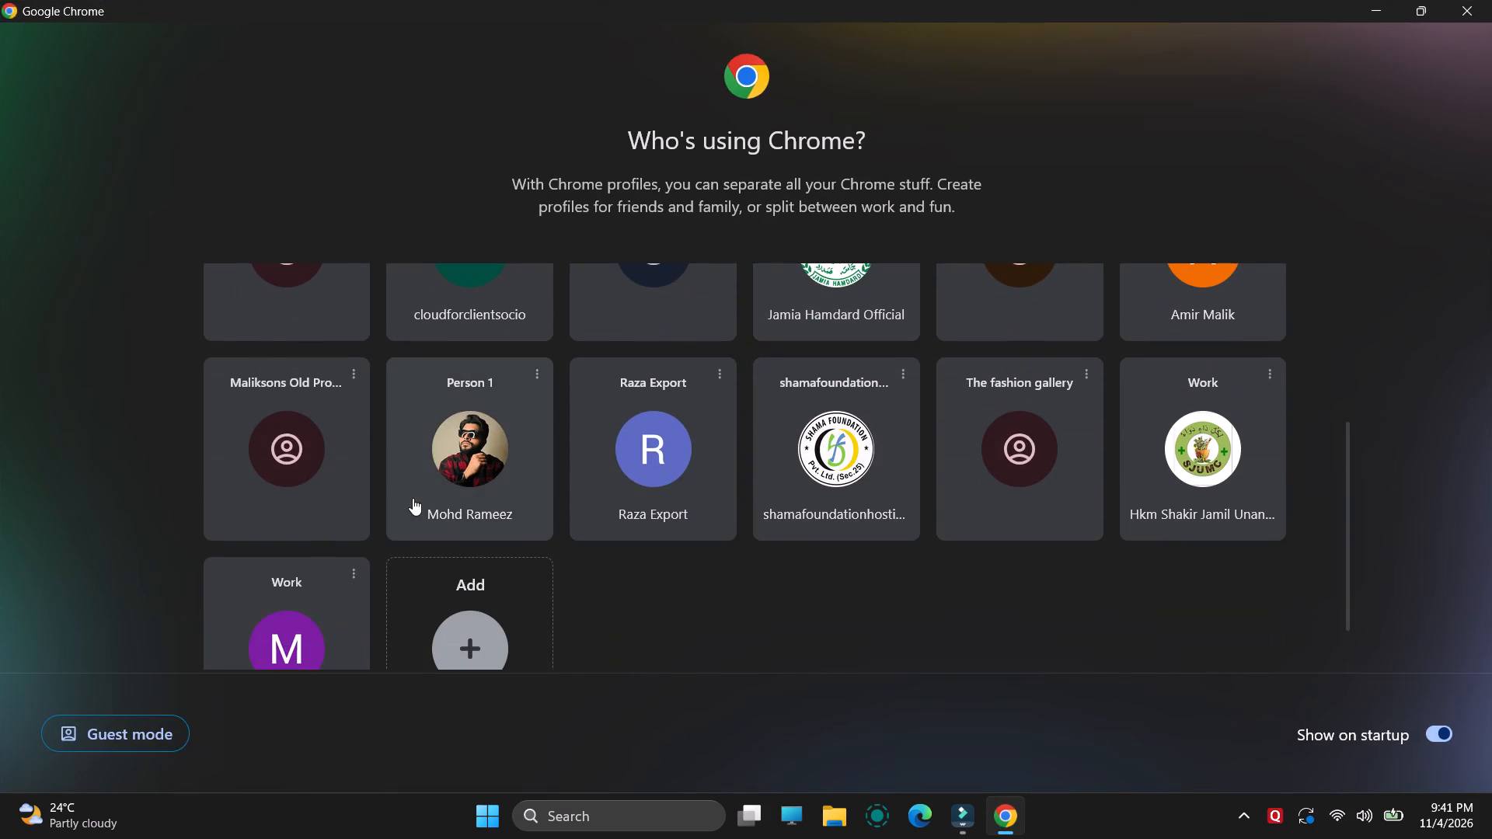
left_click(413, 497)
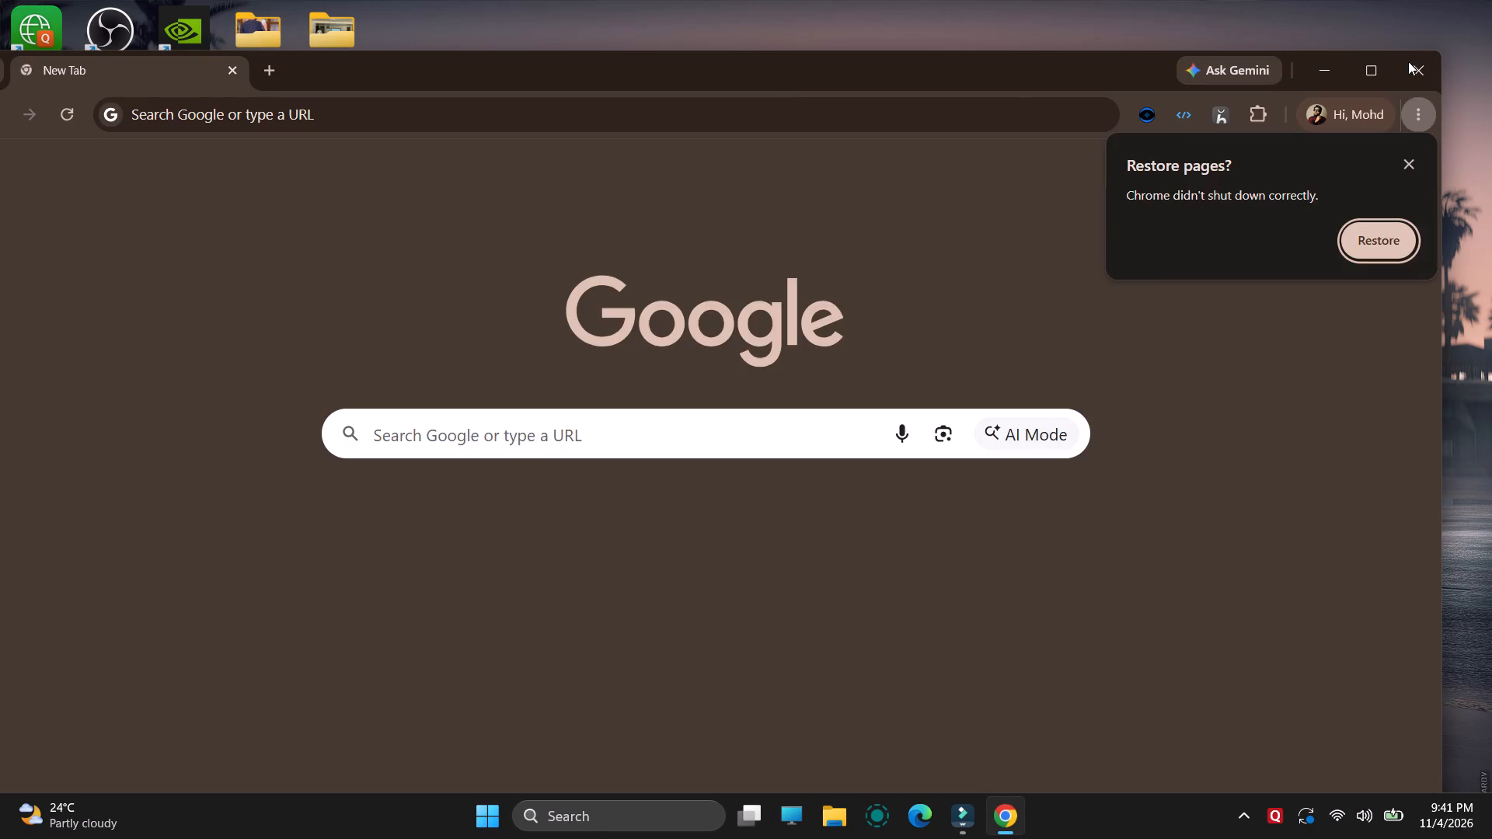
left_click(1376, 74)
left_click_drag(1465, 111, 1458, 111)
Activate the address bar of the new tab for entering a web address or search.
left_click(564, 65)
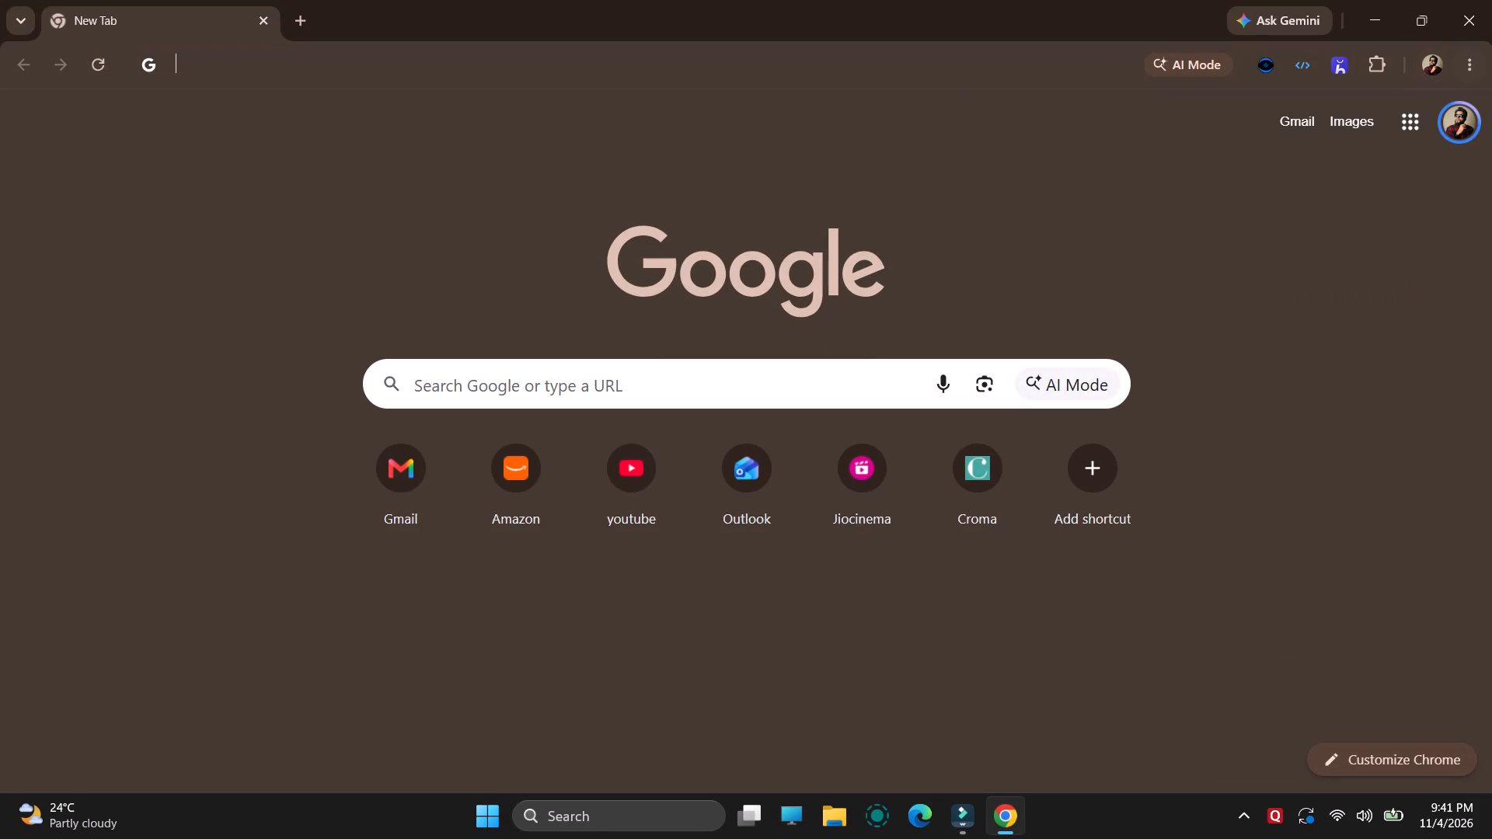
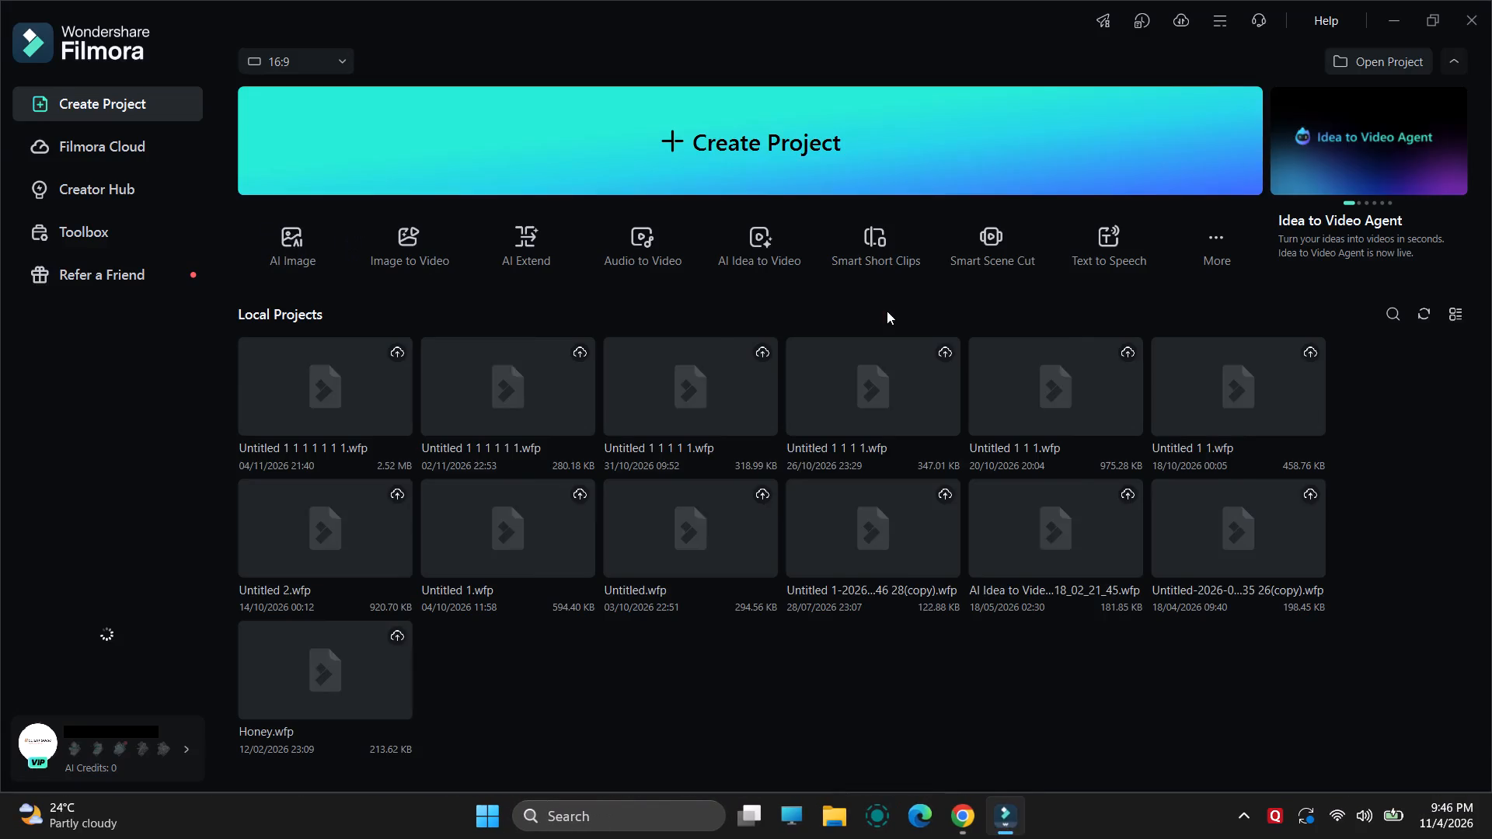
Close the Filmora start window that lists the local projects.
left_click(1473, 15)
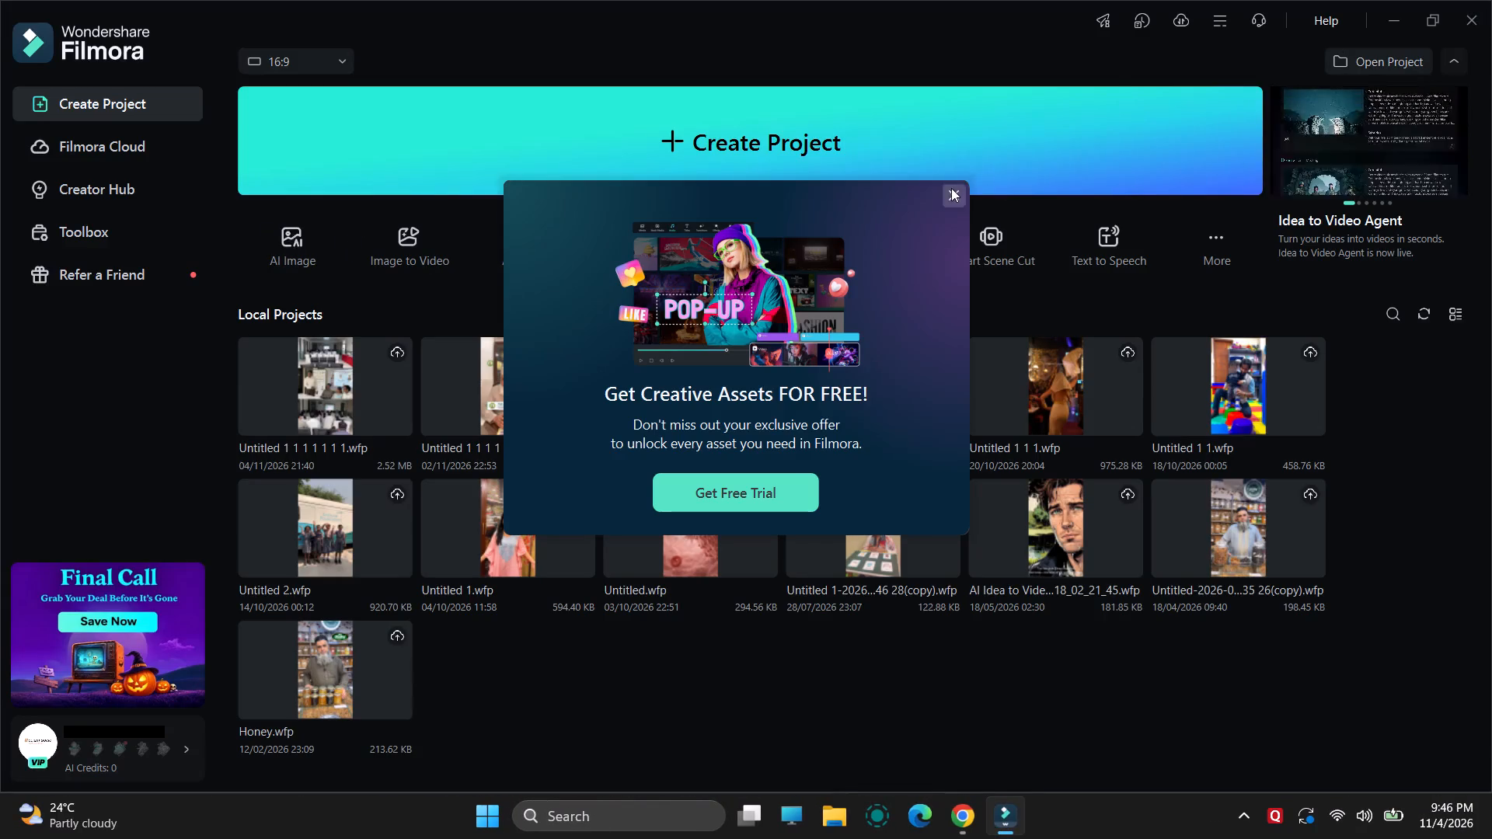
Dismiss the free creative assets offer and close Filmora, returning to the desktop.
left_click(951, 188)
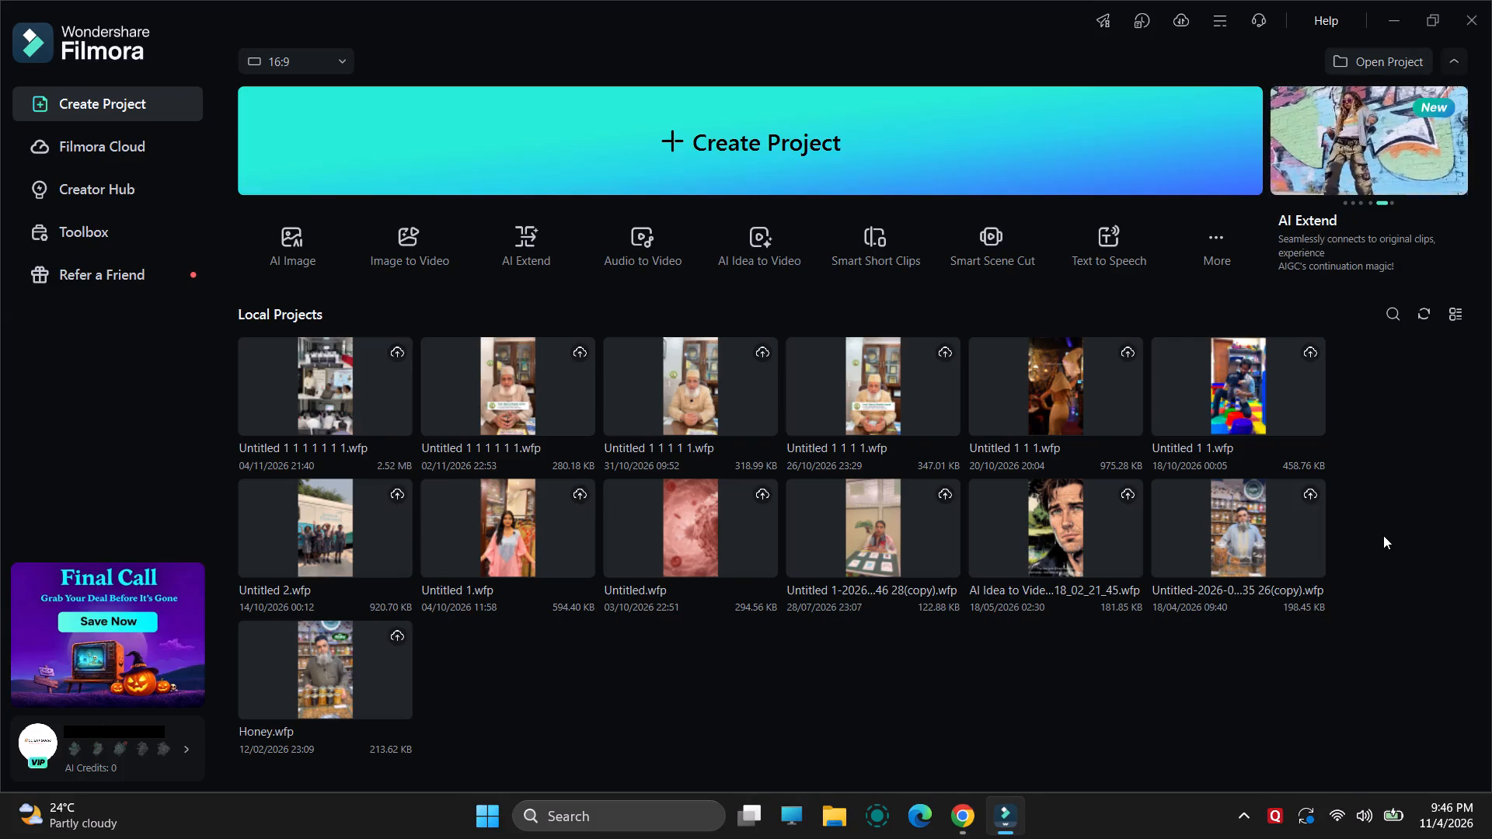
left_click(1479, 11)
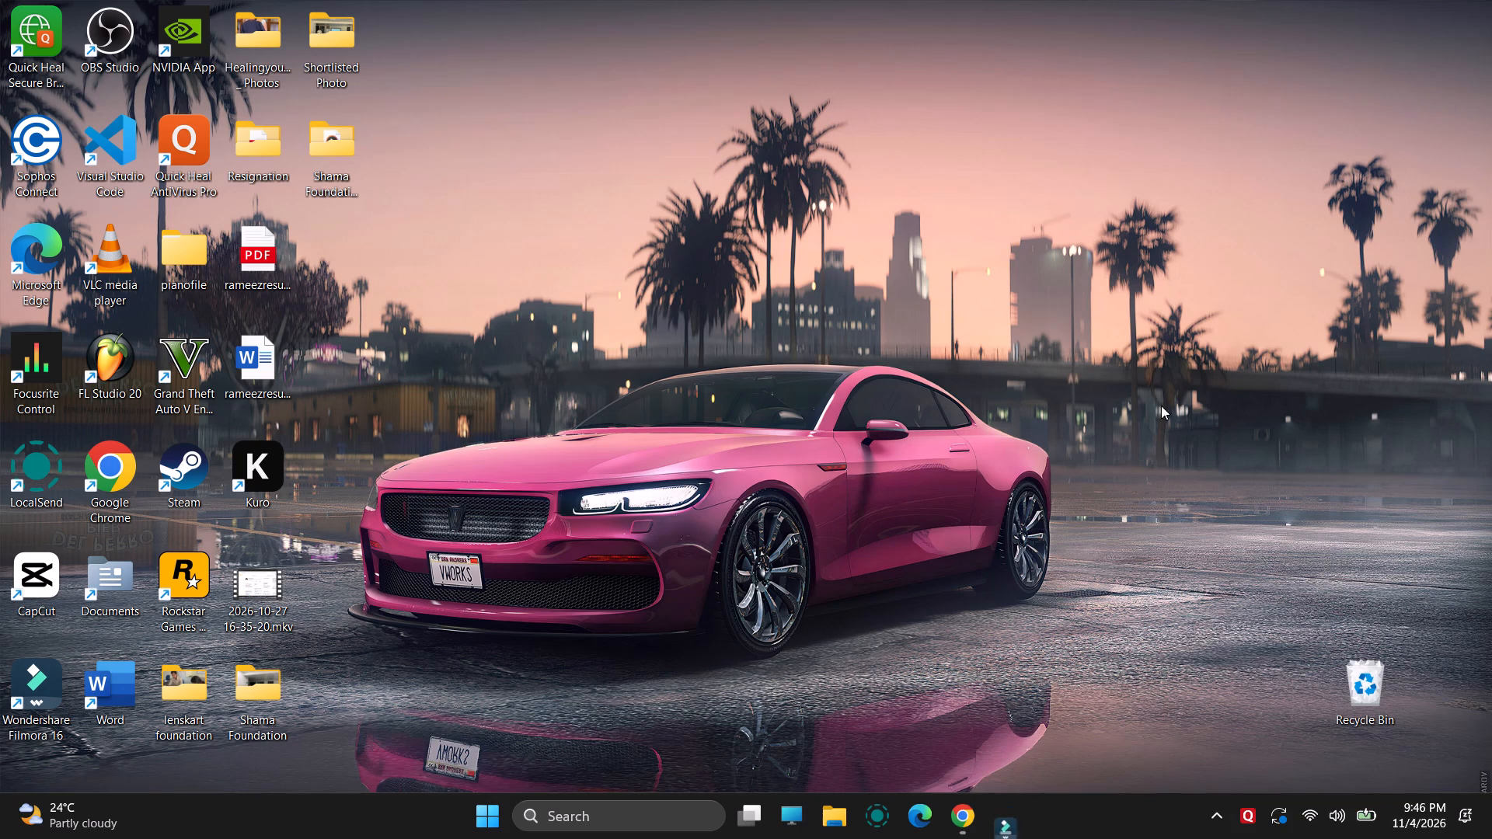
left_click(1038, 385)
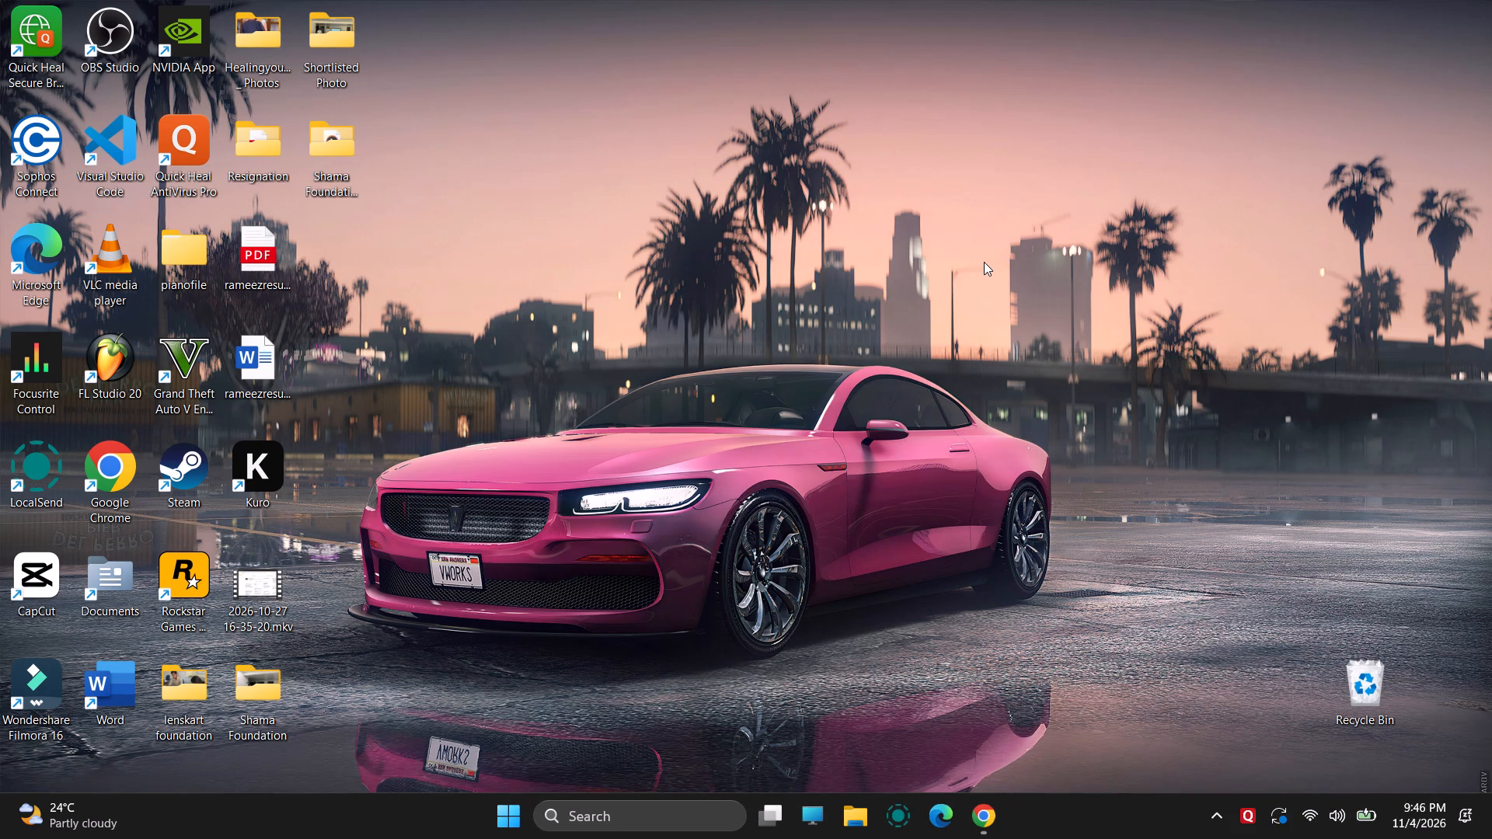